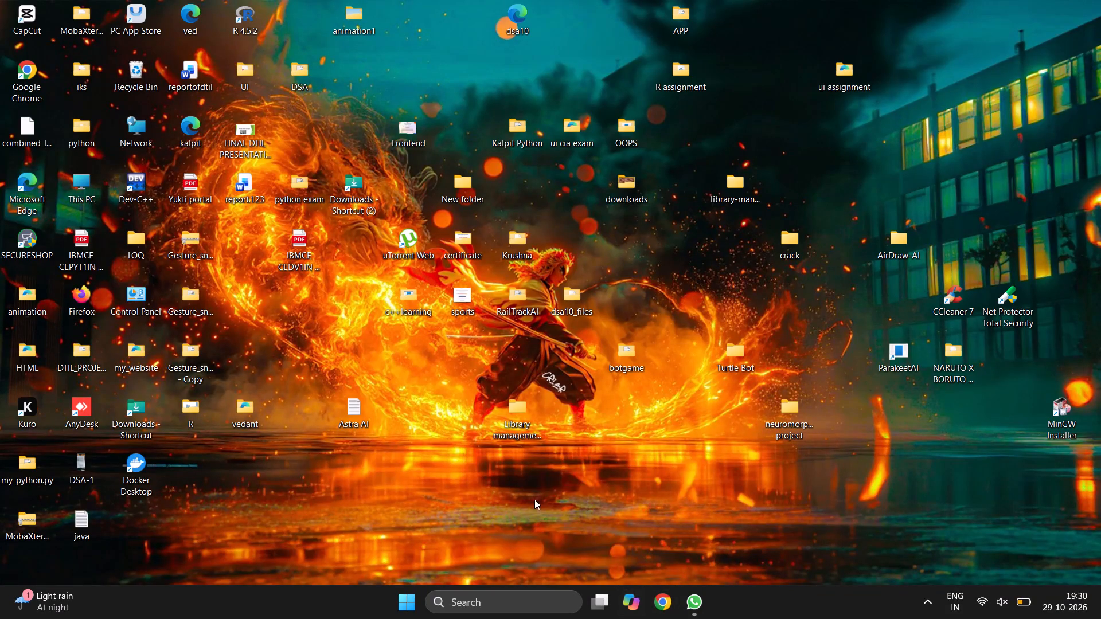
# Launch Excel and create a blank workbook.
pyautogui.click(467, 602)
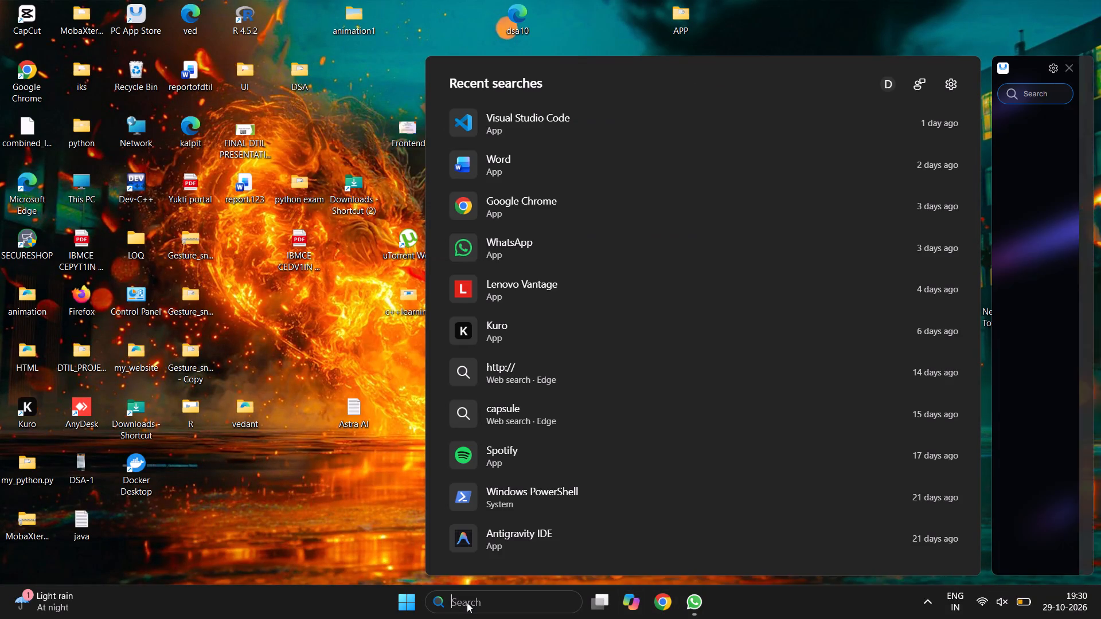
pyautogui.write('exel')
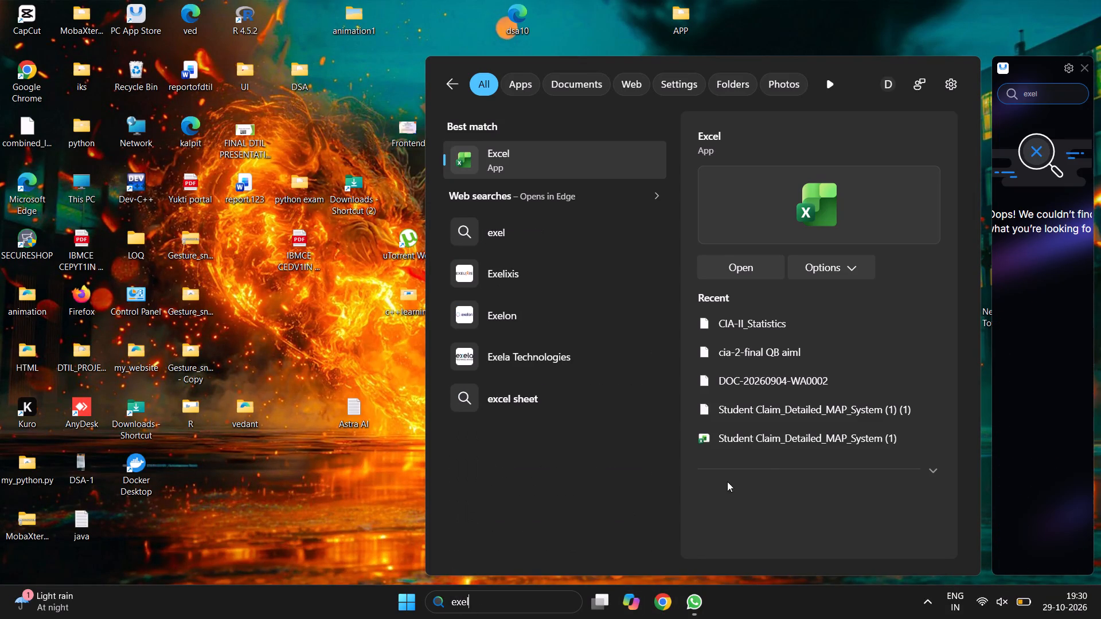
pyautogui.click(744, 273)
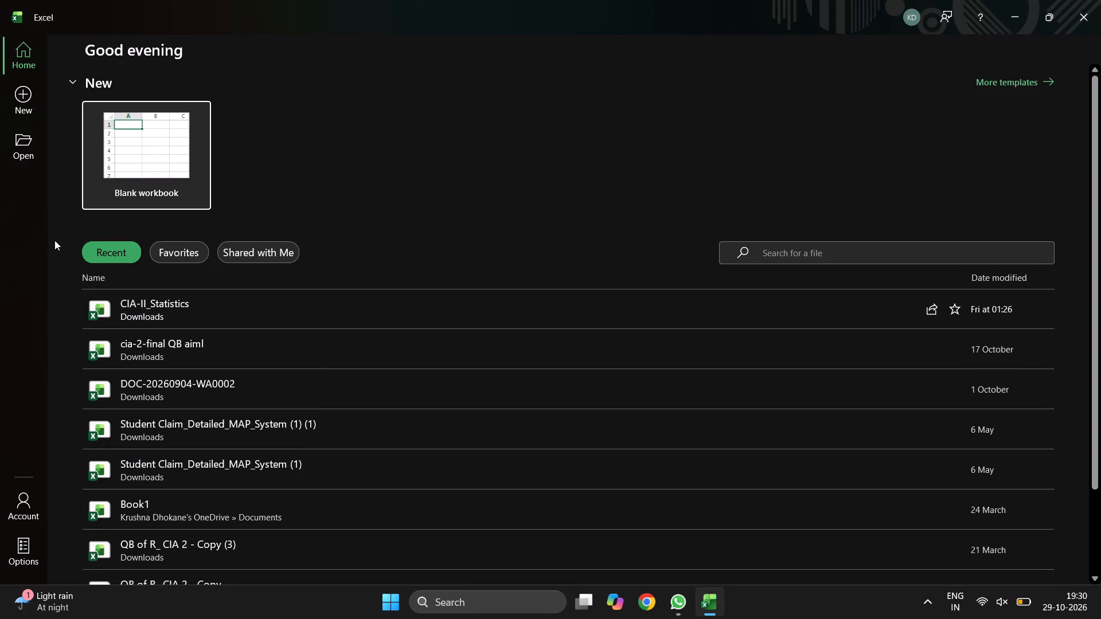
pyautogui.click(169, 169)
pyautogui.click(169, 169)
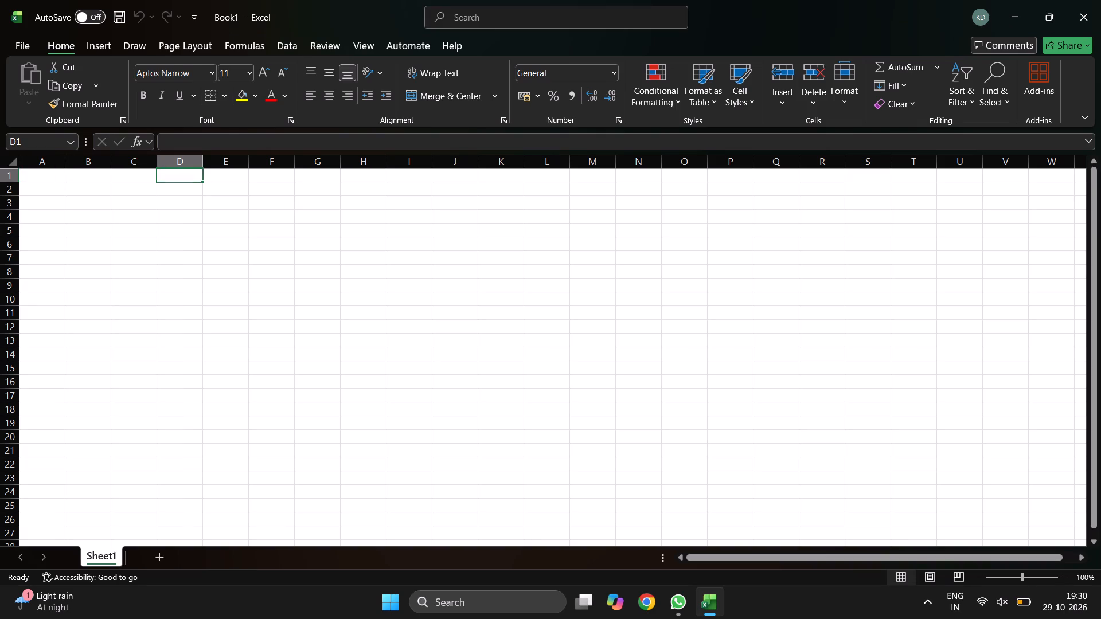
# Enter the column headers "Sr" in cell D4 and "Costemer" in cell E4.
pyautogui.click(167, 215)
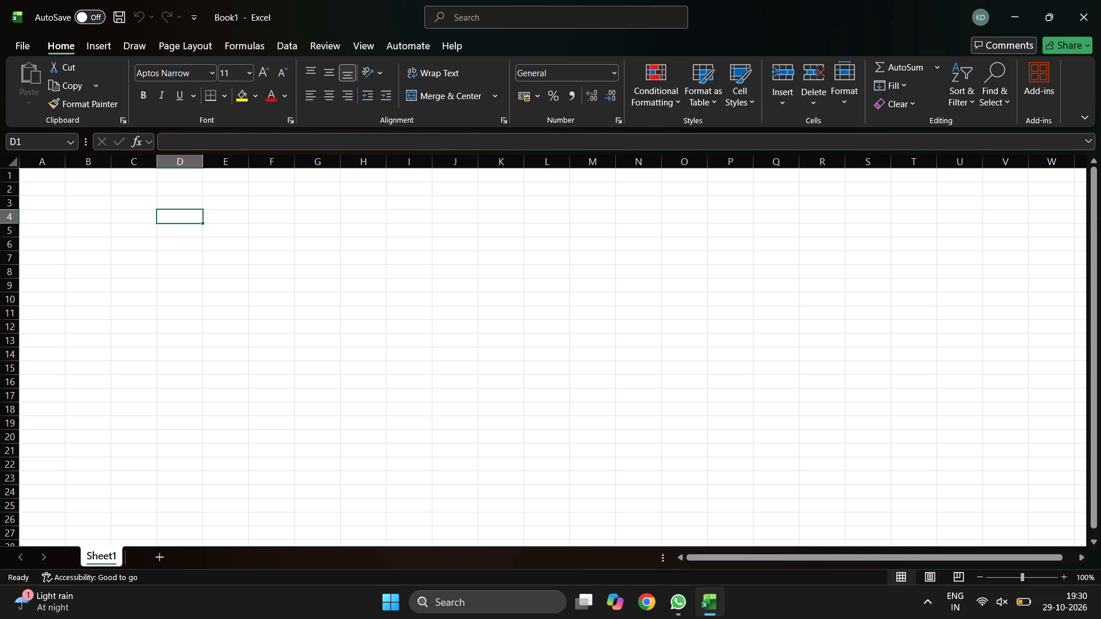
pyautogui.write('sr')
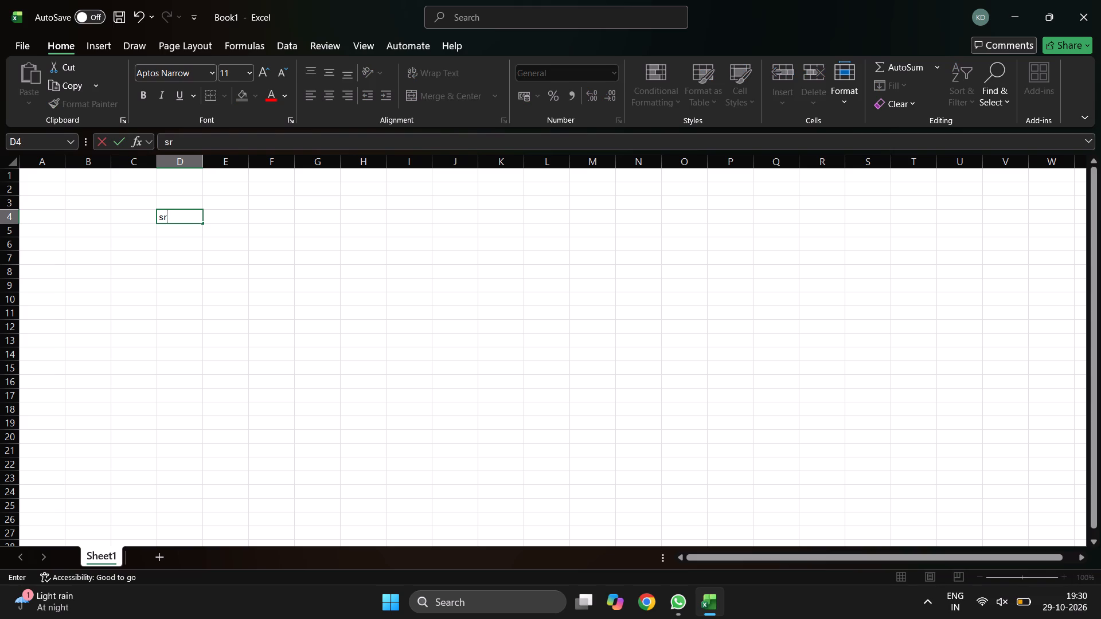
pyautogui.press('BackSpace')
pyautogui.press('BackSpace')
pyautogui.hotkey('shift', 's')
pyautogui.press('r')
pyautogui.press('Right')
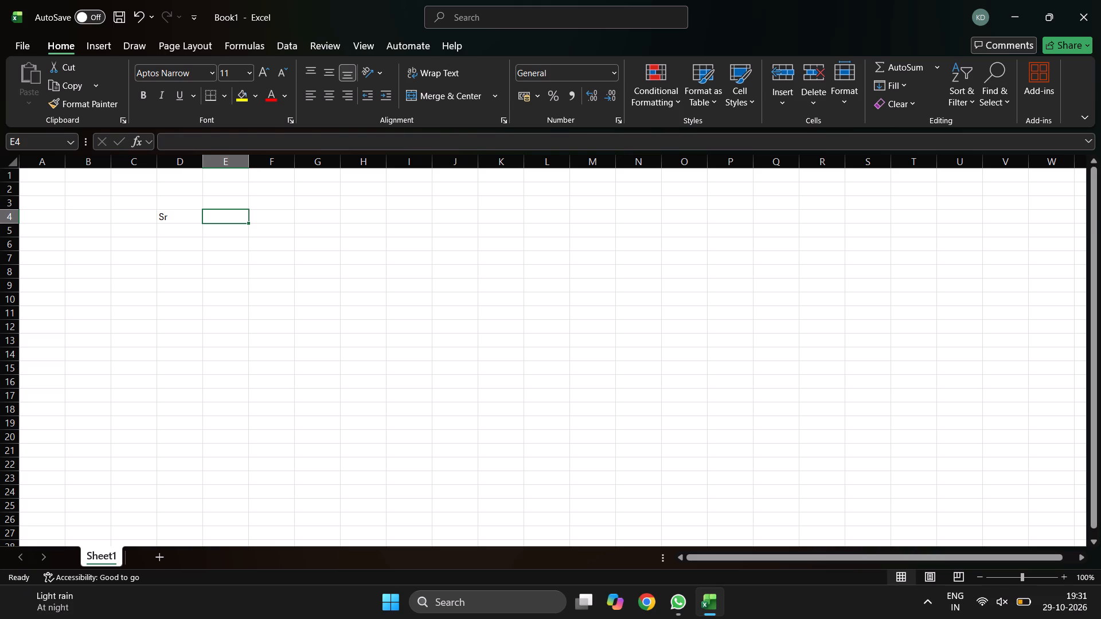
pyautogui.write('co')
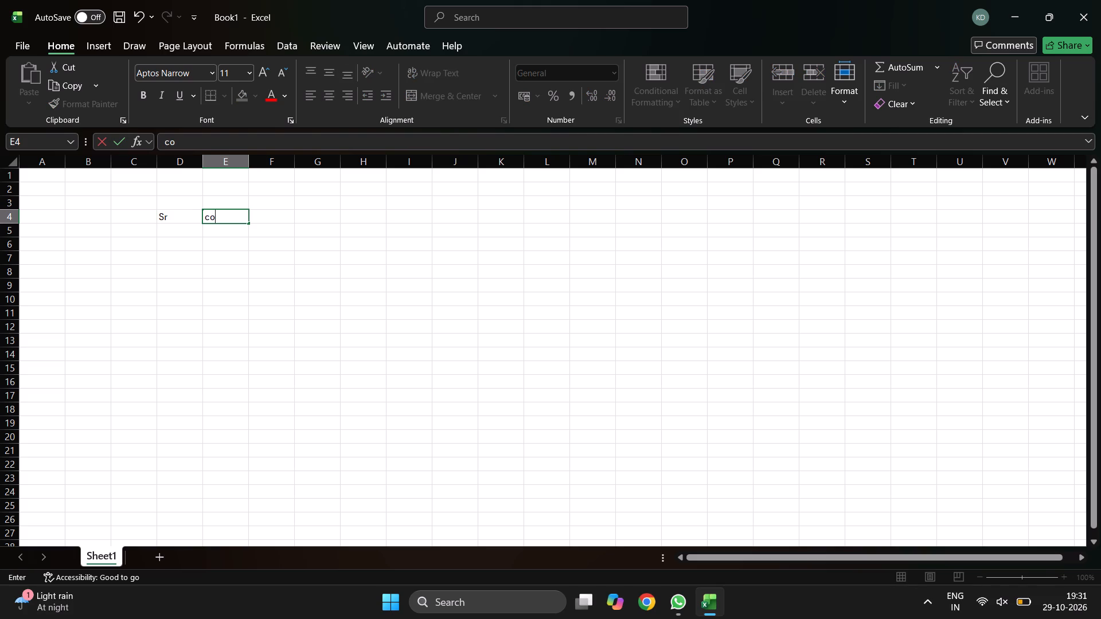
pyautogui.press('BackSpace')
pyautogui.press('BackSpace')
pyautogui.write('Costemer')
pyautogui.press('Right')
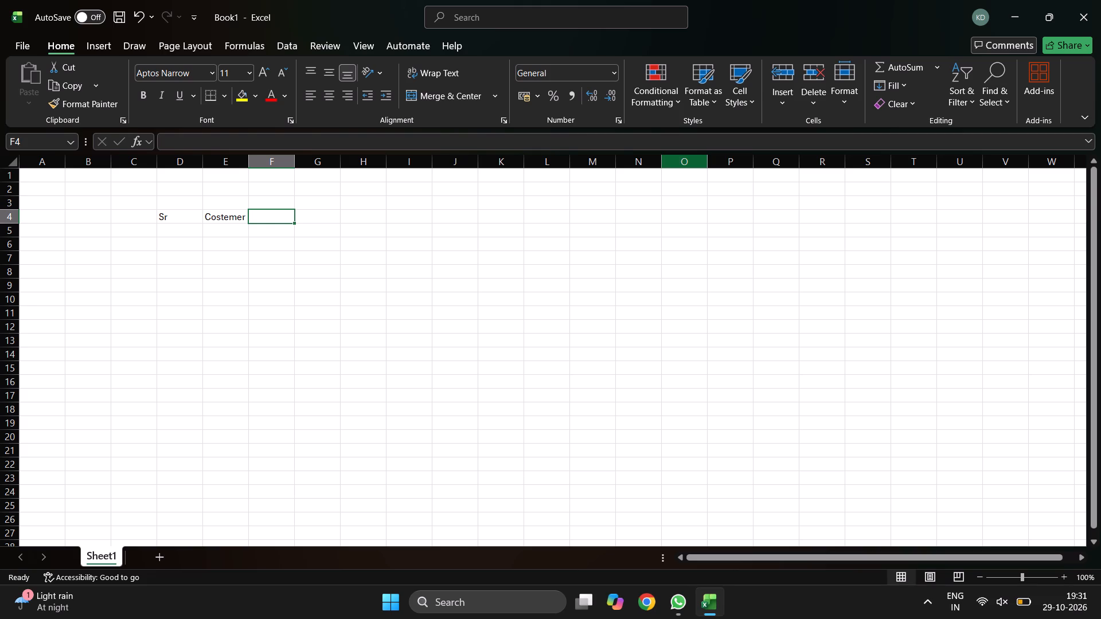
# Continue the header row with "Emi" in F4, "Disb" in G4 and "Amount" in H4.
pyautogui.write('Emi')
pyautogui.press('Right')
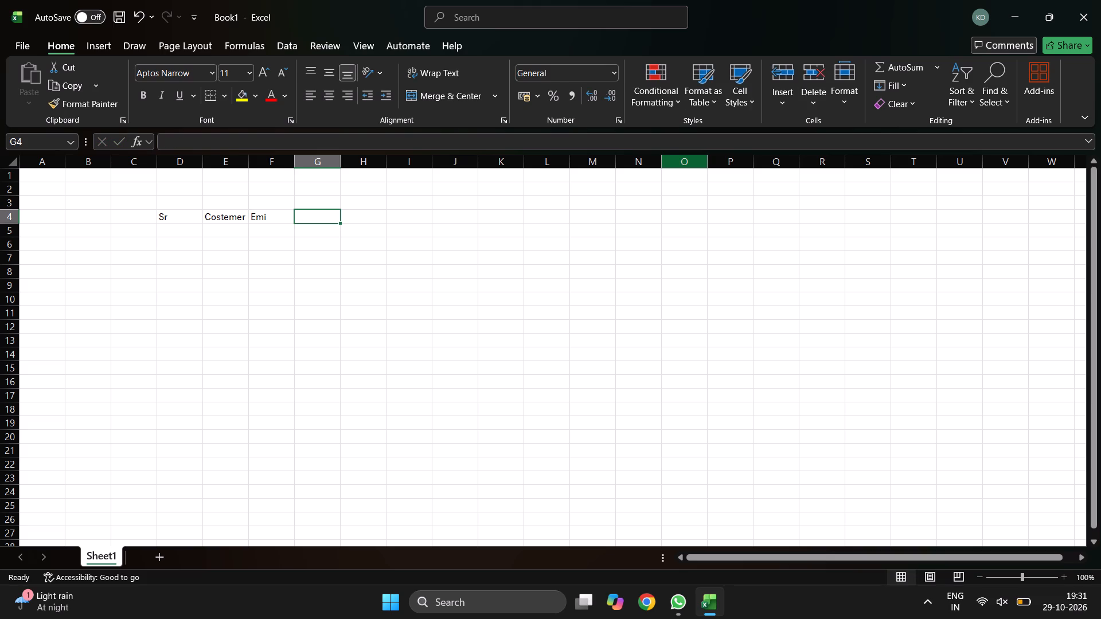
pyautogui.write('DI')
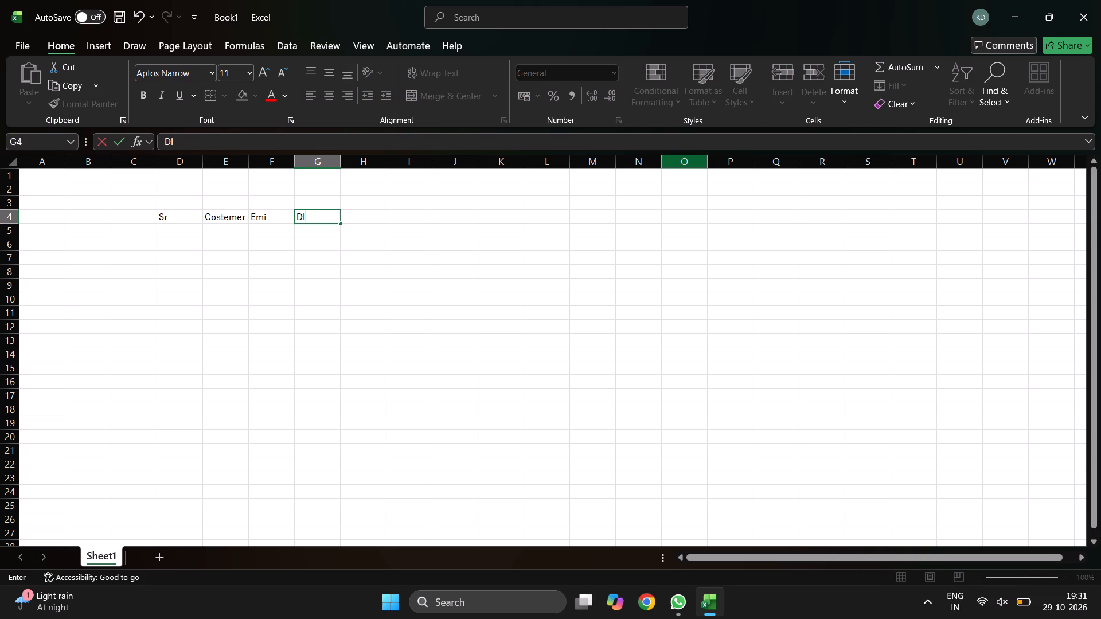
pyautogui.press('BackSpace')
pyautogui.write('is')
pyautogui.press('b')
pyautogui.press('Right')
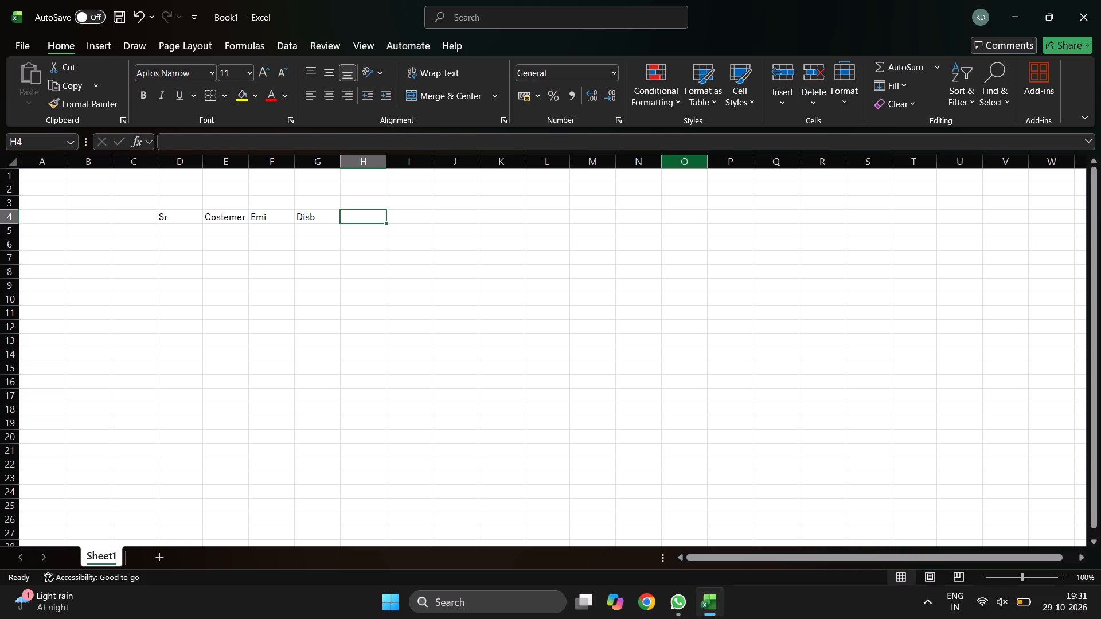
pyautogui.write('Amount')
pyautogui.press('Right')
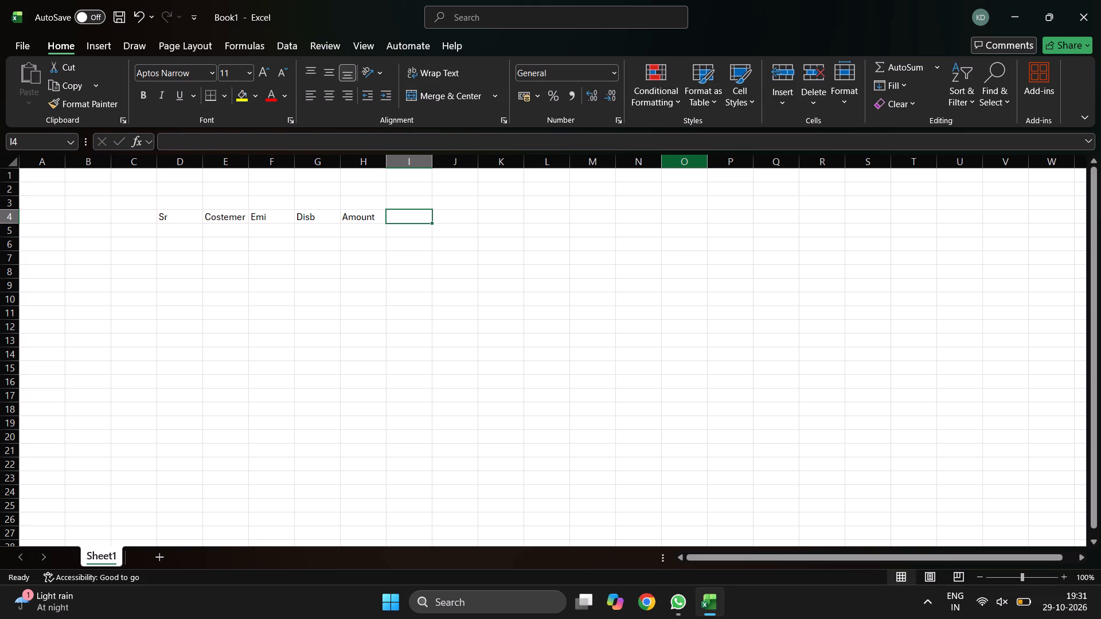
# Complete the header row with "Balance" in I4 and "sarary" in J4.
pyautogui.write('ba')
pyautogui.write('lance')
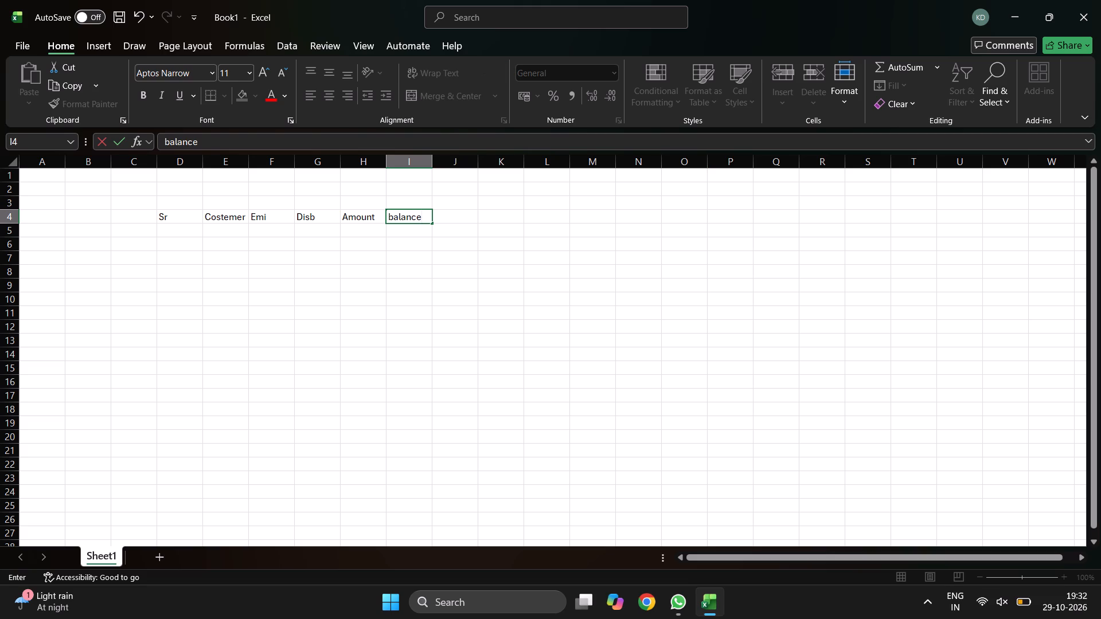
pyautogui.click(170, 140)
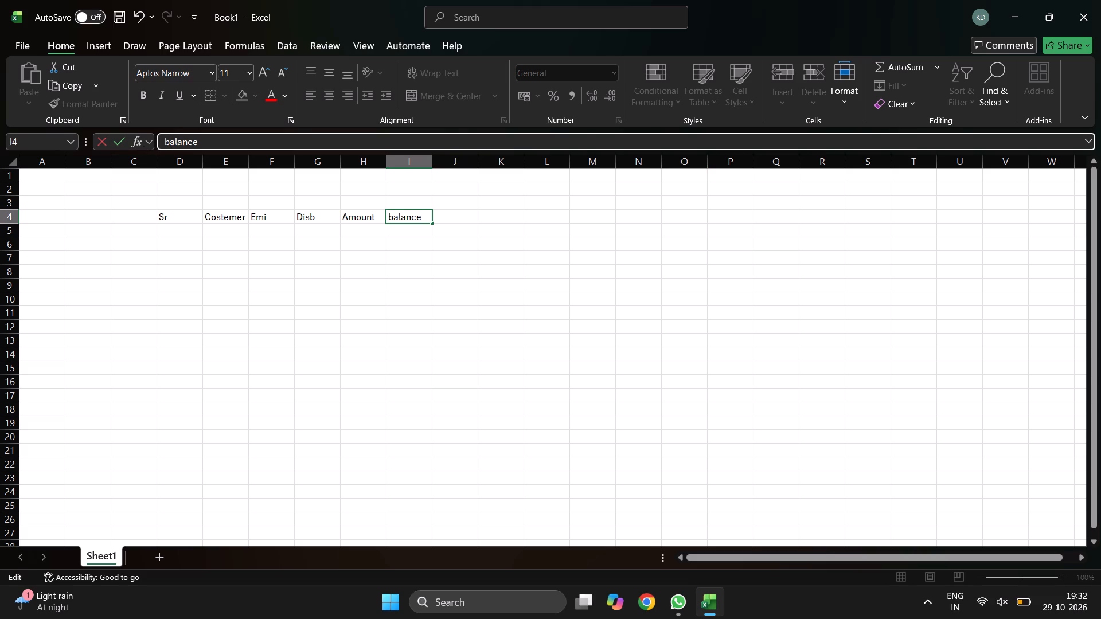
pyautogui.press('BackSpace')
pyautogui.hotkey('shift', 'b')
pyautogui.press('Right')
pyautogui.click(473, 212)
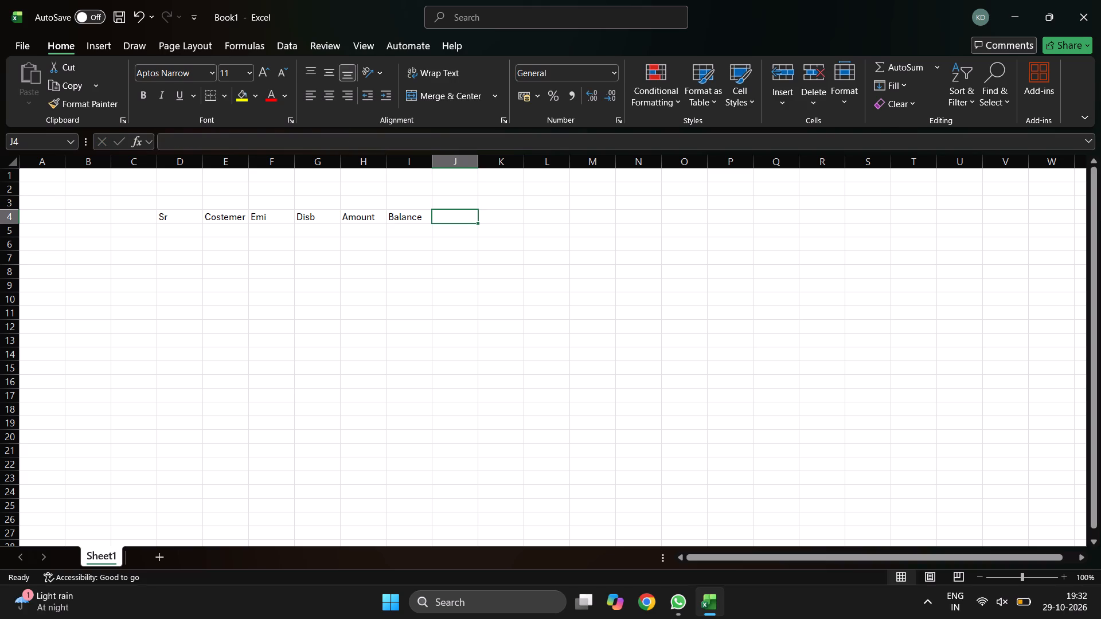
pyautogui.write('sarary')
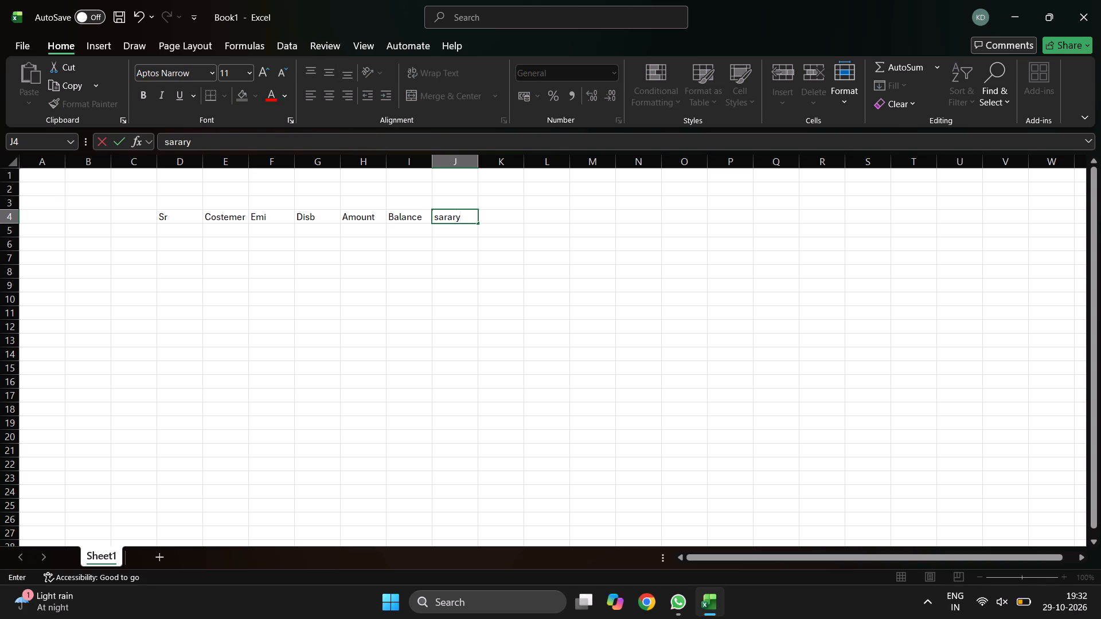
# Fill the first data row with 50 under Costemer in E5 and 2120 under Emi in F5.
pyautogui.click(209, 230)
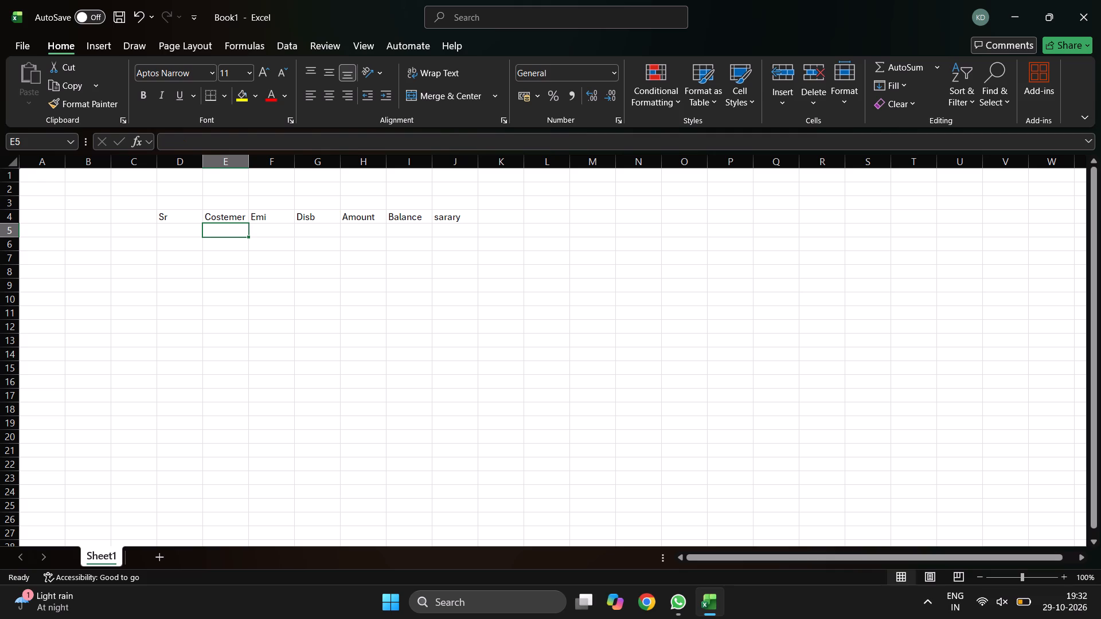
pyautogui.write('15')
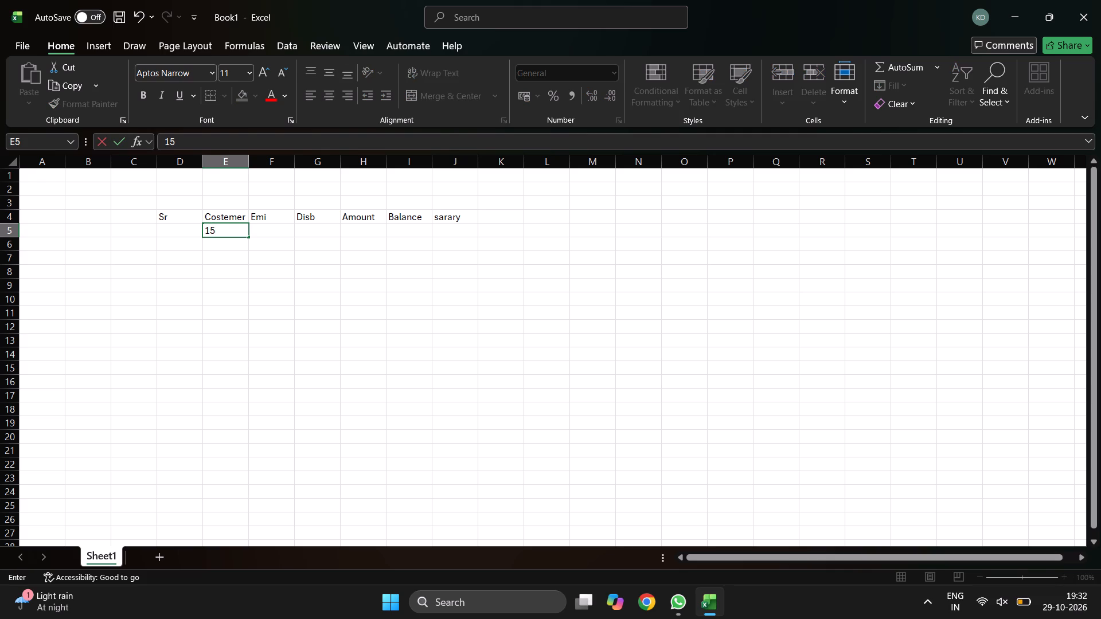
pyautogui.press('BackSpace')
pyautogui.press('BackSpace')
pyautogui.write('50')
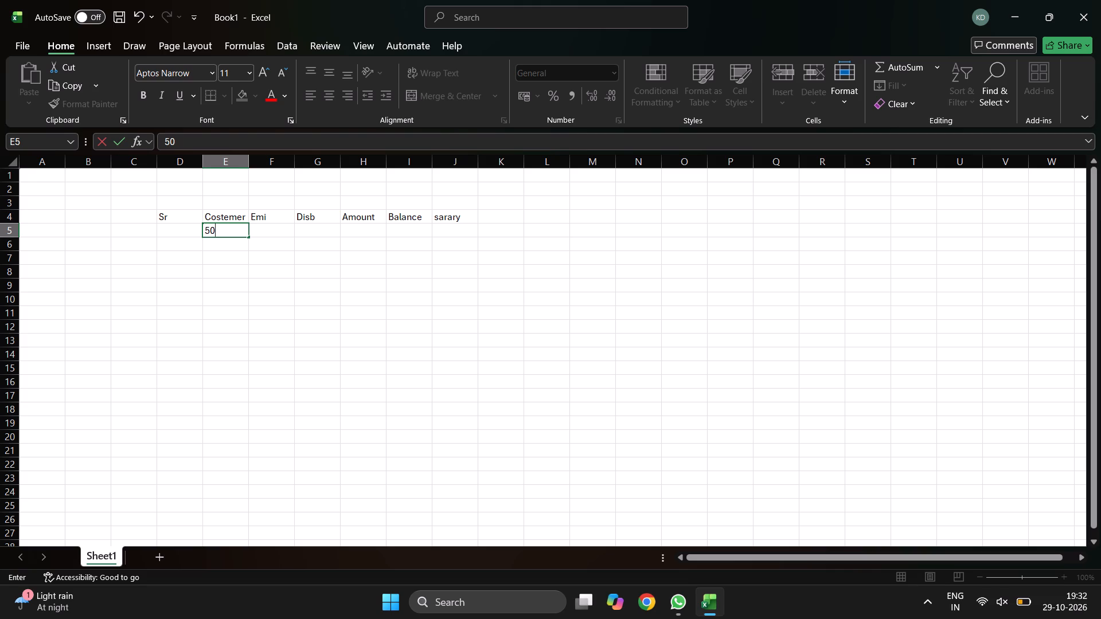
pyautogui.click(271, 229)
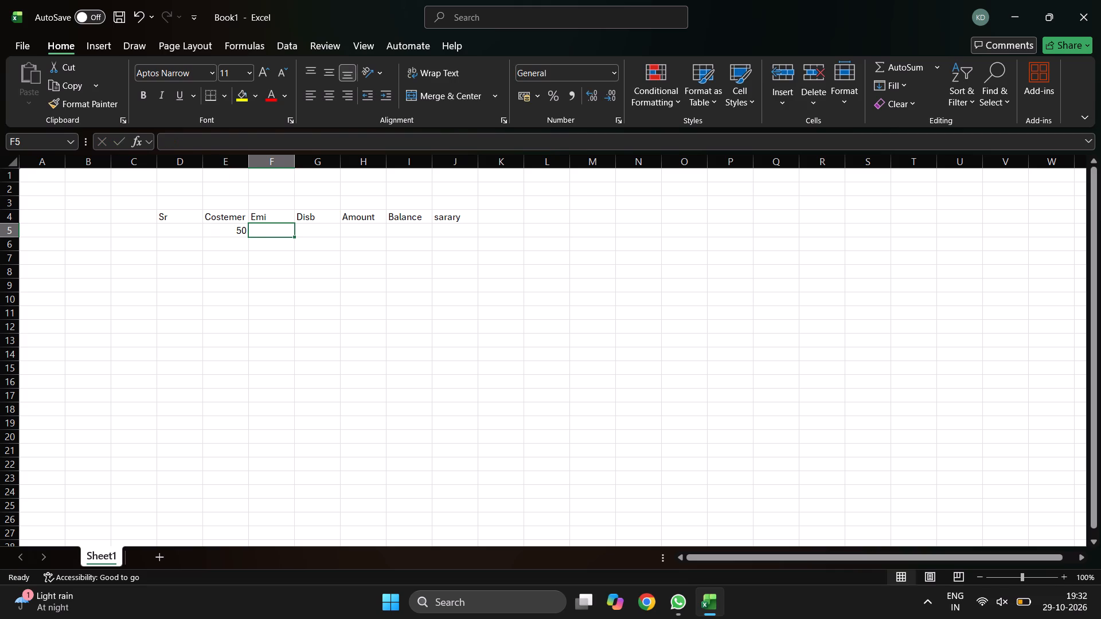
pyautogui.write('212')
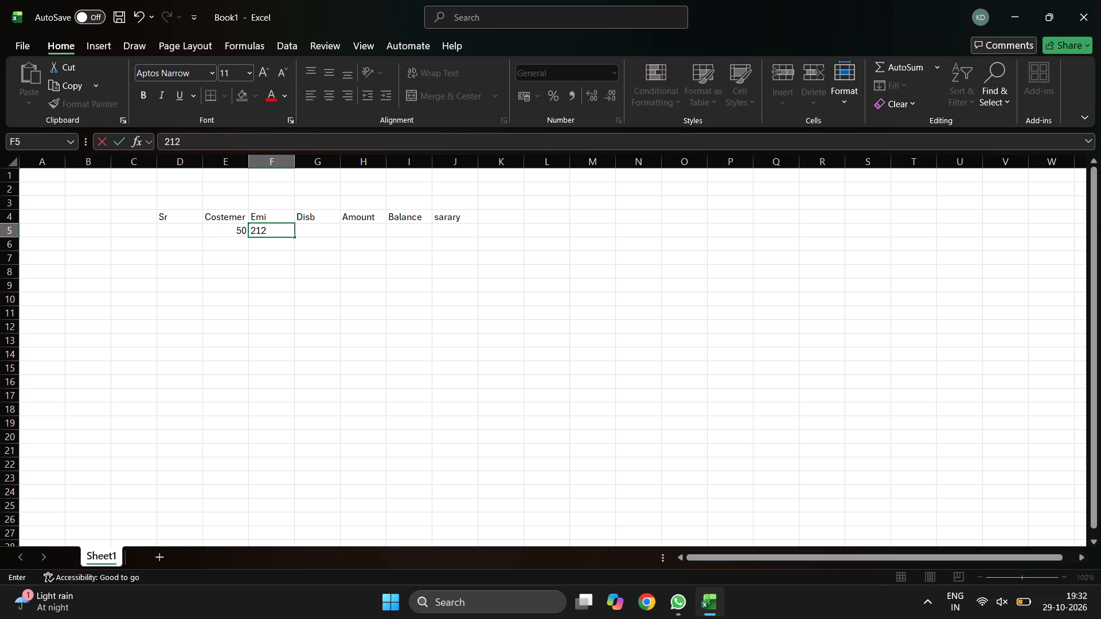
pyautogui.press('0')
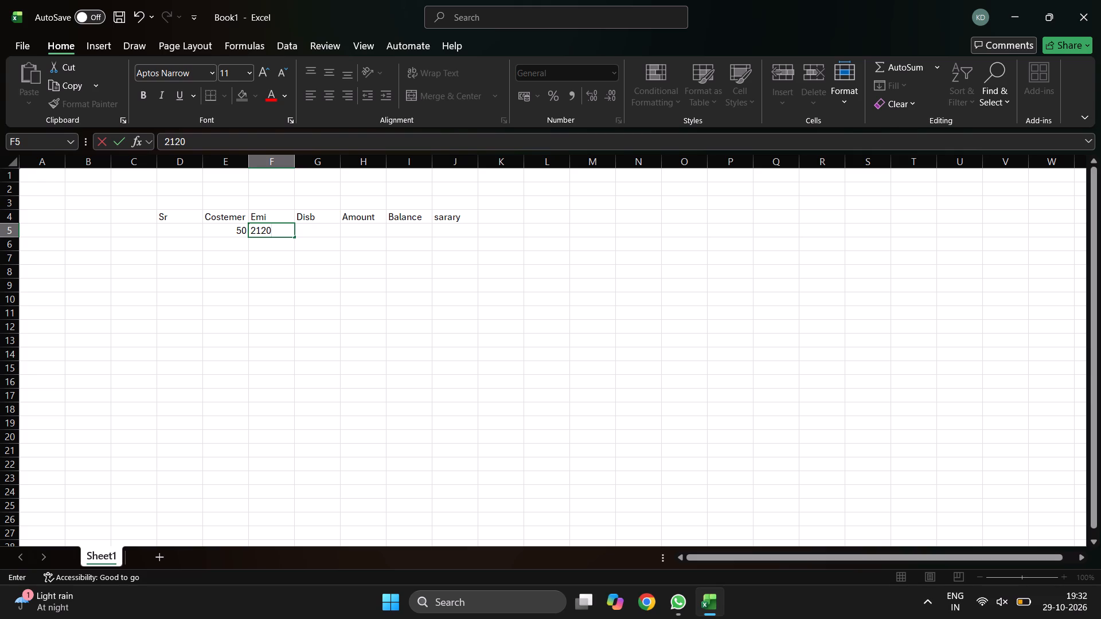
# Enter the serial numbers 1, 2 and 3 under Sr in cells D5 to D7.
pyautogui.click(166, 232)
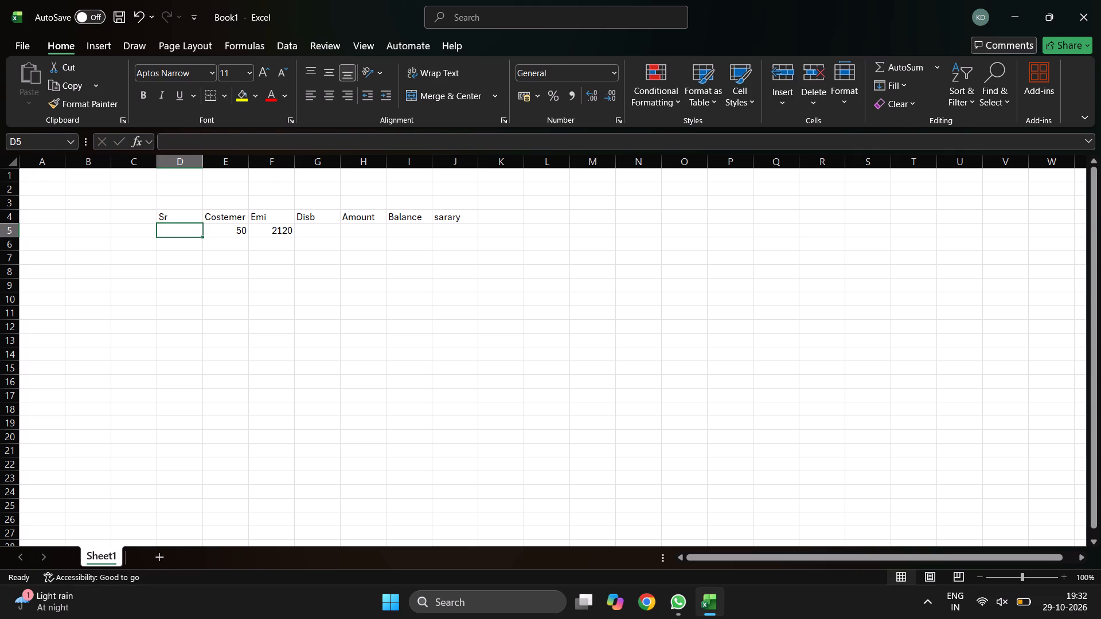
pyautogui.press('1')
pyautogui.press('Down')
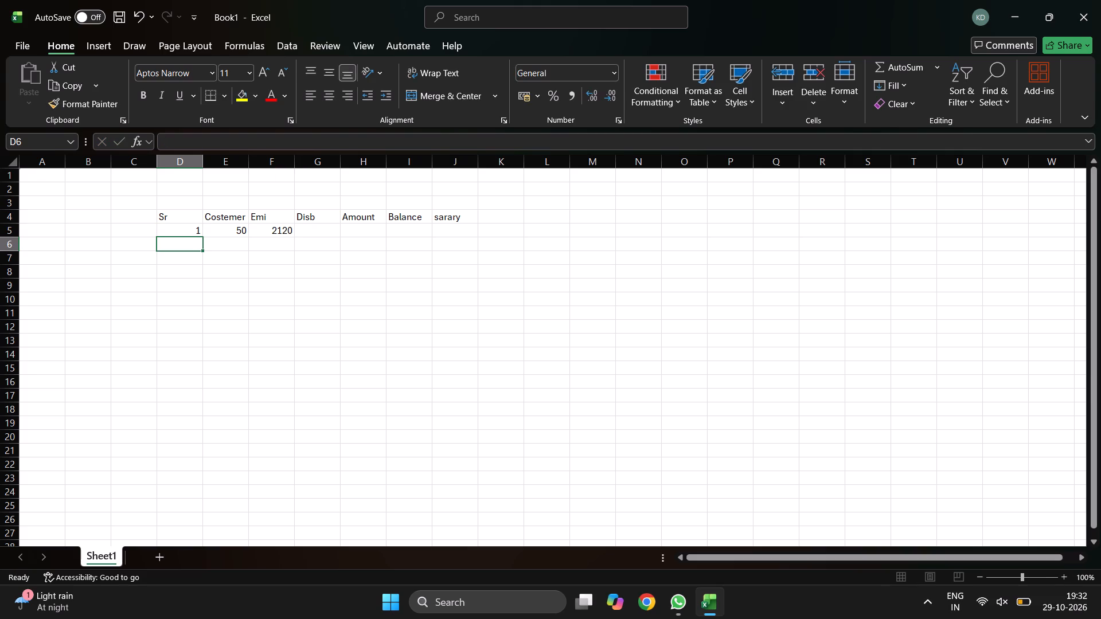
pyautogui.press('2')
pyautogui.press('Down')
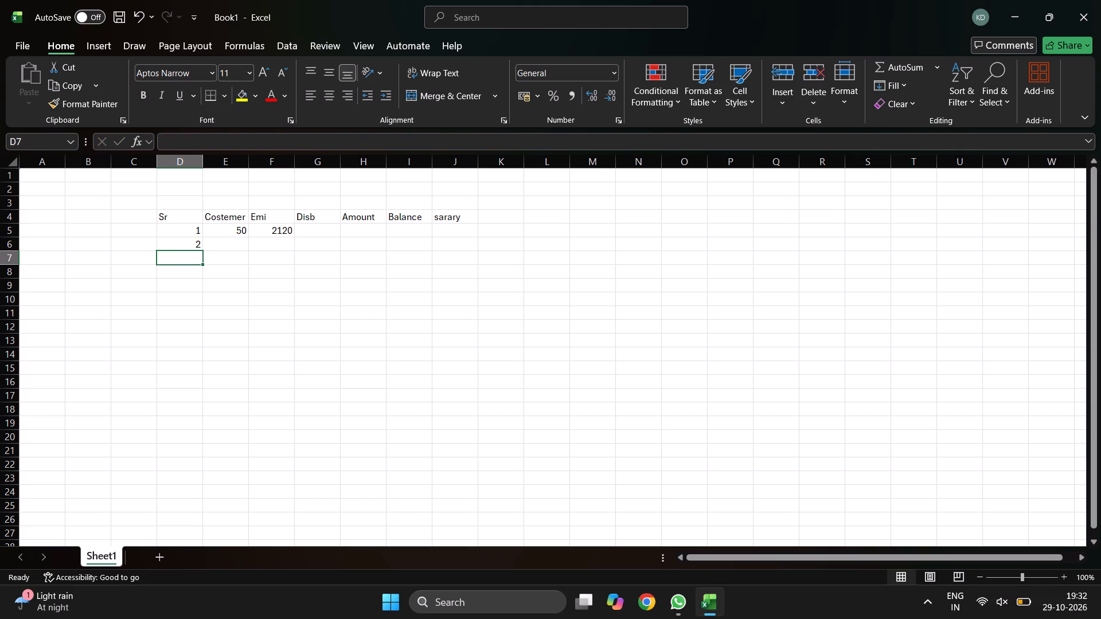
pyautogui.press('3')
pyautogui.press('Down')
# Extend the Sr number series from D5:D7 down to 60 in cell D64.
pyautogui.press('Up')
pyautogui.press('Up')
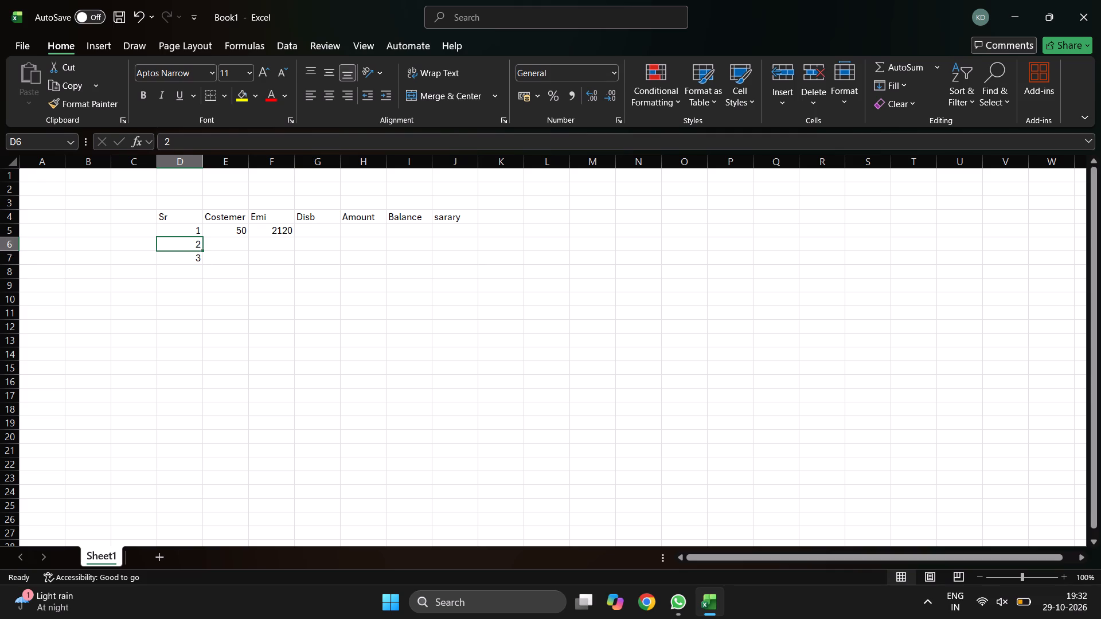
pyautogui.click(191, 233)
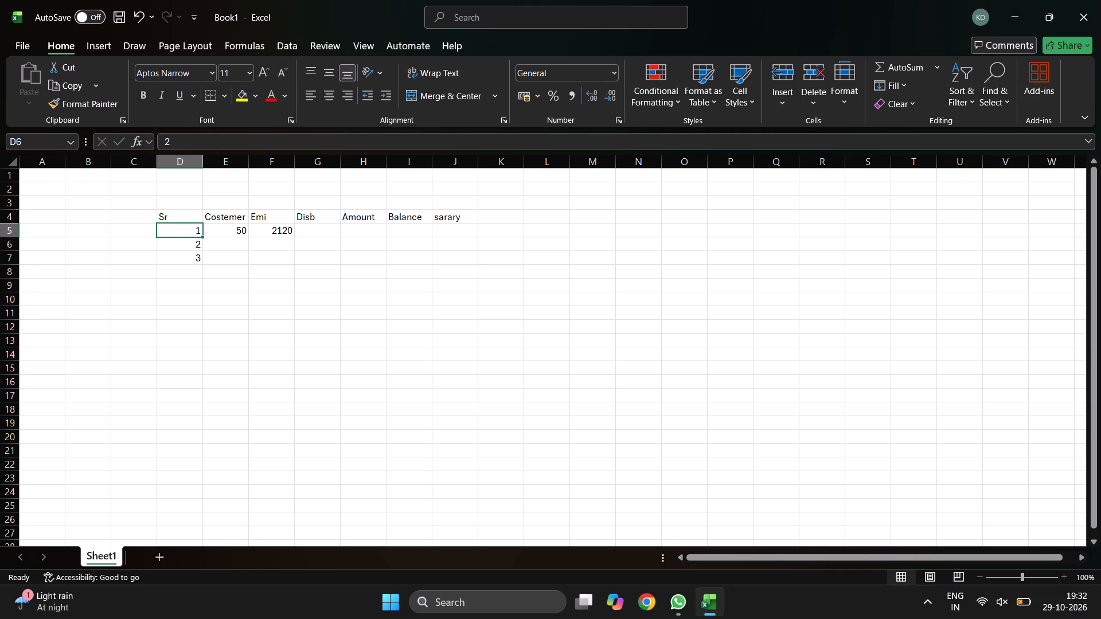
pyautogui.moveTo(178, 228); pyautogui.dragTo(181, 258)
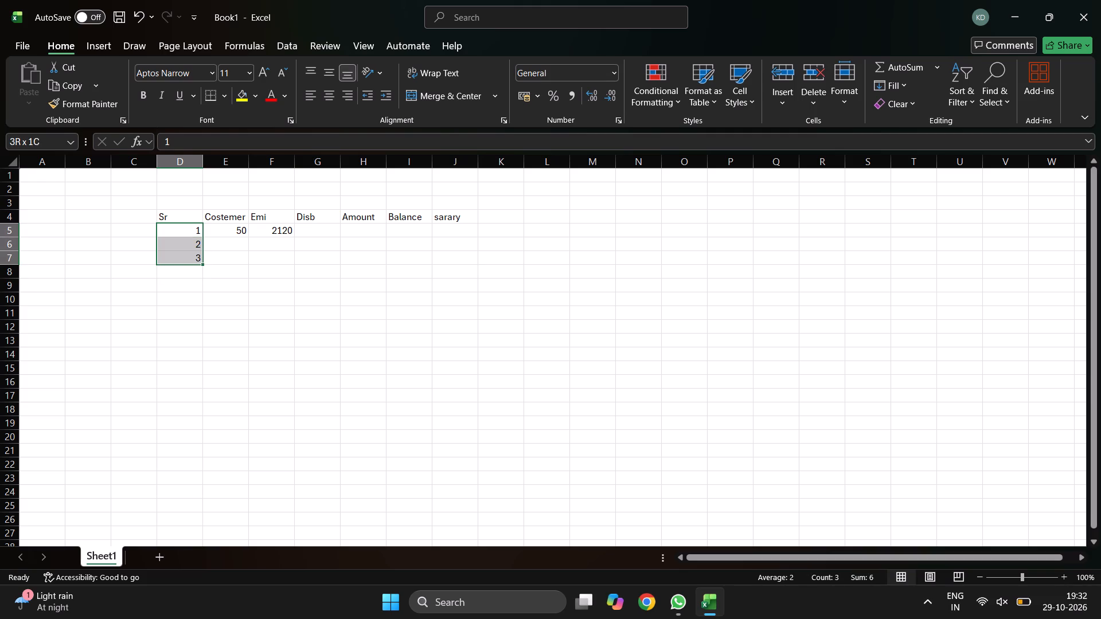
pyautogui.moveTo(181, 258); pyautogui.dragTo(181, 256)
pyautogui.moveTo(204, 265); pyautogui.dragTo(221, 492)
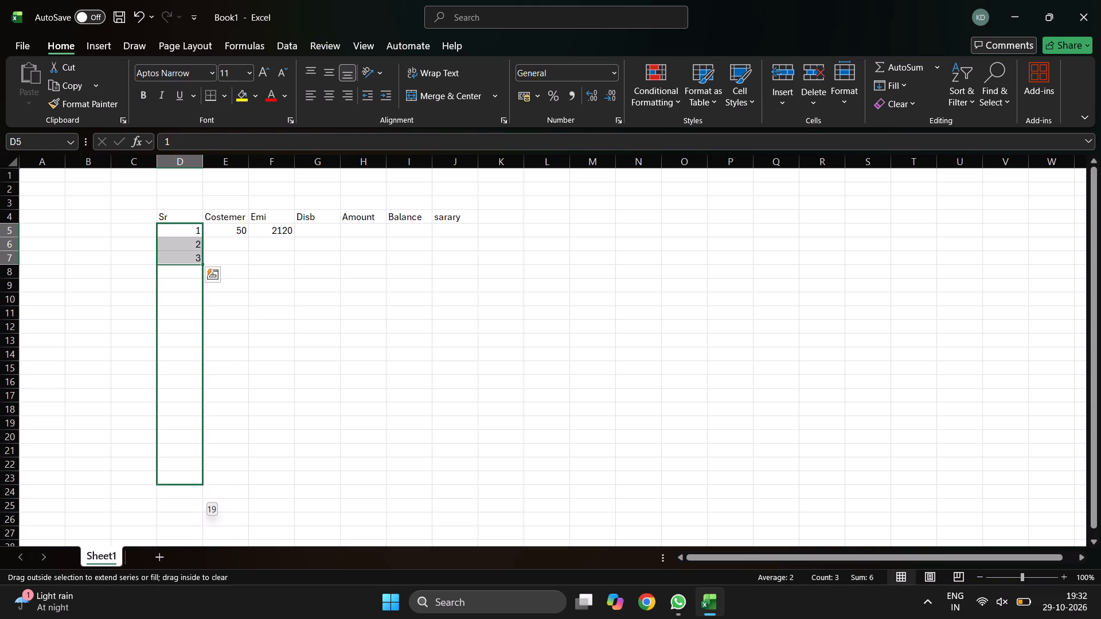
pyautogui.moveTo(221, 492); pyautogui.dragTo(188, 429)
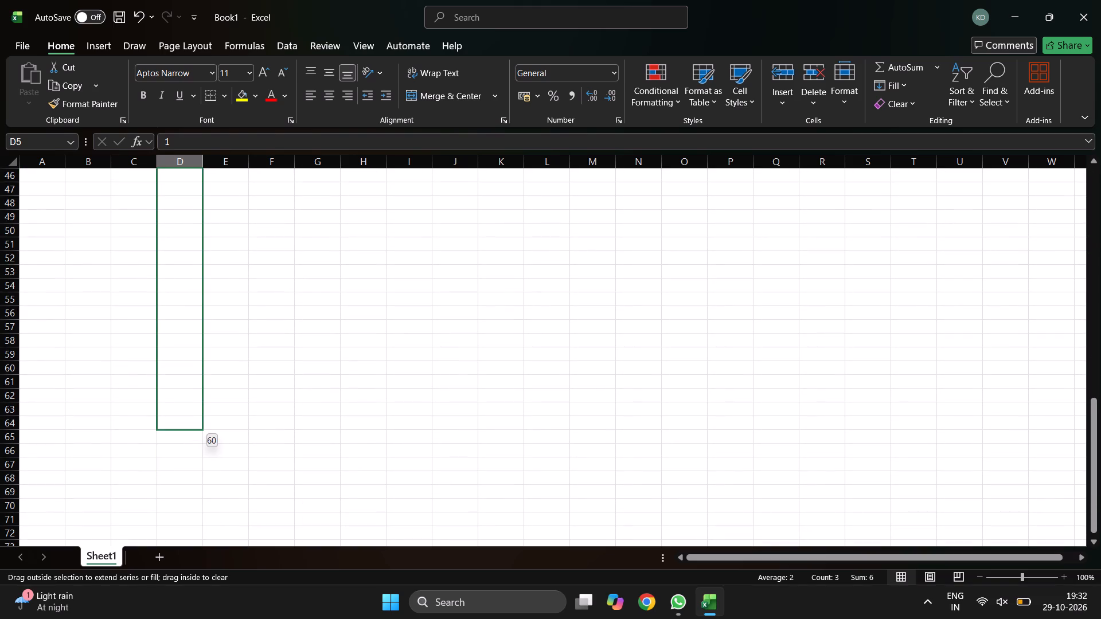
pyautogui.moveTo(188, 429); pyautogui.dragTo(189, 431)
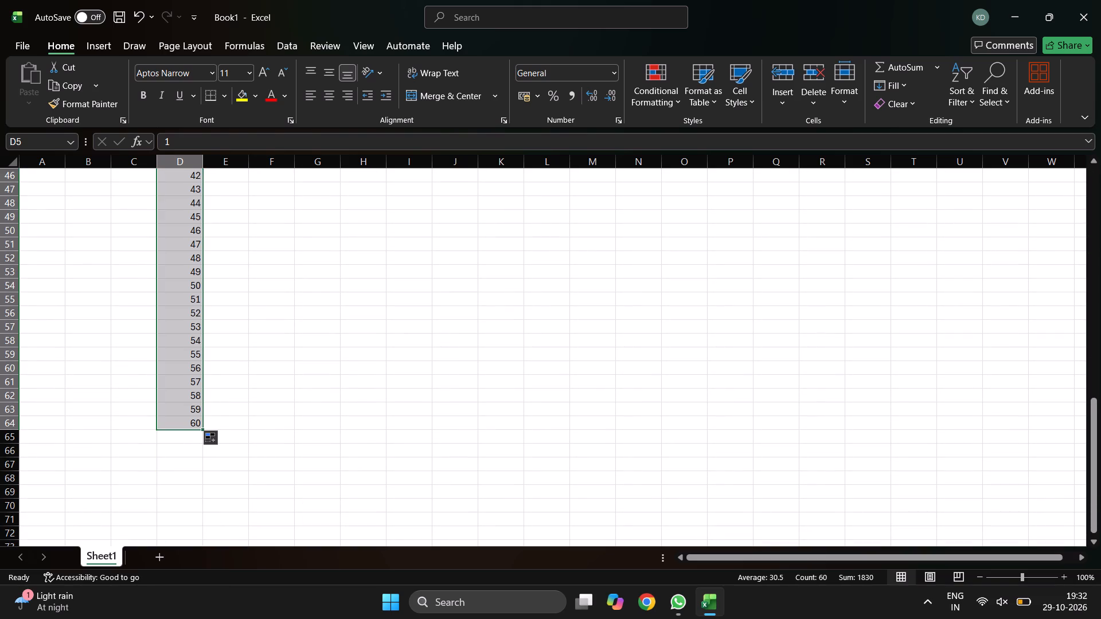
# Continue the first data row with 1500000 under Disb in G5 and 1500000 under Amount in H5.
pyautogui.press('Up')
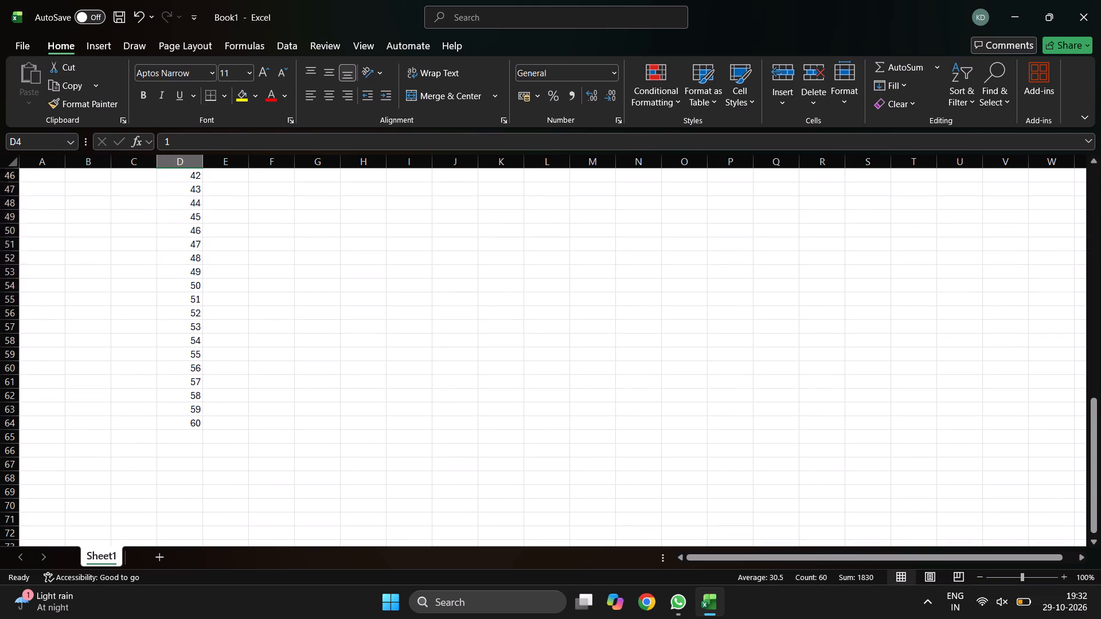
pyautogui.press('Up')
pyautogui.press('Up')
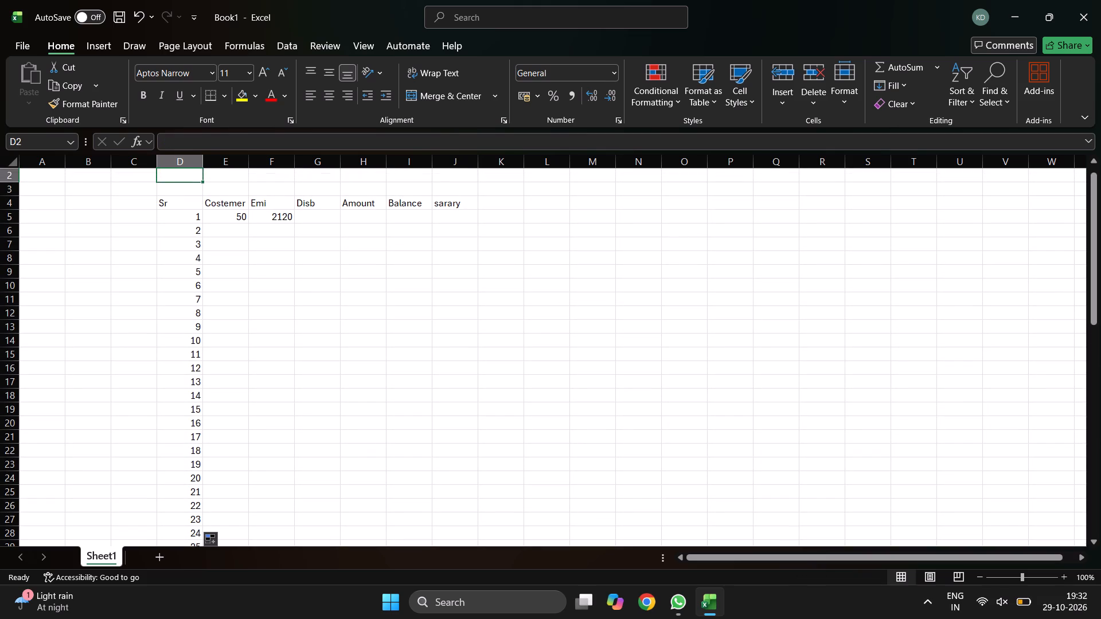
pyautogui.press('Down')
pyautogui.press('Down')
pyautogui.press('Down')
pyautogui.press('Right')
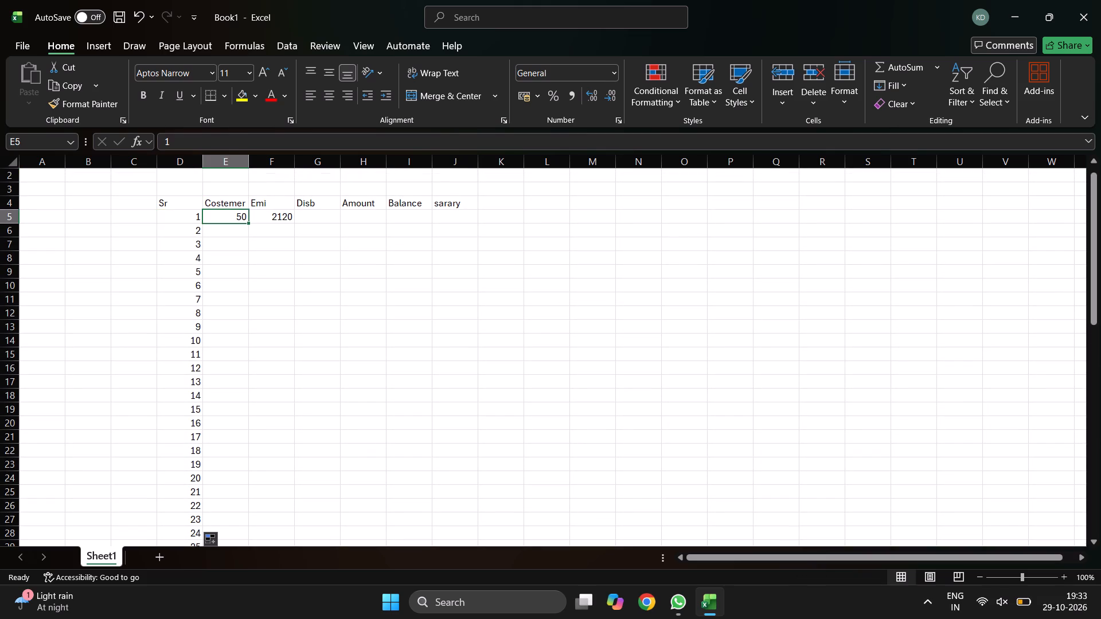
pyautogui.press('Right')
pyautogui.press('Right')
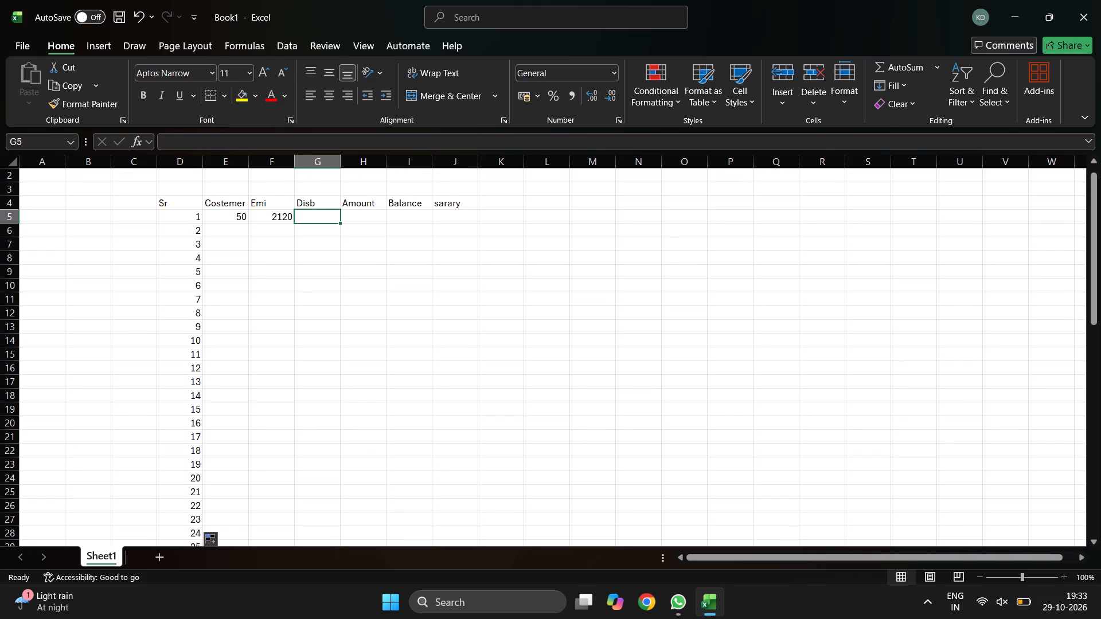
pyautogui.press('1')
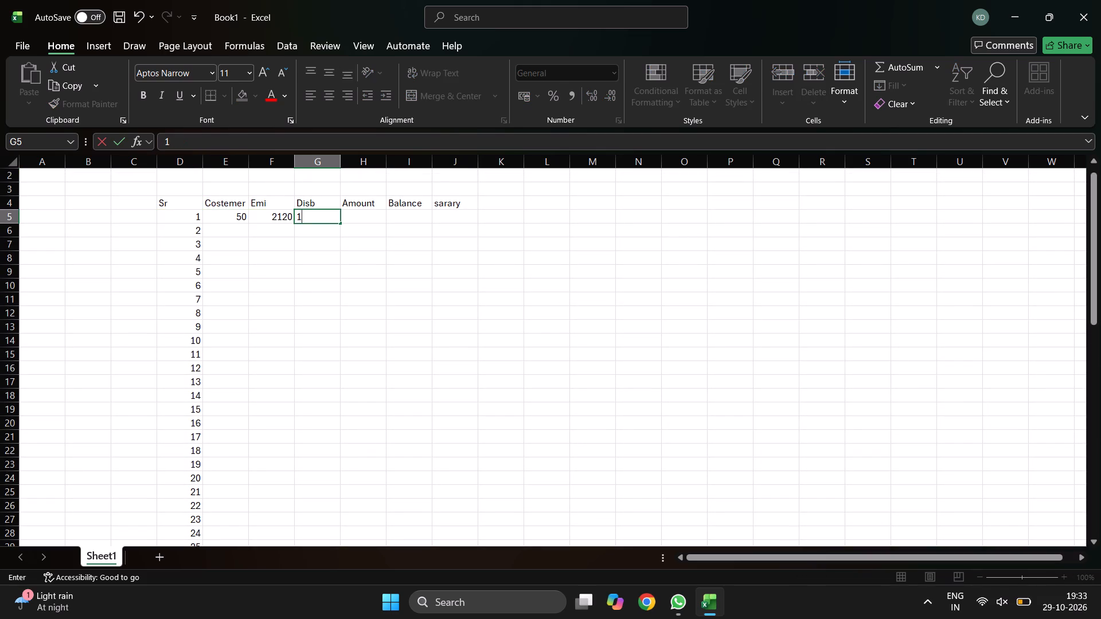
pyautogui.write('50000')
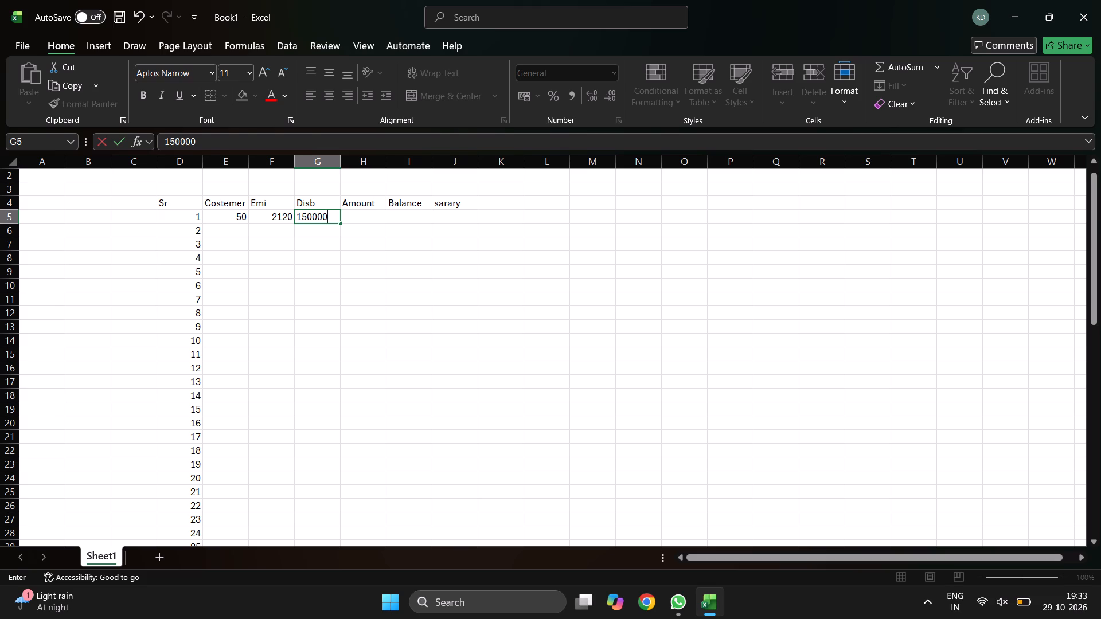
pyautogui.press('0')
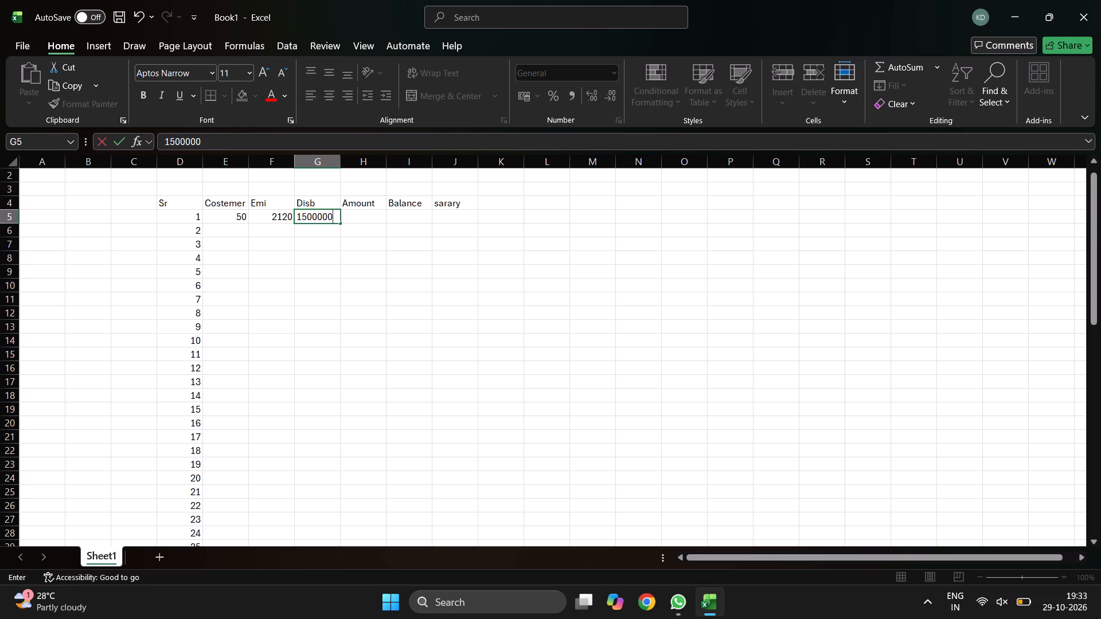
pyautogui.click(361, 220)
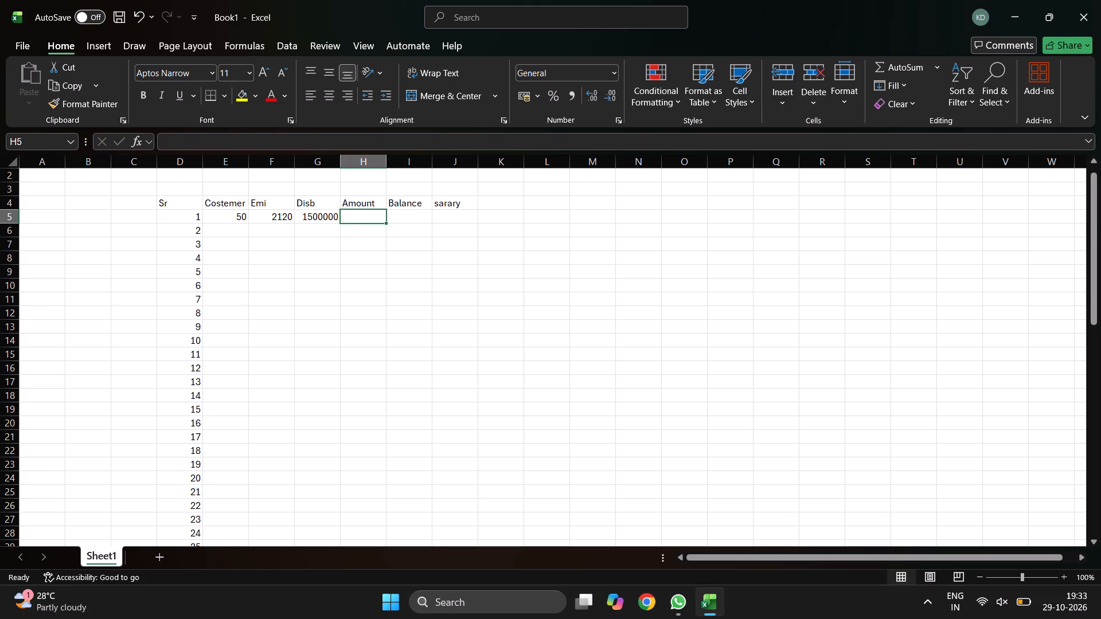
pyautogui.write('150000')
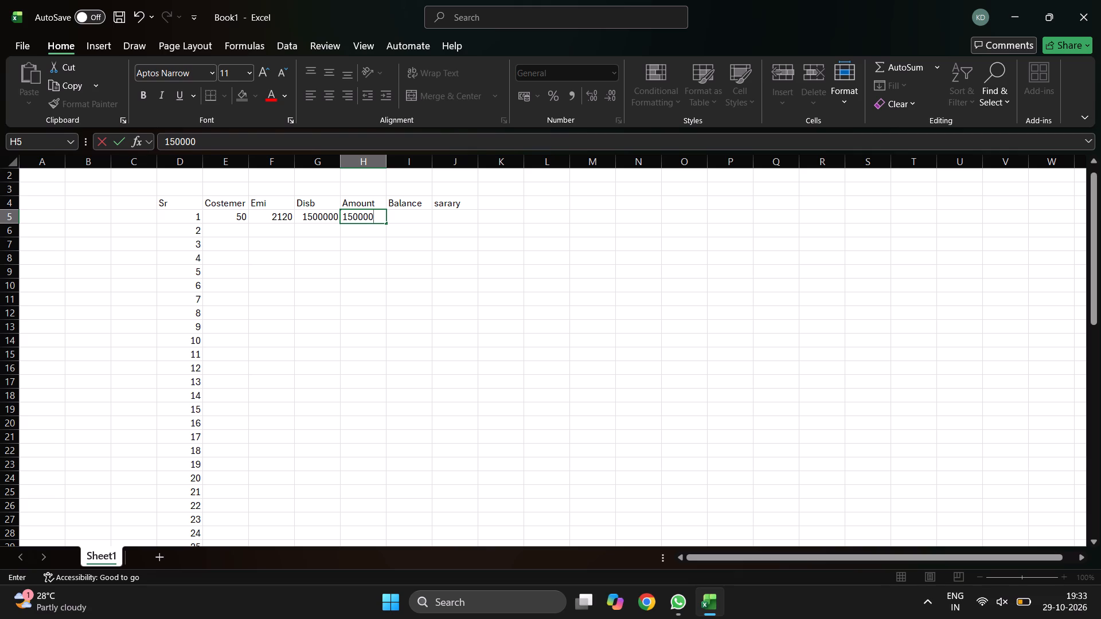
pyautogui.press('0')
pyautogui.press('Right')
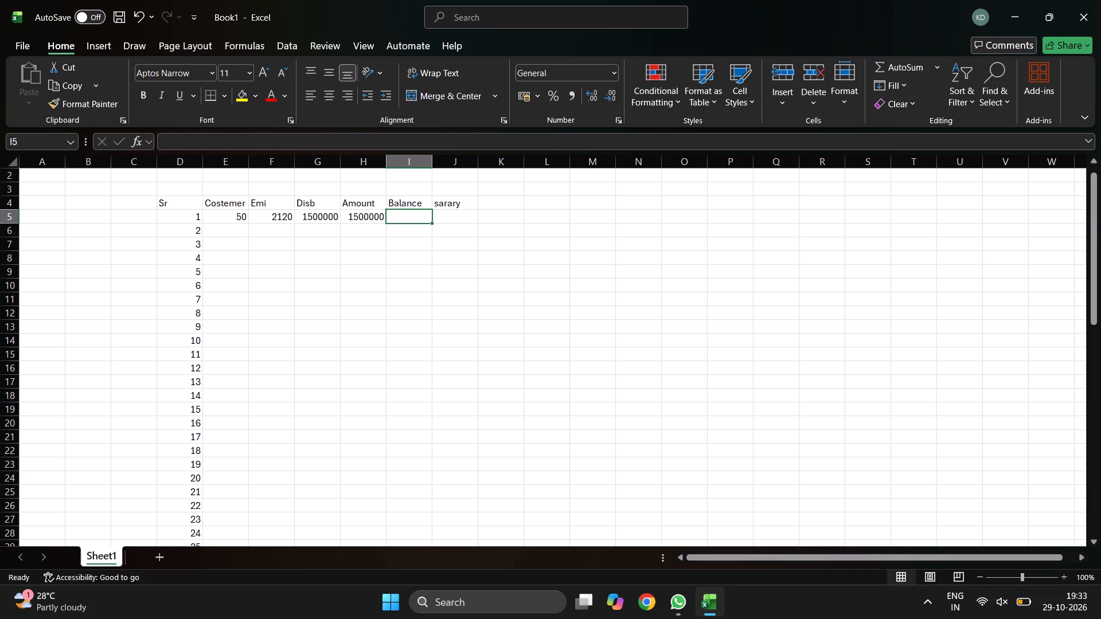
# Insert a blank column between the Emi and Disb columns.
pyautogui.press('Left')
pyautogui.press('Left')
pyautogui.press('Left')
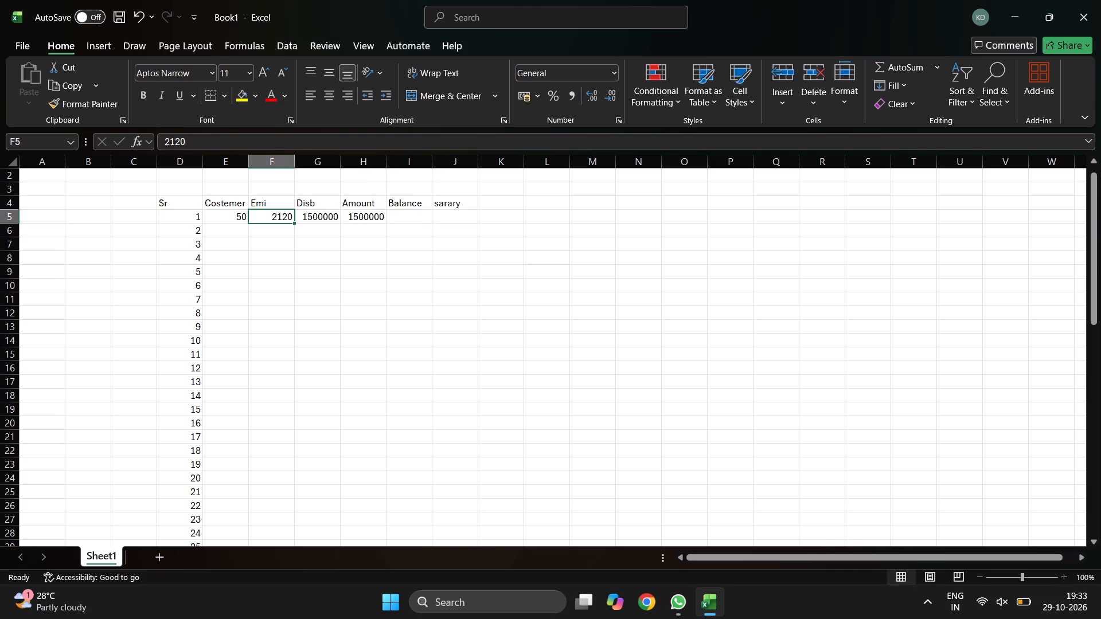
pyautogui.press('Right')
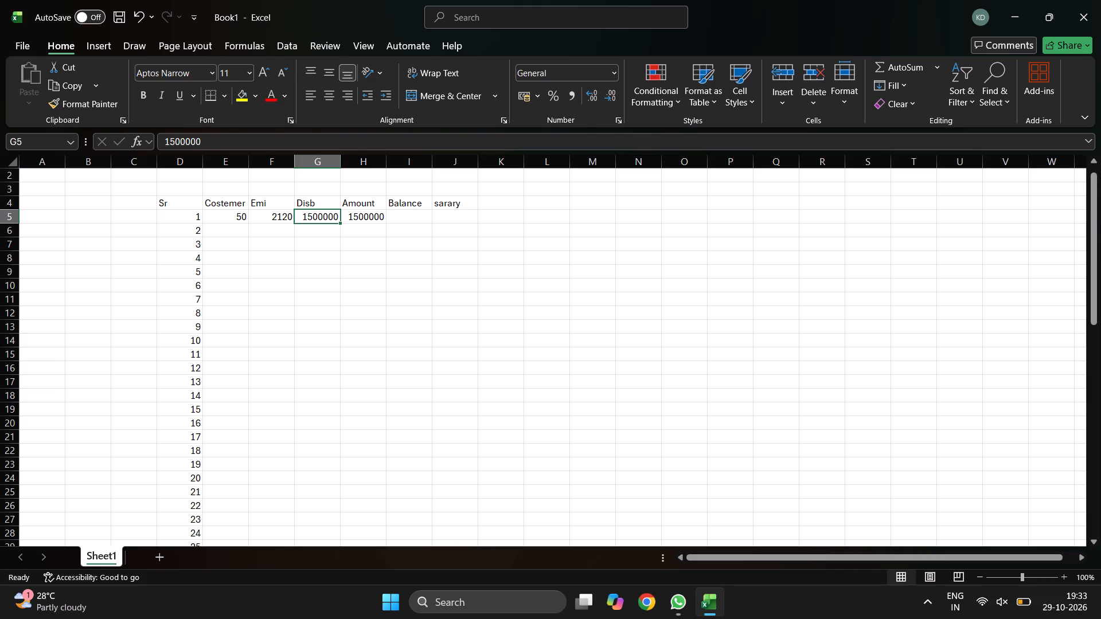
pyautogui.click(321, 163)
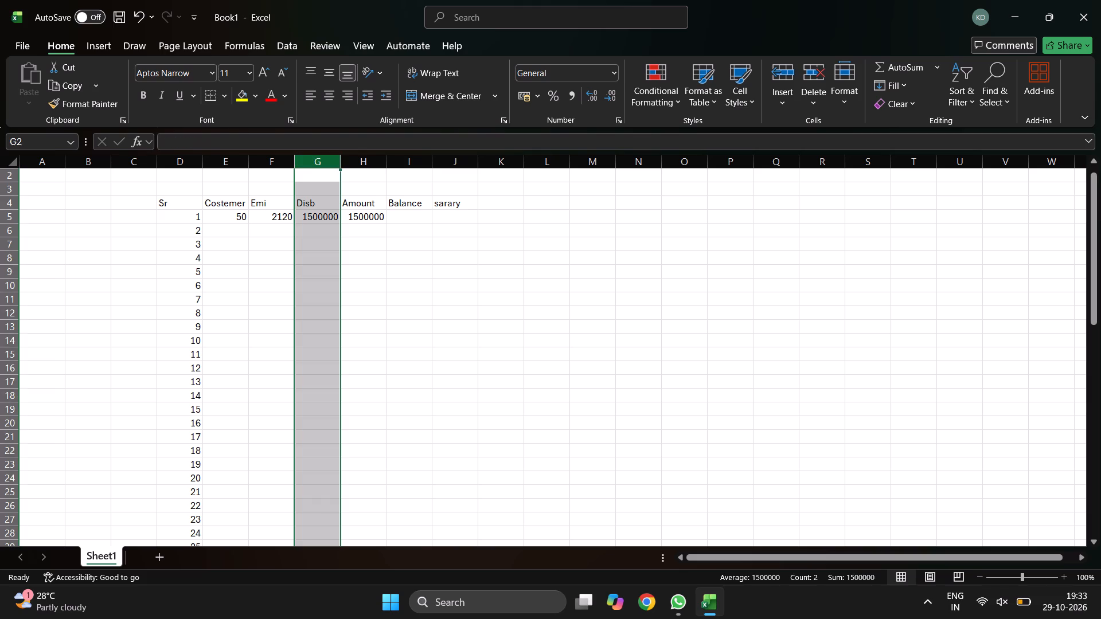
pyautogui.rightClick(382, 213)
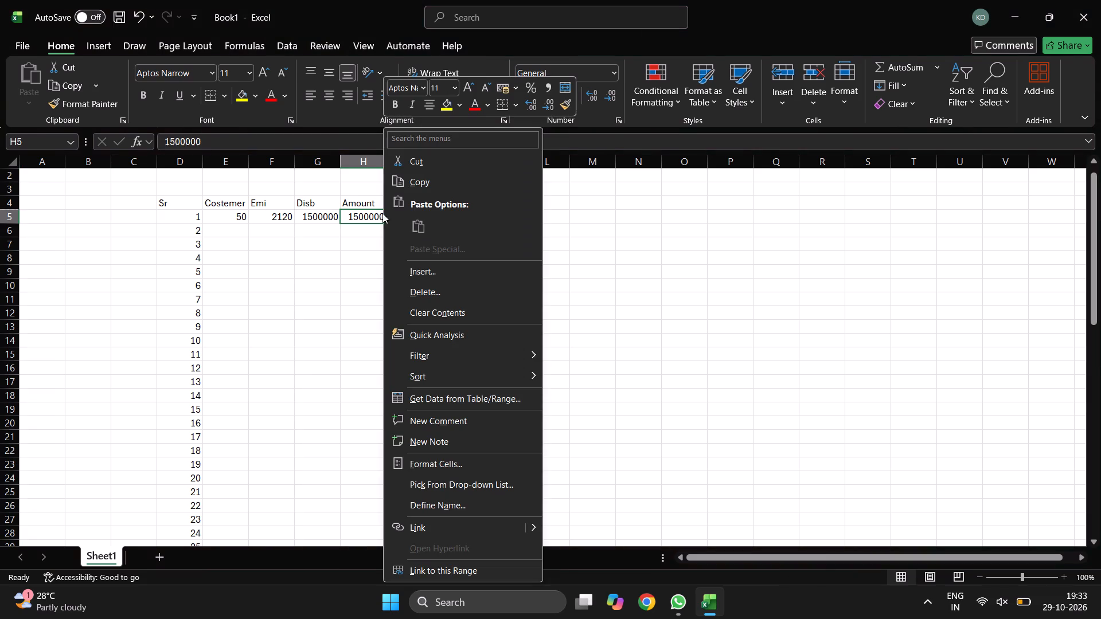
pyautogui.rightClick(318, 162)
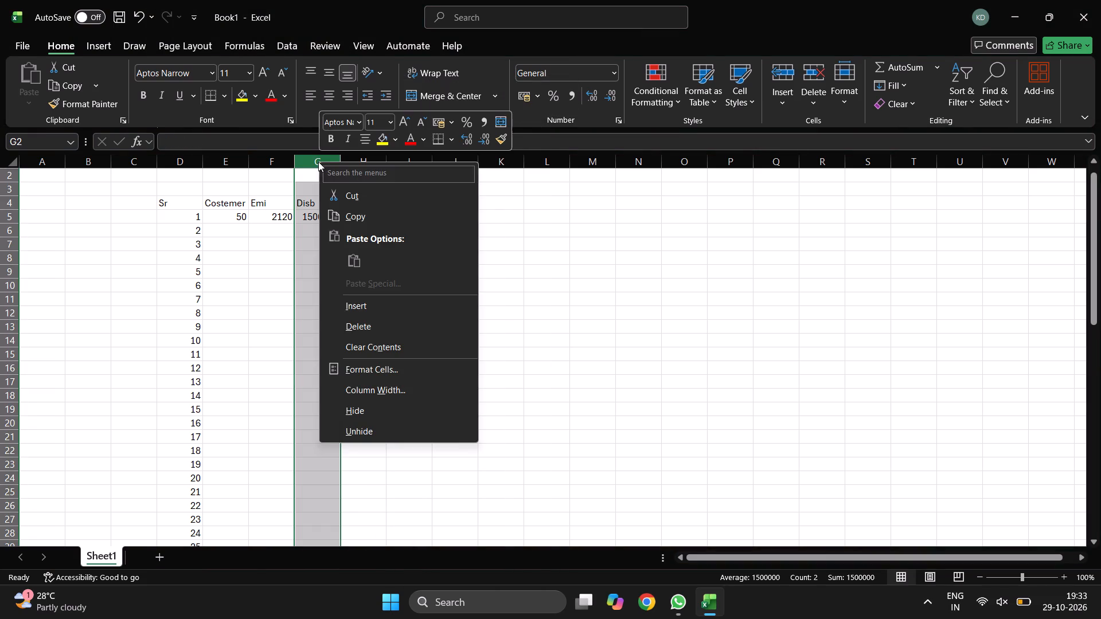
pyautogui.click(357, 310)
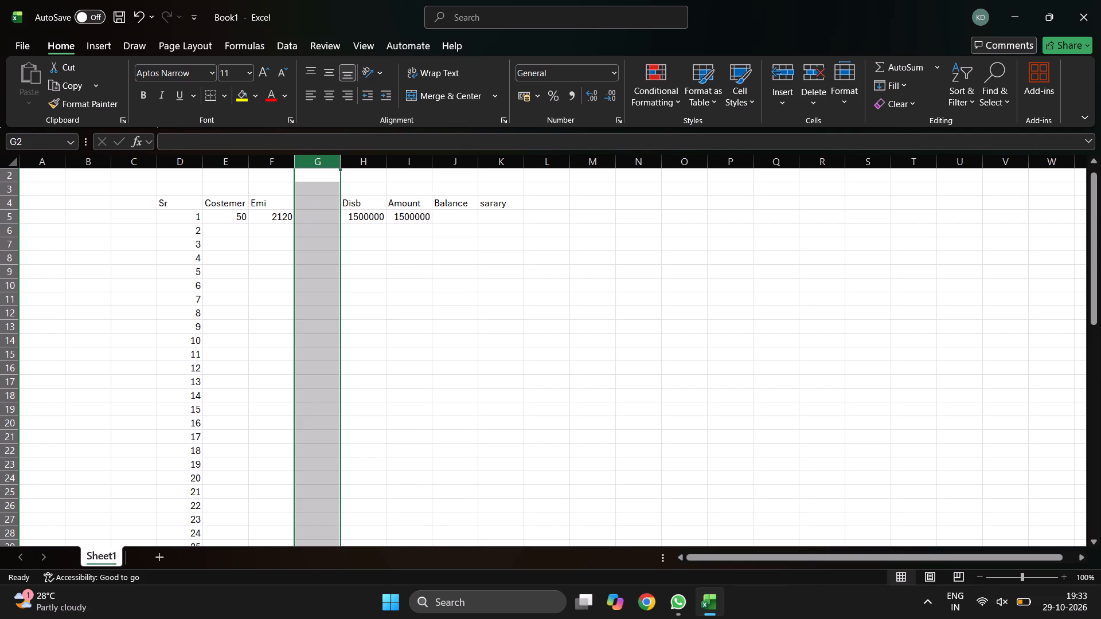
# Enter the header "Emi Co." in cell G4 of the blank column.
pyautogui.click(309, 201)
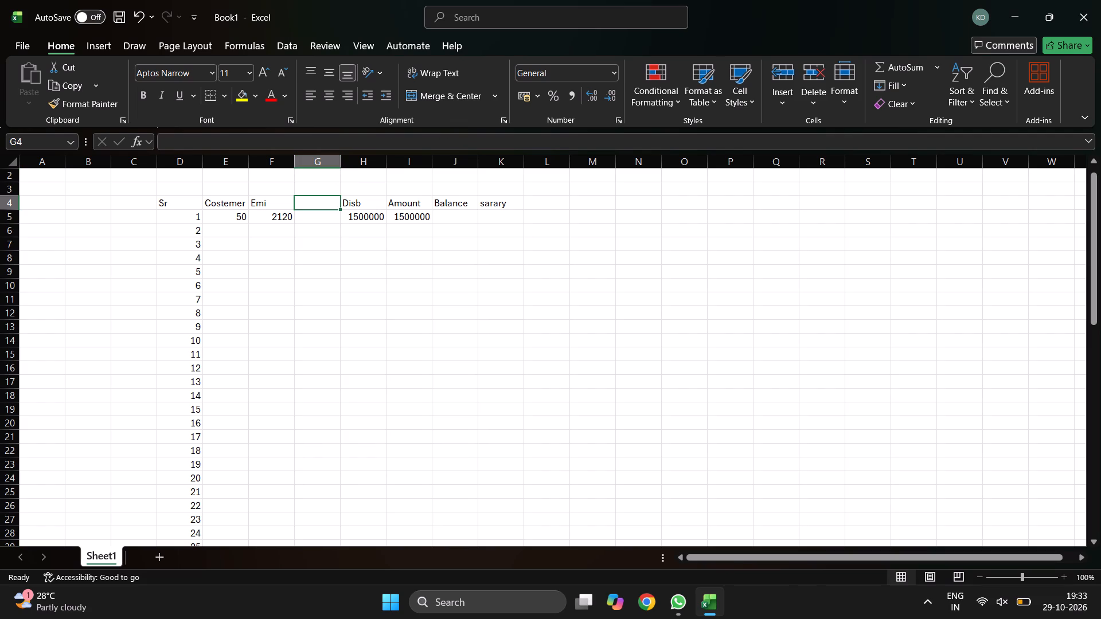
pyautogui.hotkey('shift', 'e')
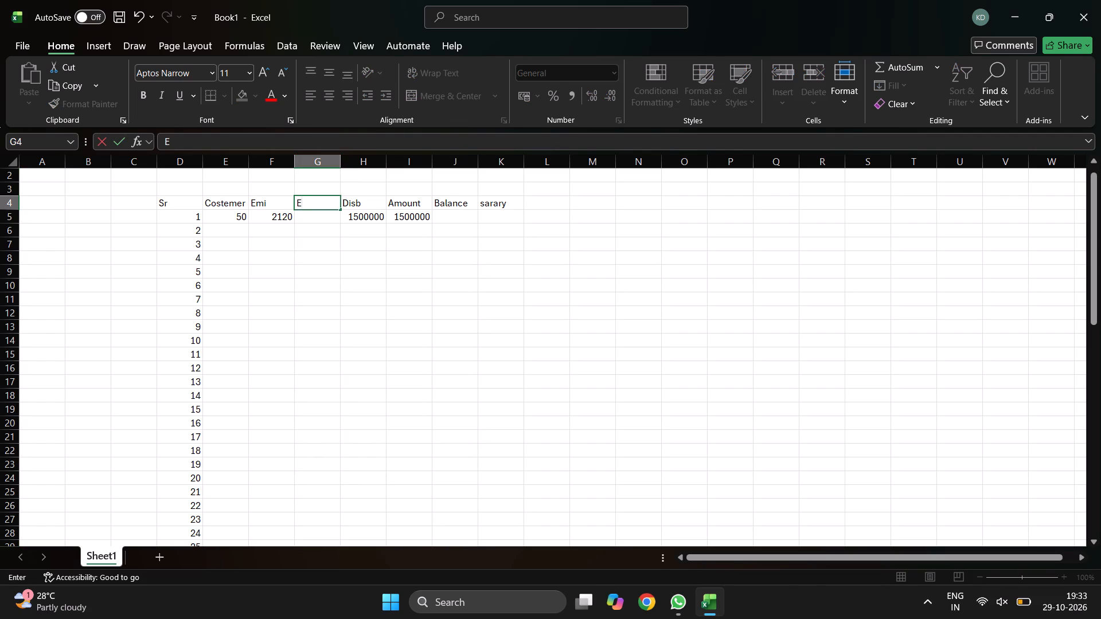
pyautogui.press('m')
pyautogui.press('i')
pyautogui.press('space')
pyautogui.write('Co.')
pyautogui.click(438, 244)
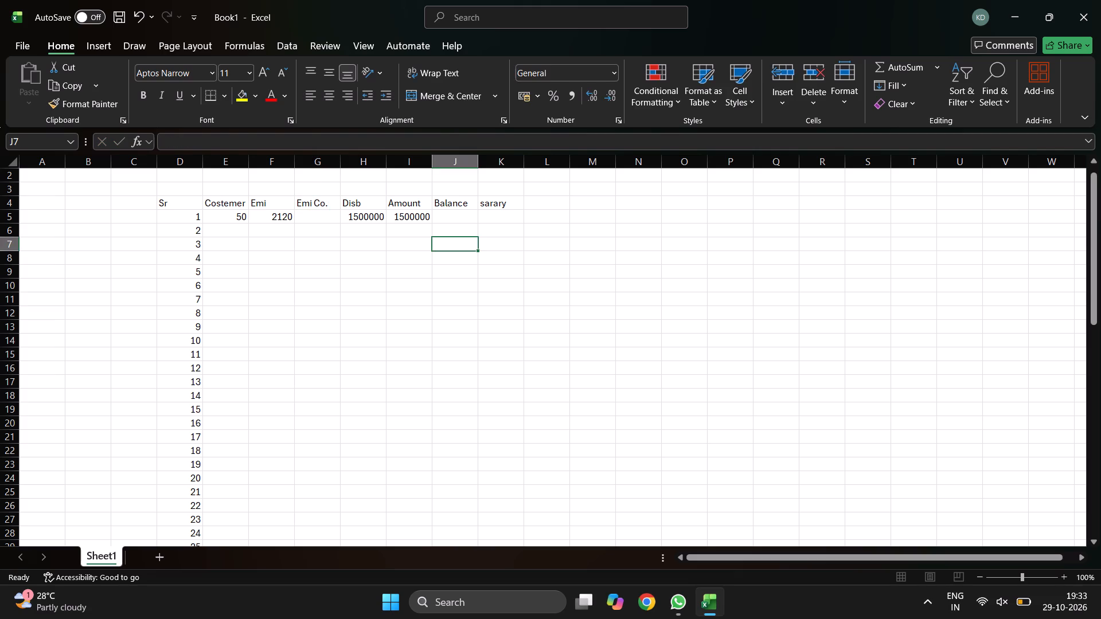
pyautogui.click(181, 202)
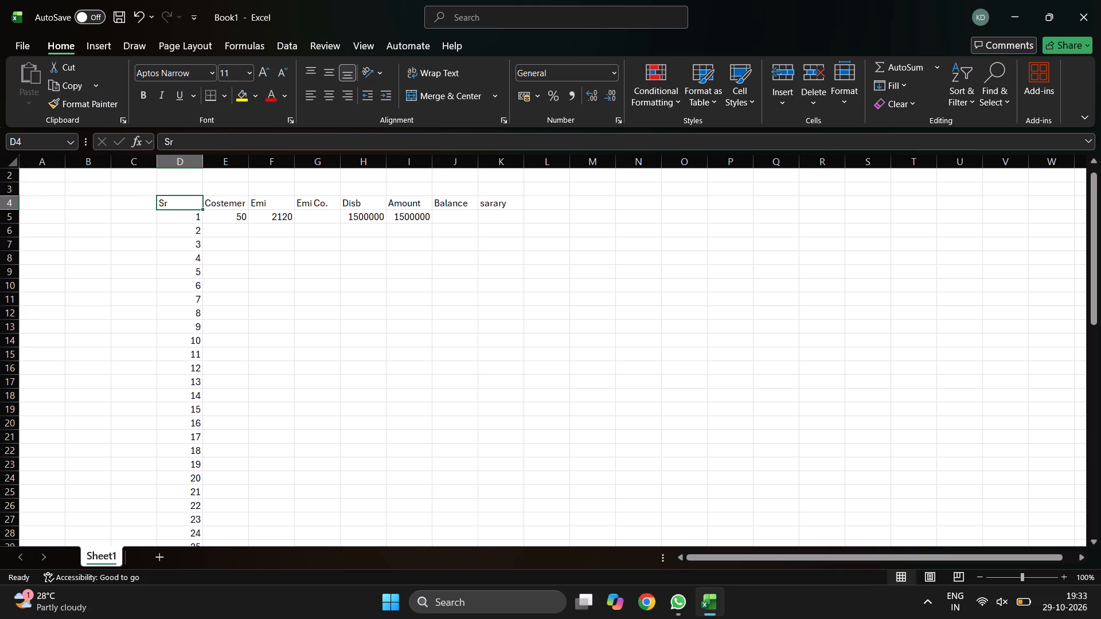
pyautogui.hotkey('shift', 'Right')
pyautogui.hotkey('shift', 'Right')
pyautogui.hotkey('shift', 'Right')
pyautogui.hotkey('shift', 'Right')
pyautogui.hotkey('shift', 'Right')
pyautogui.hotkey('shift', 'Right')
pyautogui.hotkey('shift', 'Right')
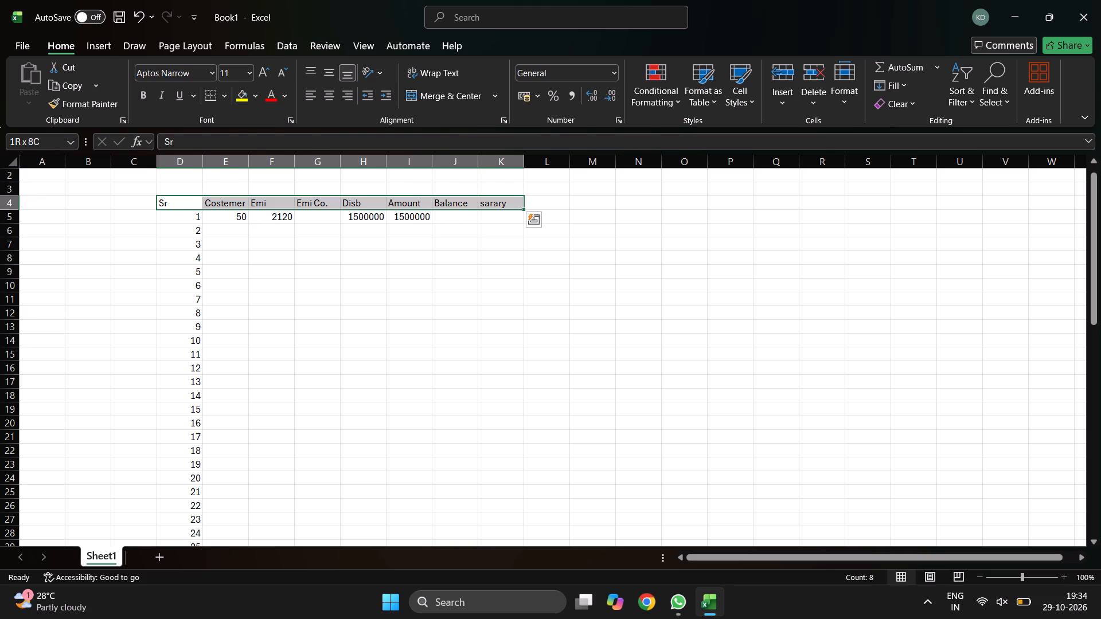
# Apply All Borders to the whole table from the Sr header in D4 to the sarary column in K64.
pyautogui.hotkey('ctrl', 'Down')
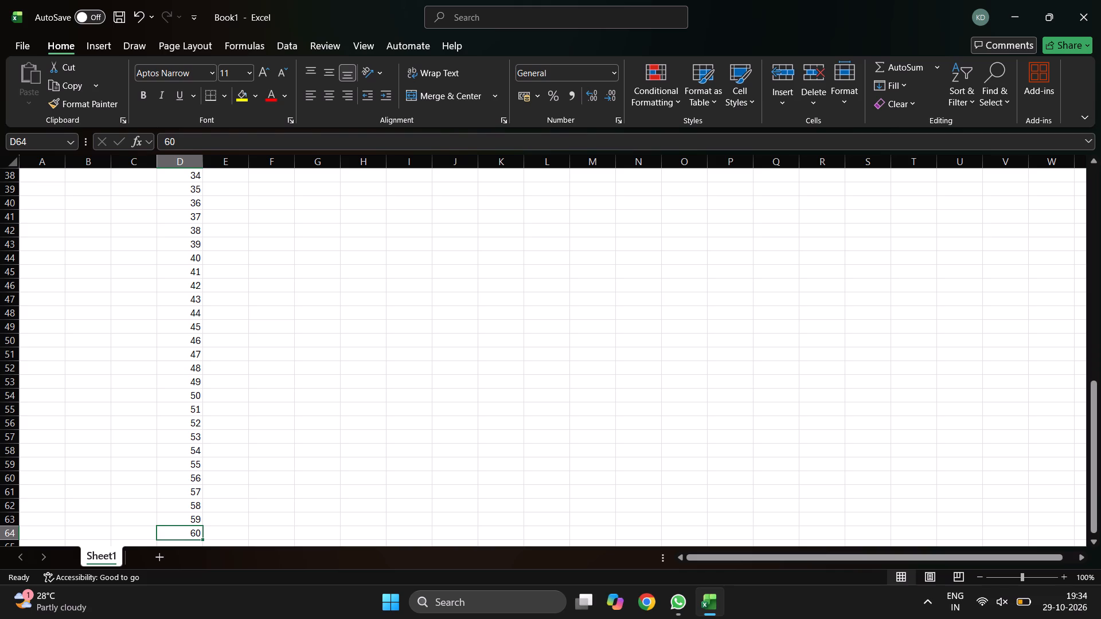
pyautogui.hotkey('ctrl', 'shift', 'Up')
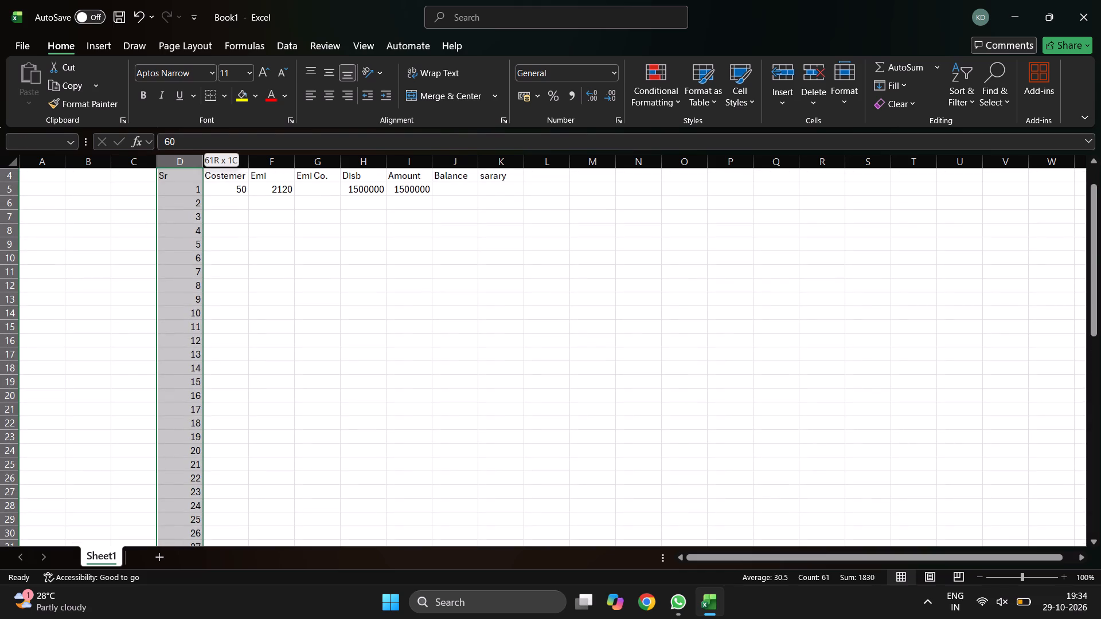
pyautogui.hotkey('ctrl', 'shift', 'Right')
pyautogui.hotkey('ctrl', 'shift', 'Left')
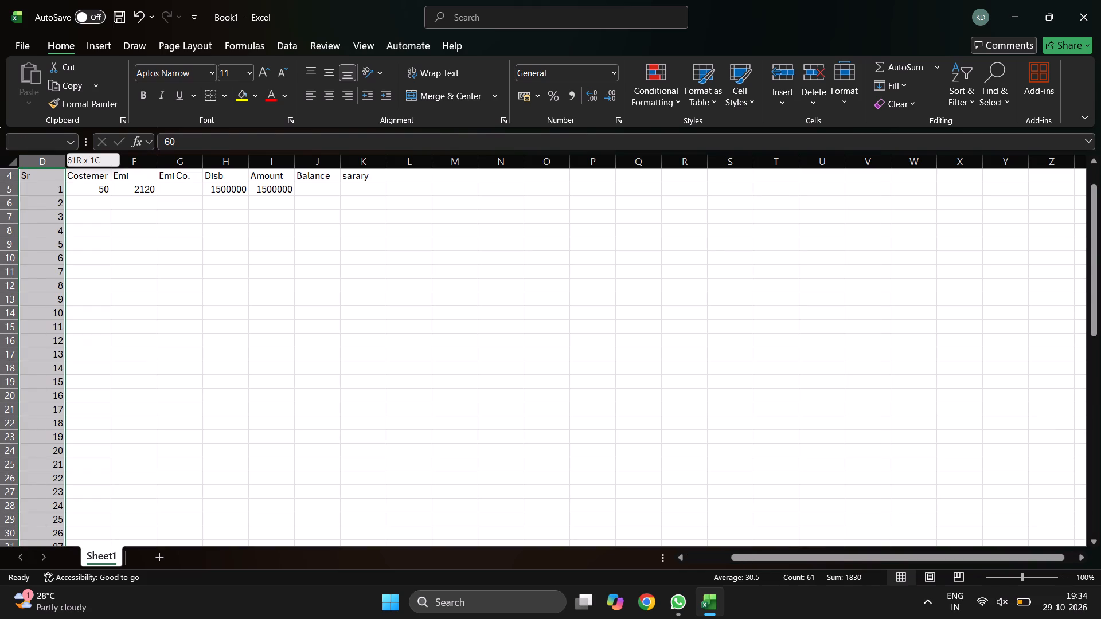
pyautogui.hotkey('shift', 'Right')
pyautogui.hotkey('shift', 'Right')
pyautogui.hotkey('shift', 'Right')
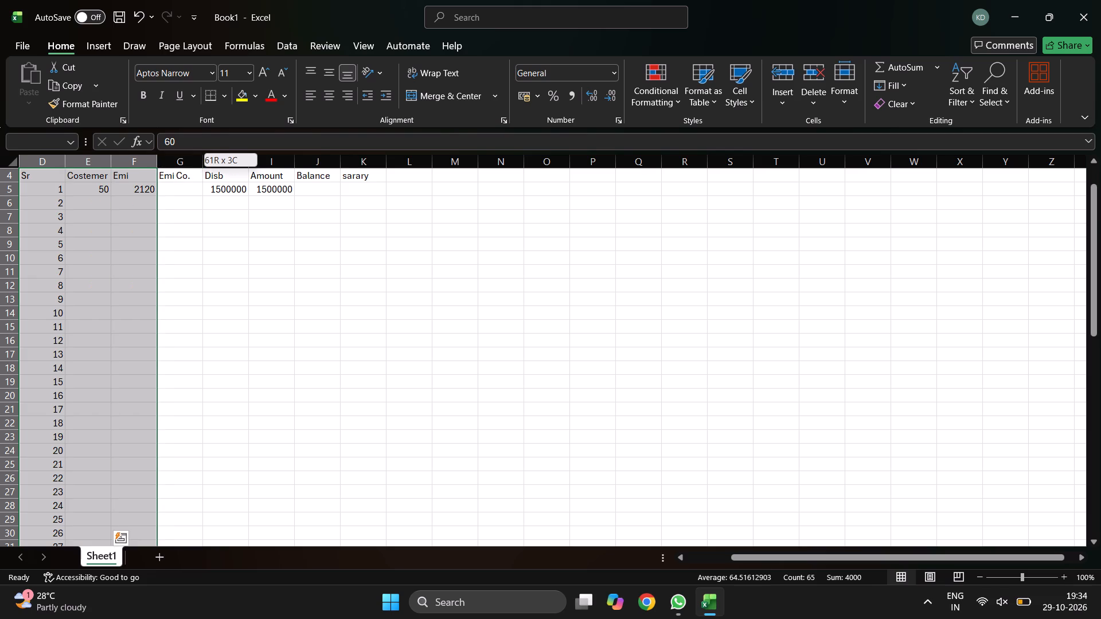
pyautogui.hotkey('shift', 'Right')
pyautogui.hotkey('shift', 'Right')
pyautogui.hotkey('shift', 'Right')
pyautogui.hotkey('shift', 'Right')
pyautogui.hotkey('shift', 'Right')
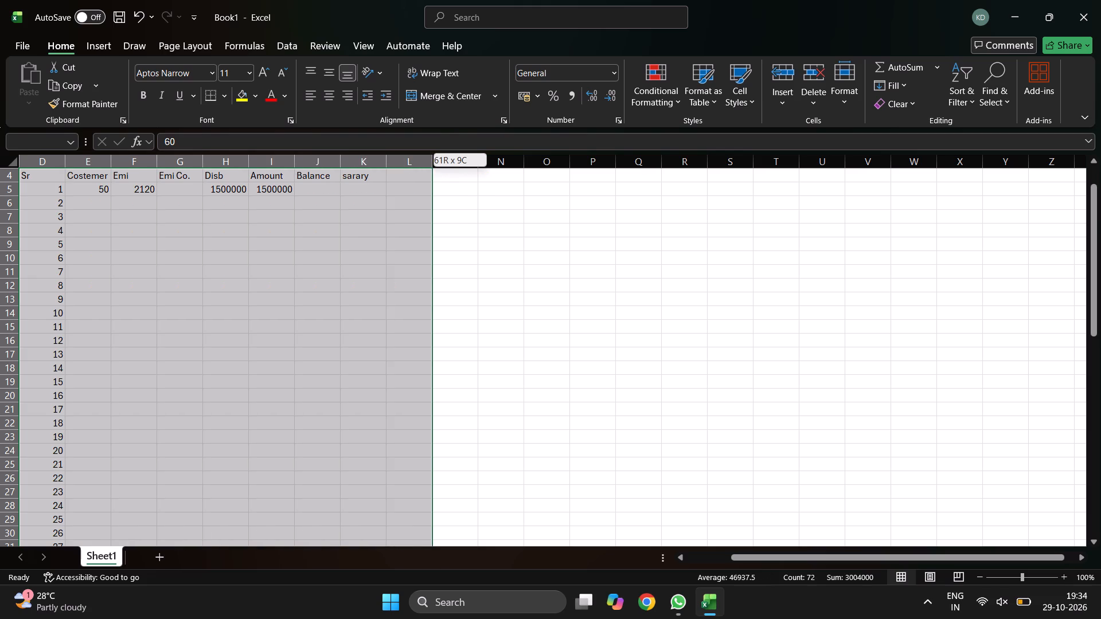
pyautogui.hotkey('shift', 'Left')
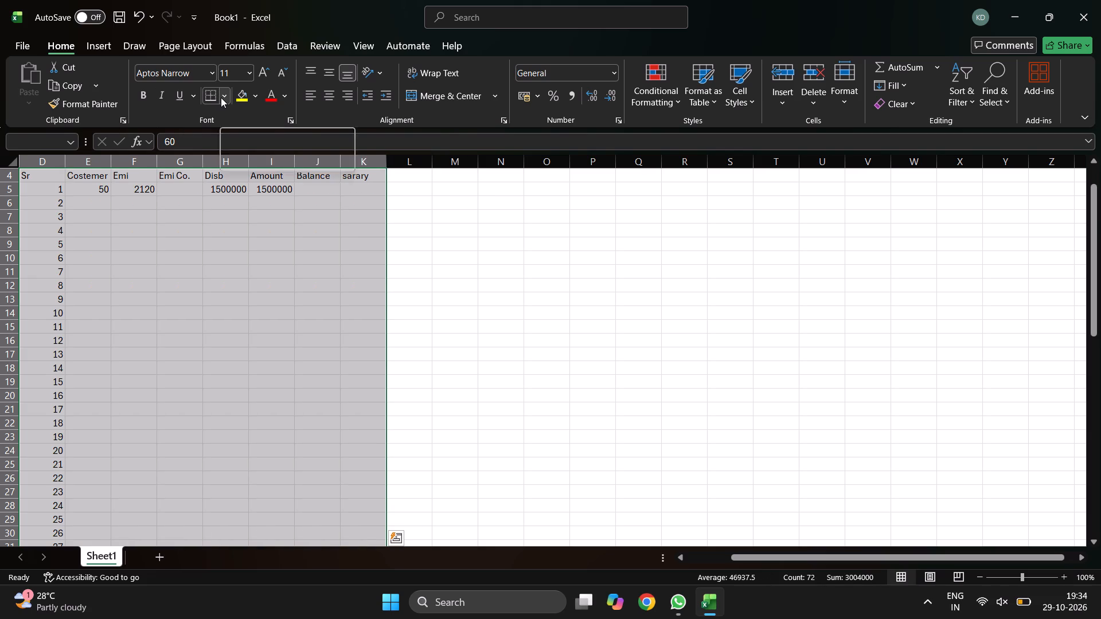
pyautogui.click(221, 97)
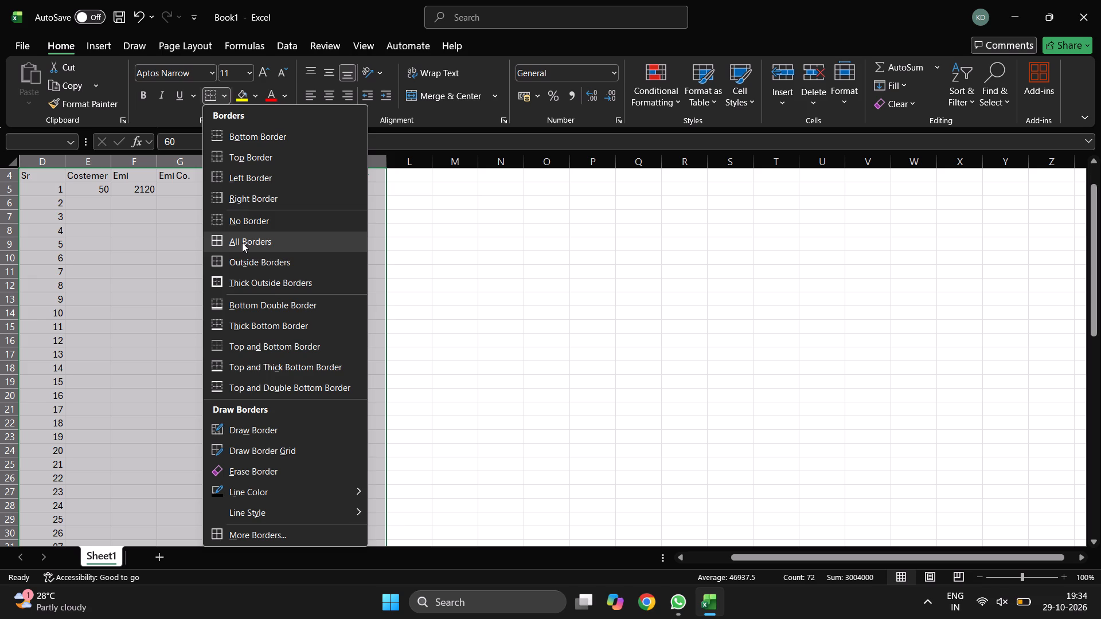
pyautogui.click(242, 242)
pyautogui.click(242, 290)
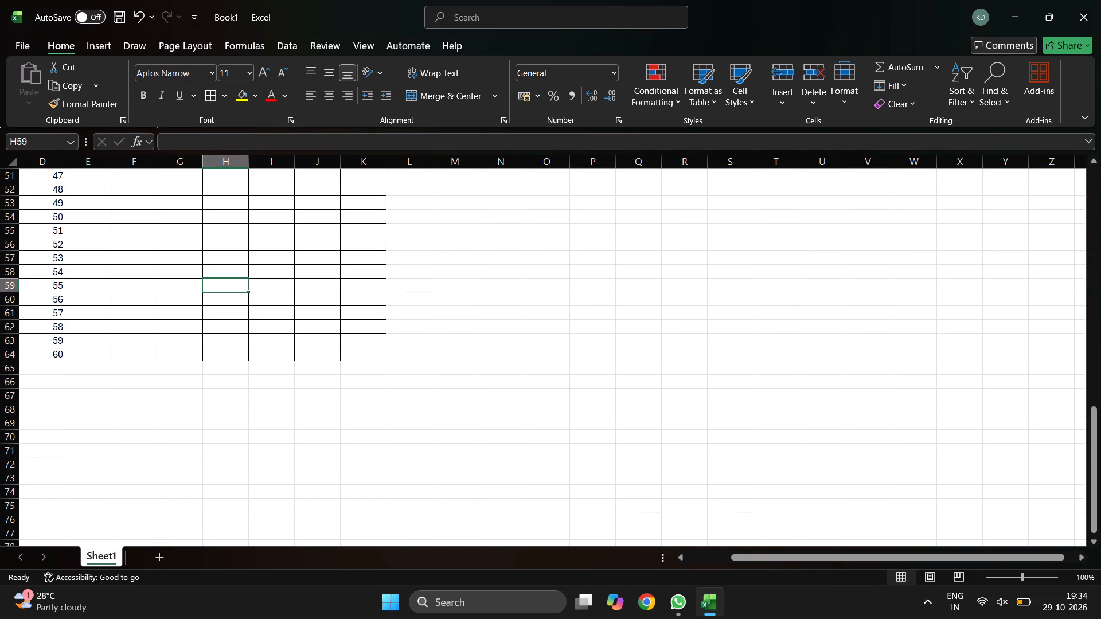
# Enter the formula =E5*F5 under Emi Co. in G5 to multiply Costemer by Emi.
pyautogui.press('Up')
pyautogui.press('Up')
pyautogui.press('Up')
pyautogui.press('Up')
pyautogui.press('Up')
pyautogui.press('Up')
pyautogui.press('Up')
pyautogui.press('Up')
pyautogui.press('Up')
pyautogui.press('Up')
pyautogui.press('Up')
pyautogui.press('Up')
pyautogui.press('Up')
pyautogui.press('Up')
pyautogui.press('Up')
pyautogui.press('Up')
pyautogui.press('Up')
pyautogui.press('Up')
pyautogui.press('Up')
pyautogui.press('Up')
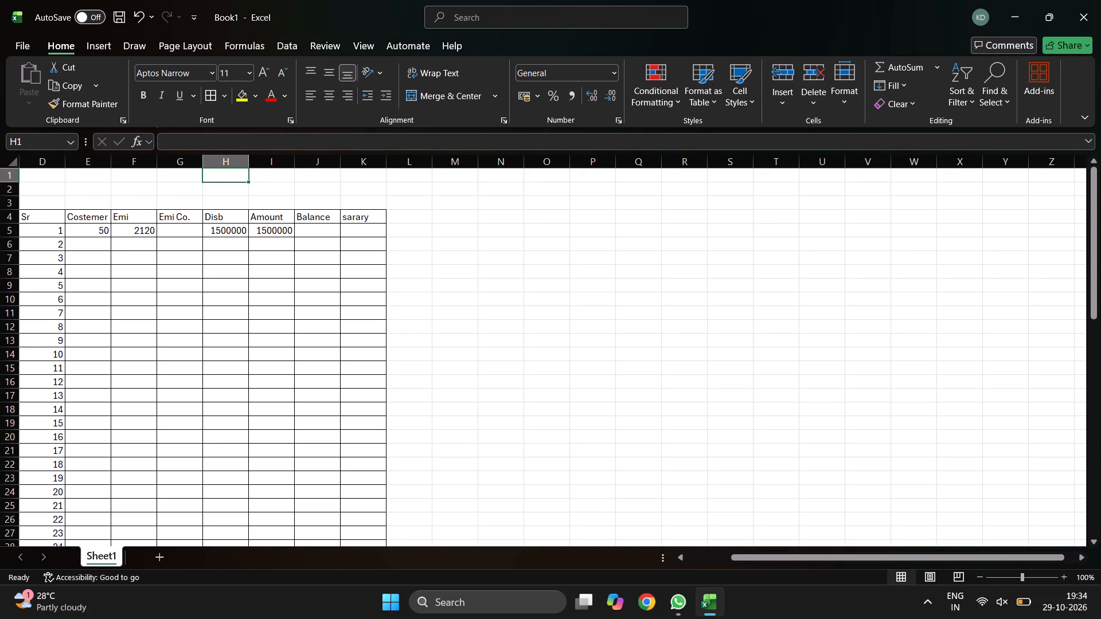
pyautogui.press('Down')
pyautogui.press('Down')
pyautogui.press('Down')
pyautogui.press('Down')
pyautogui.press('Left')
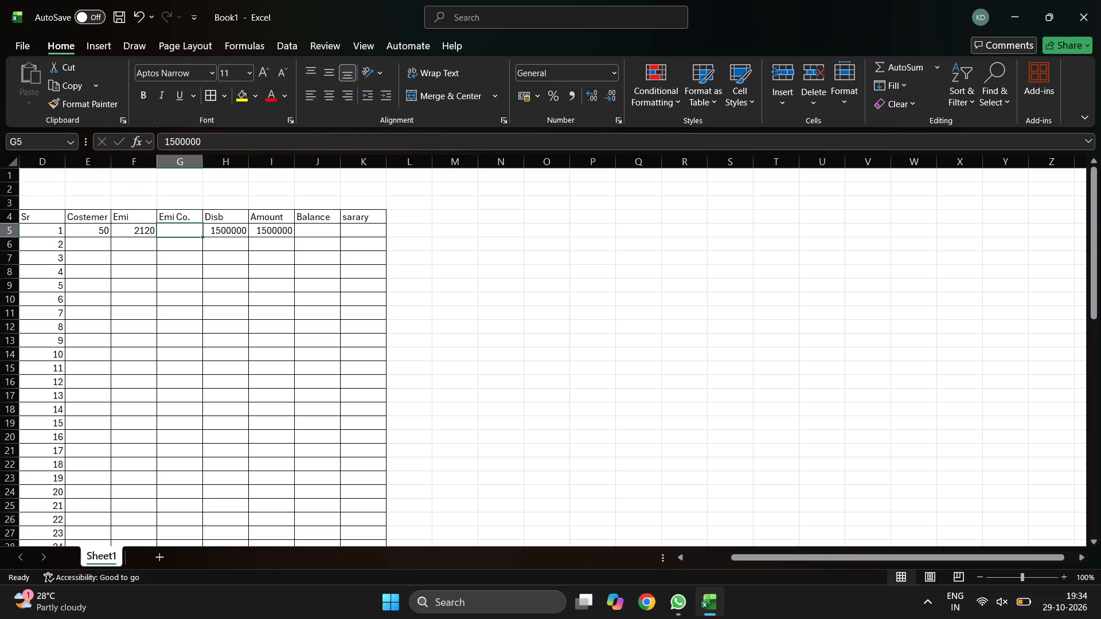
pyautogui.press('Left')
pyautogui.press('Left')
pyautogui.press('Right')
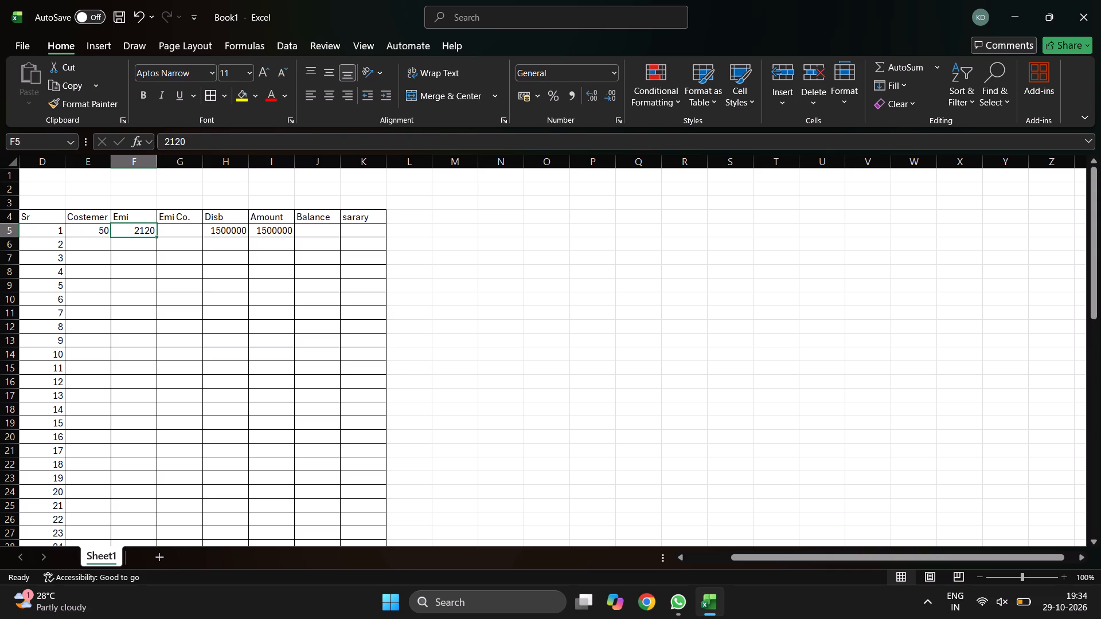
pyautogui.press('Right')
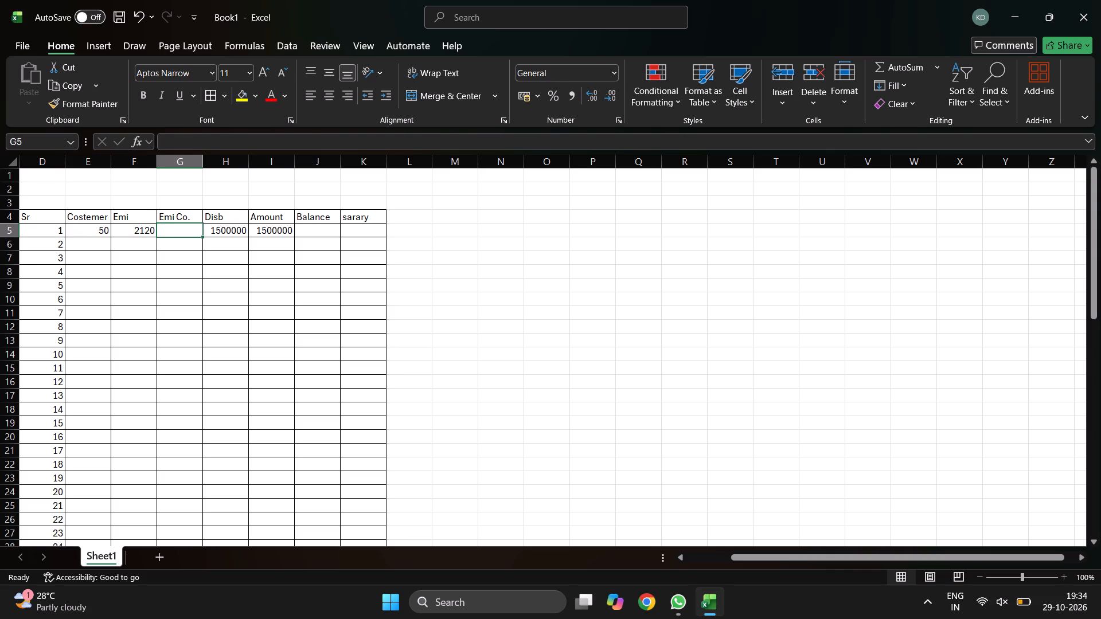
pyautogui.press('=')
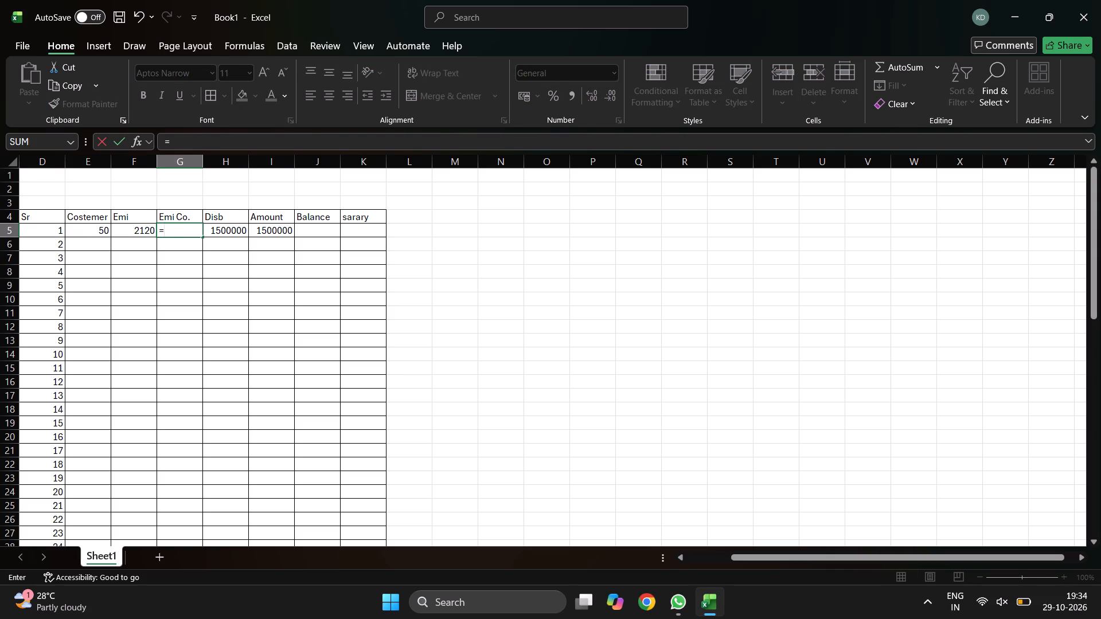
pyautogui.click(93, 224)
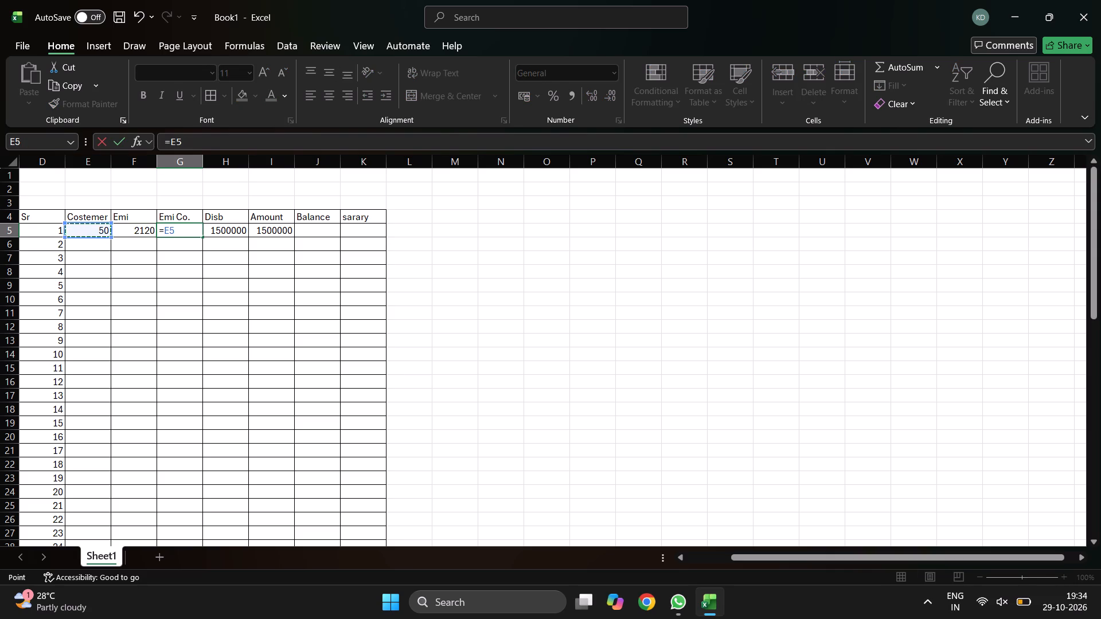
pyautogui.hotkey('shift', '*')
pyautogui.click(139, 234)
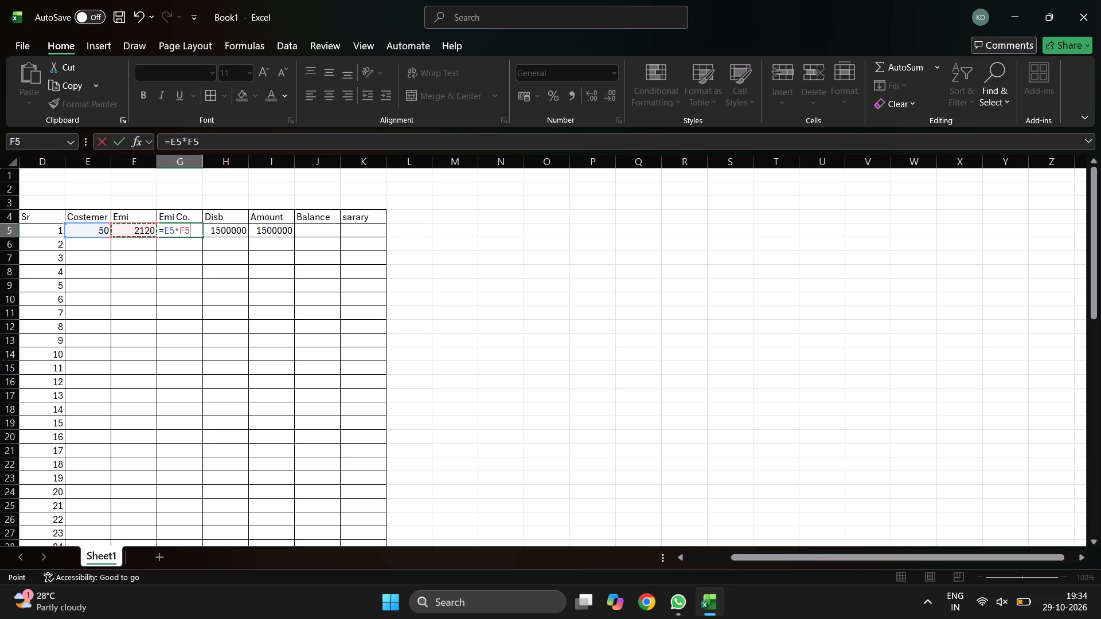
pyautogui.press('Return')
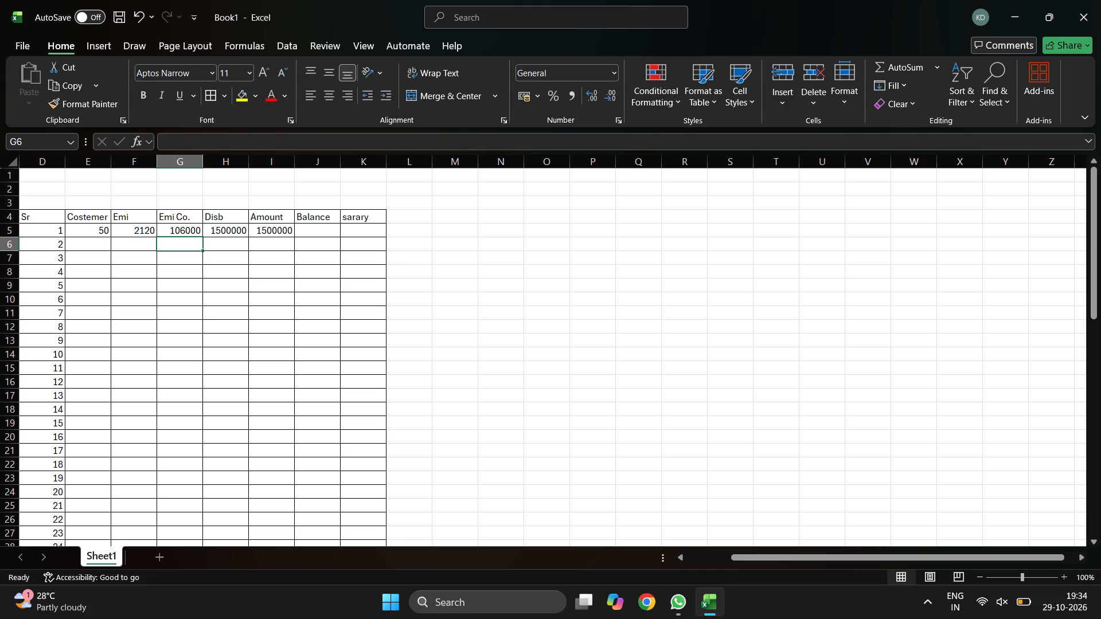
# Enter the formula =H5-I5 under Balance in J5 to subtract Amount from Disb.
pyautogui.click(307, 233)
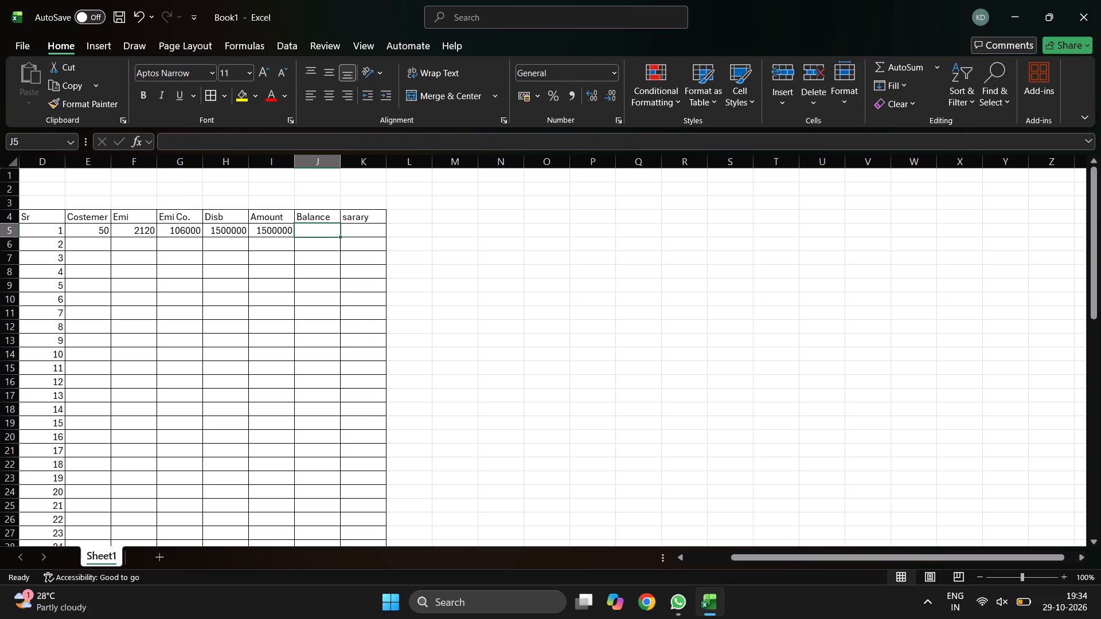
pyautogui.press('=')
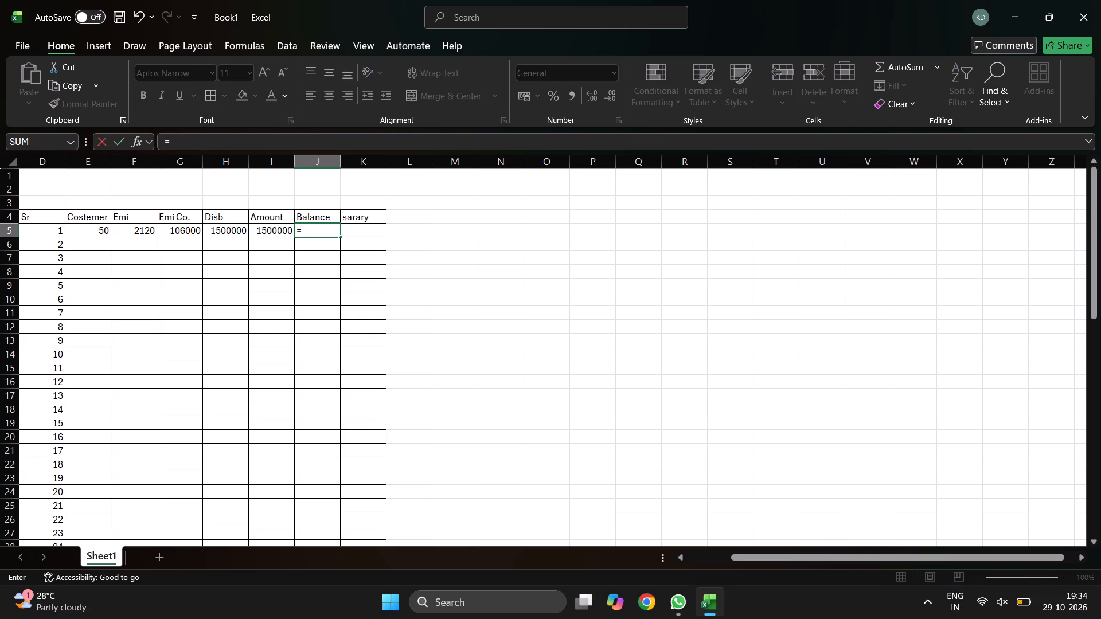
pyautogui.click(222, 231)
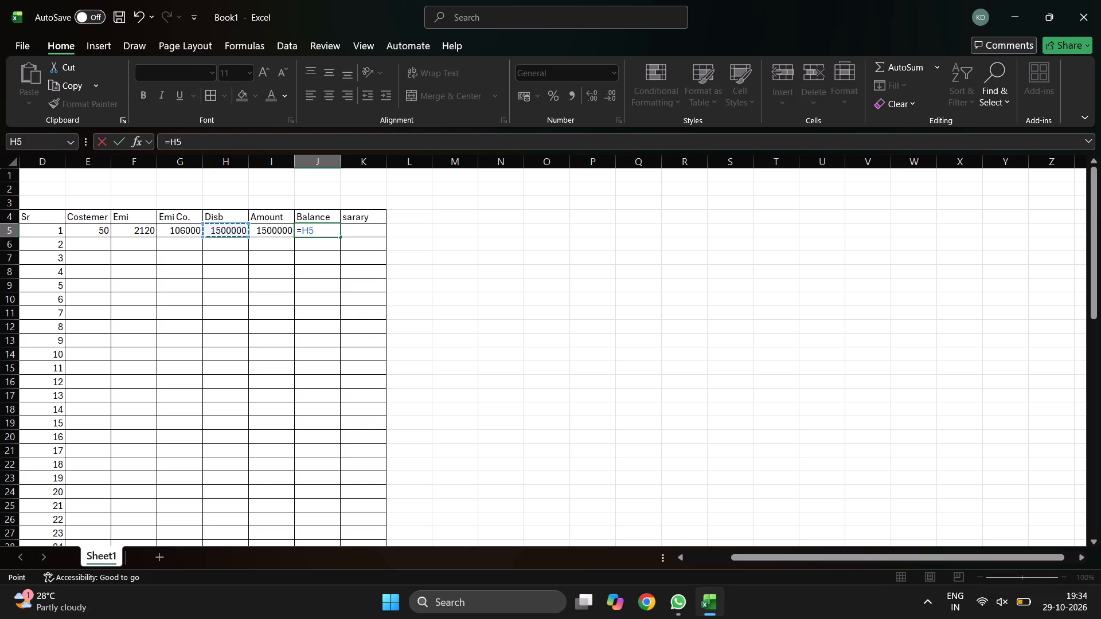
pyautogui.press('-')
pyautogui.click(260, 234)
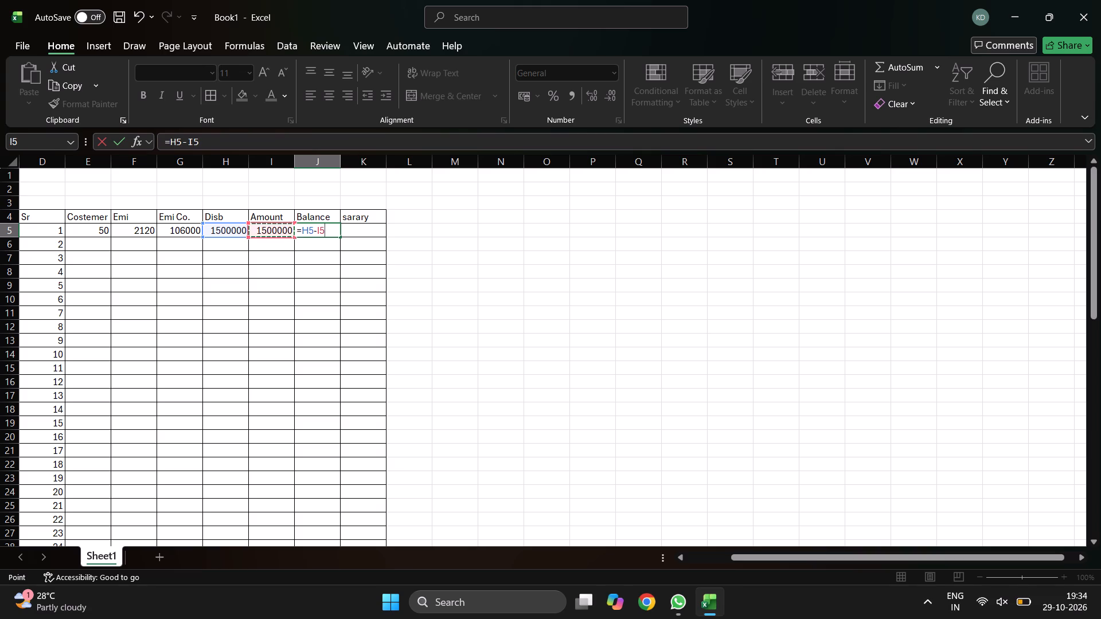
pyautogui.press('Return')
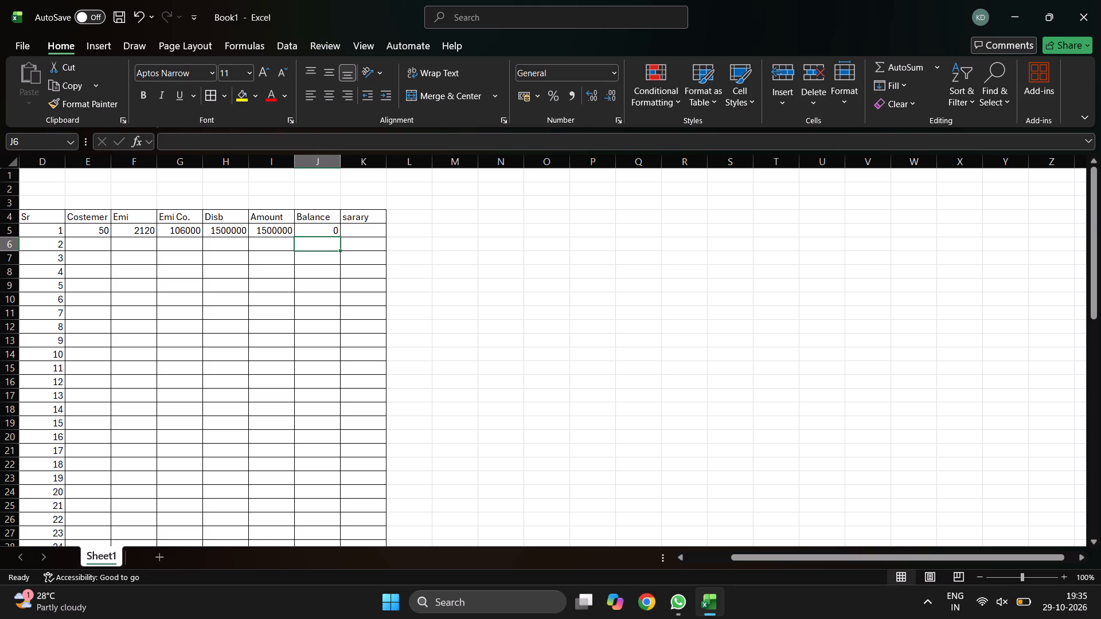
# Enter the formula =E22-E5 in the Costemer column at E23, on the Sr 19 row.
pyautogui.click(100, 229)
pyautogui.press('Down')
pyautogui.press('Down')
pyautogui.press('Down')
pyautogui.press('Down')
pyautogui.press('Down')
pyautogui.press('Down')
pyautogui.press('Down')
pyautogui.press('Down')
pyautogui.press('Down')
pyautogui.press('Down')
pyautogui.press('Down')
pyautogui.press('Down')
pyautogui.press('Down')
pyautogui.press('Down')
pyautogui.press('Down')
pyautogui.press('Down')
pyautogui.press('Down')
pyautogui.press('Down')
pyautogui.press('Down')
pyautogui.press('Down')
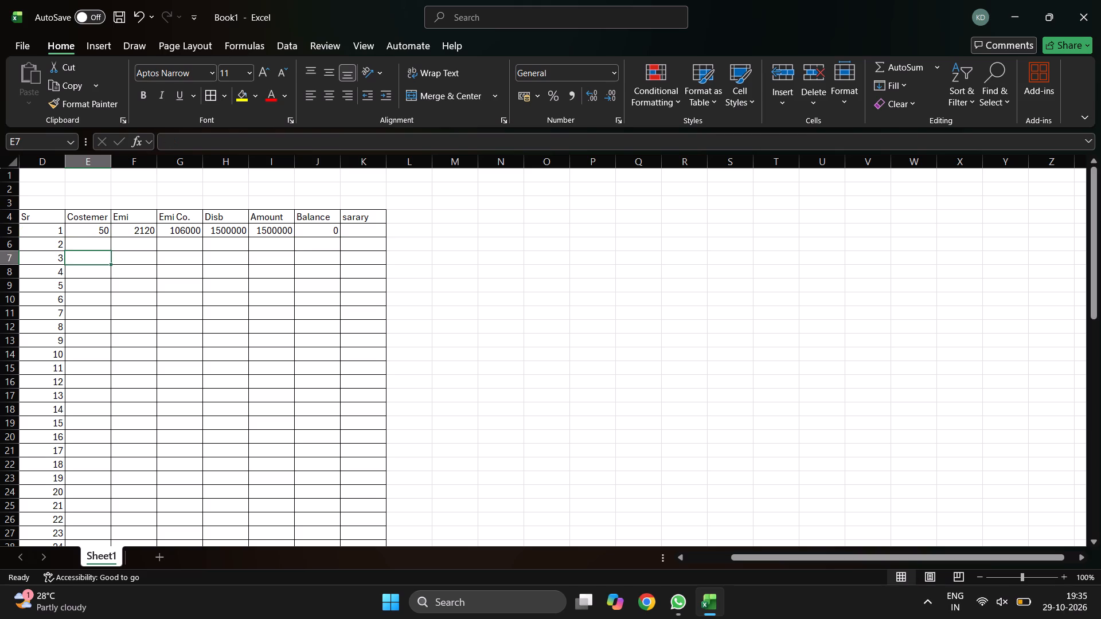
pyautogui.press('Up')
pyautogui.press('Up')
pyautogui.press('Up')
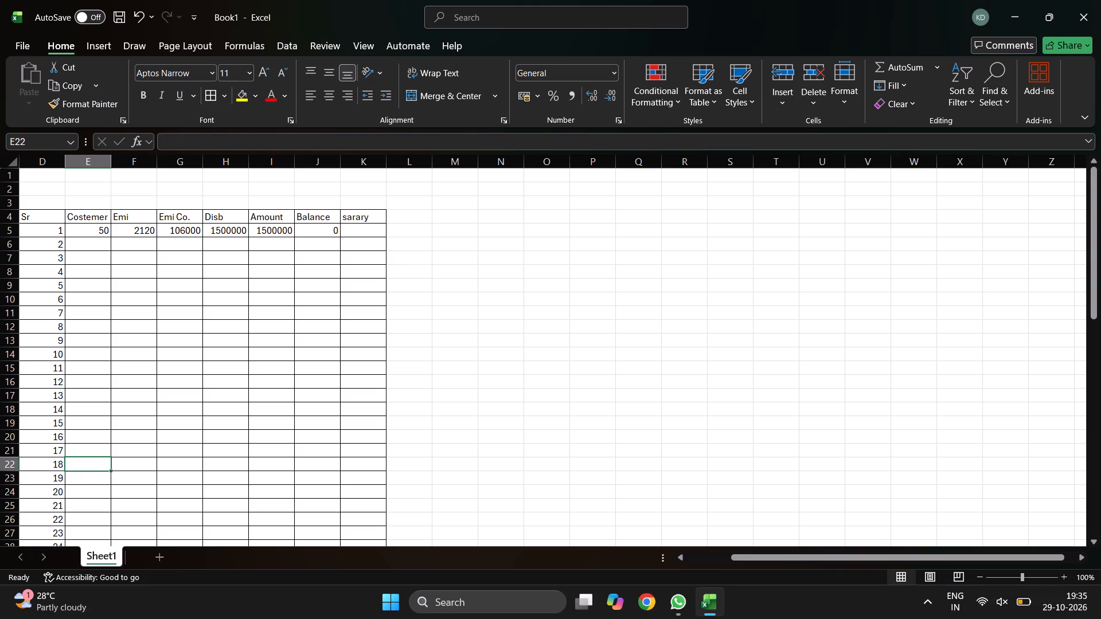
pyautogui.press('Down')
pyautogui.press('Down')
pyautogui.press('Up')
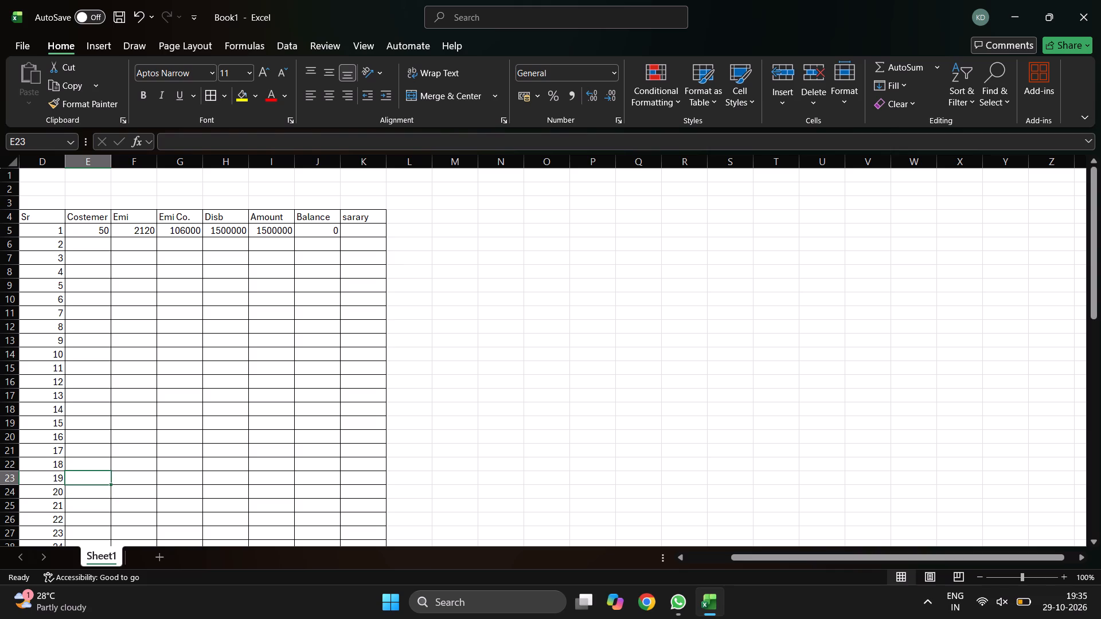
pyautogui.write('=-')
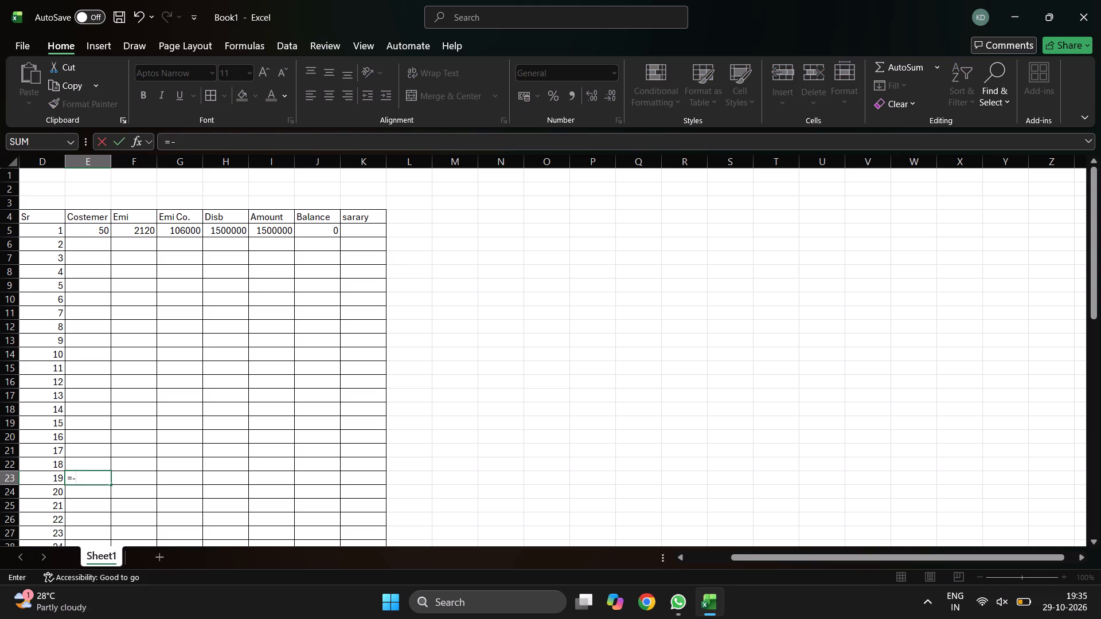
pyautogui.press('BackSpace')
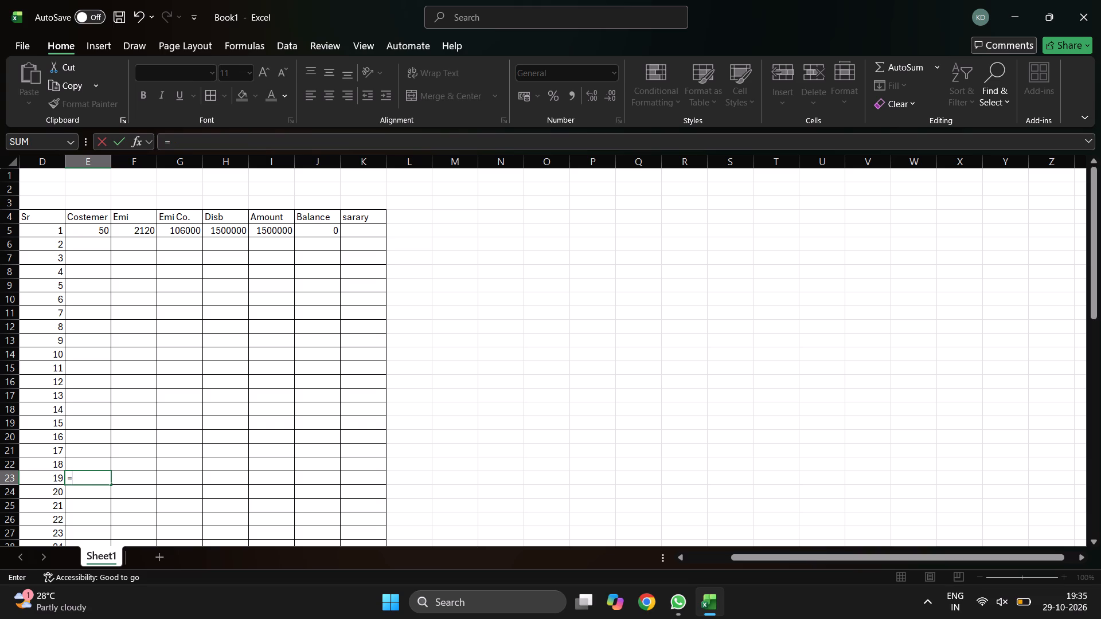
pyautogui.click(76, 465)
pyautogui.press('-')
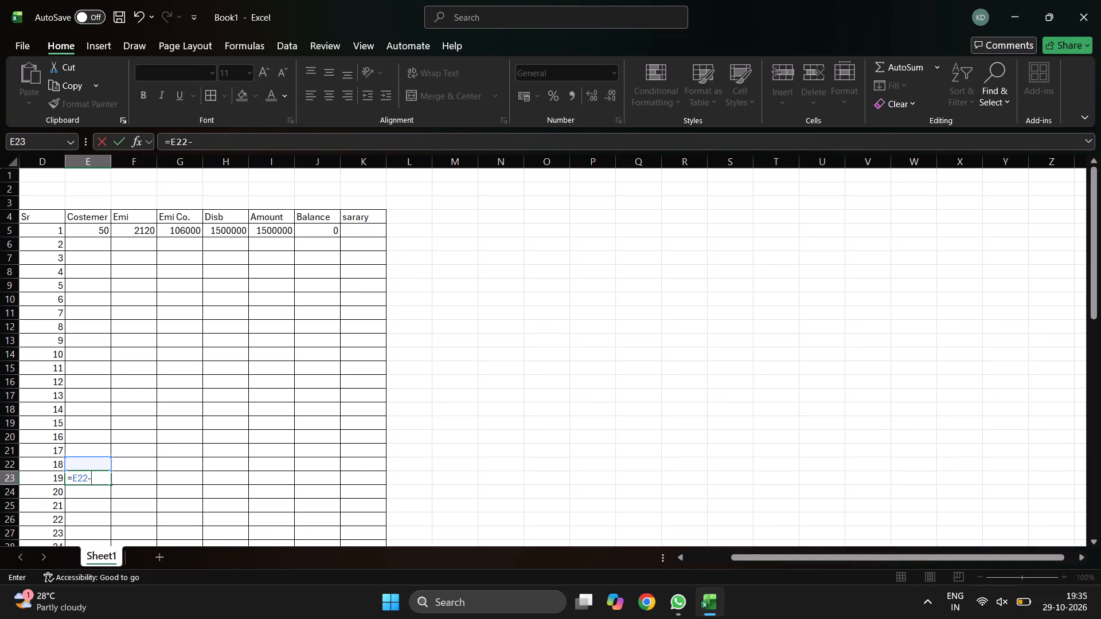
pyautogui.click(92, 232)
pyautogui.press('Return')
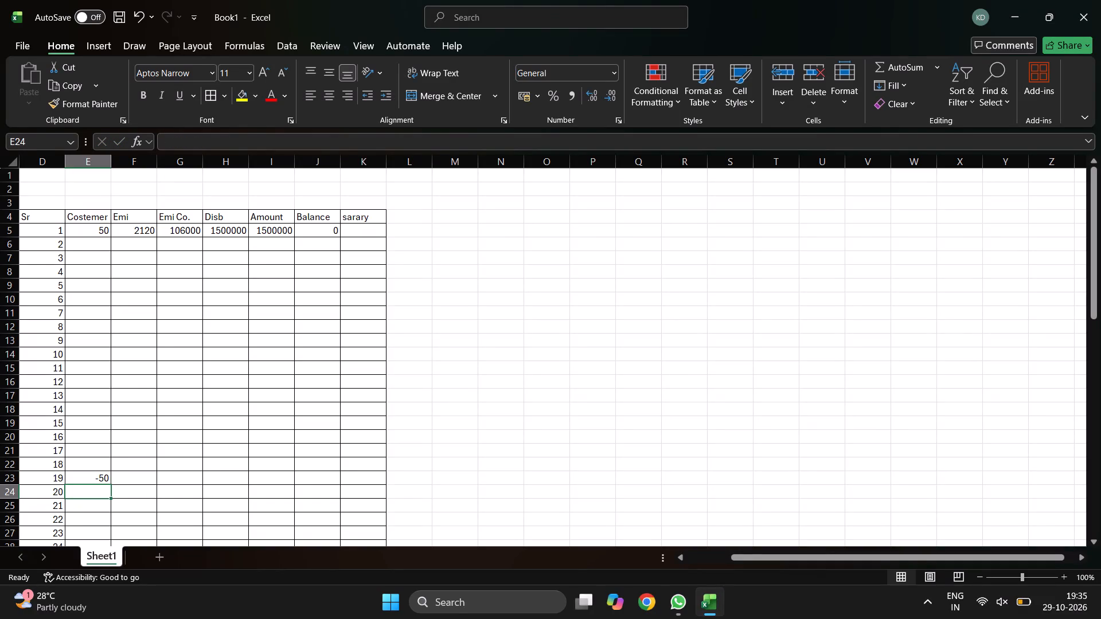
# Copy the Costemer formula from E23 into the cells below, E24 to E64, through the Sr 60 row.
pyautogui.click(85, 480)
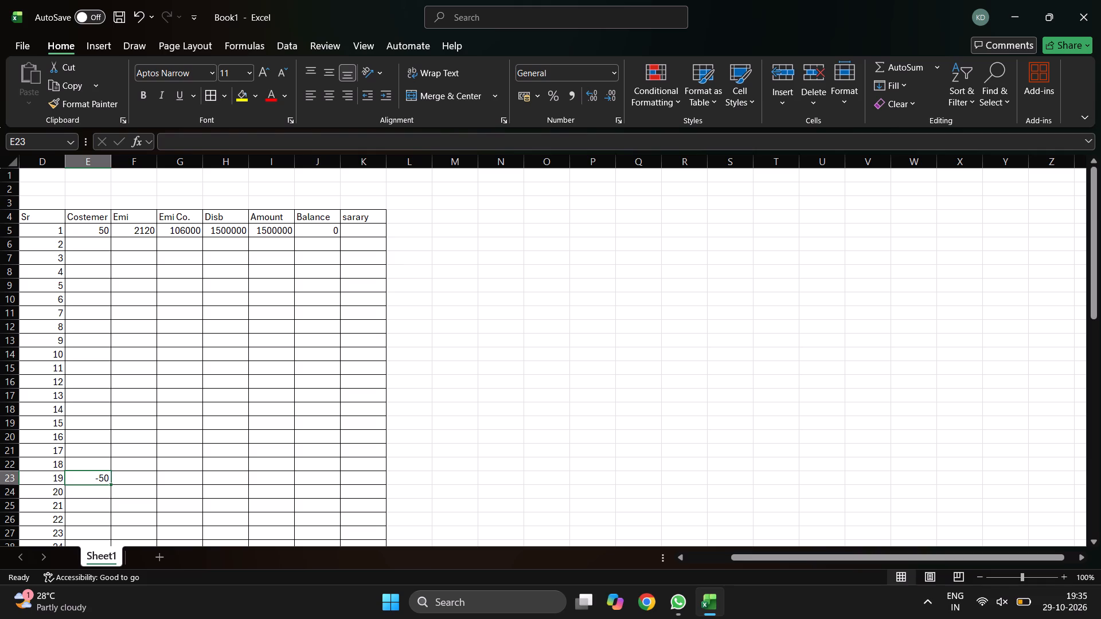
pyautogui.hotkey('ctrl', 'c')
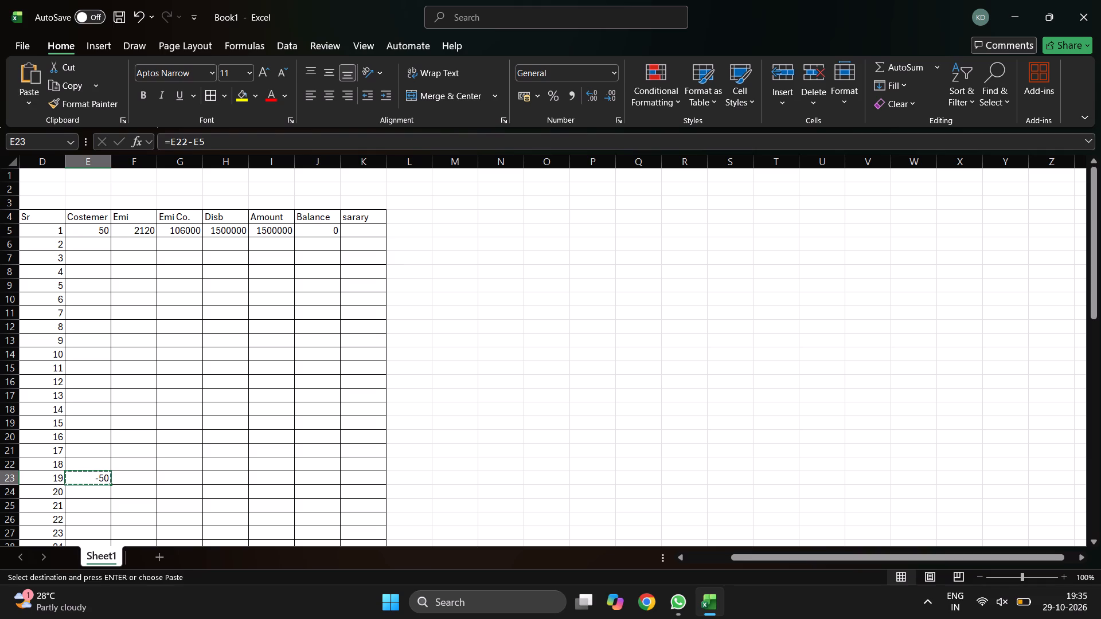
pyautogui.press('Down')
pyautogui.hotkey('shift', 'Down')
pyautogui.hotkey('shift', 'Down')
pyautogui.hotkey('shift', 'Down')
pyautogui.hotkey('shift', 'Down')
pyautogui.hotkey('shift', 'Down')
pyautogui.hotkey('shift', 'Down')
pyautogui.hotkey('shift', 'Down')
pyautogui.hotkey('shift', 'Down')
pyautogui.hotkey('shift', 'Down')
pyautogui.hotkey('shift', 'Down')
pyautogui.hotkey('shift', 'Down')
pyautogui.hotkey('shift', 'Down')
pyautogui.hotkey('shift', 'Down')
pyautogui.hotkey('shift', 'Down')
pyautogui.hotkey('shift', 'Down')
pyautogui.hotkey('shift', 'Down')
pyautogui.hotkey('shift', 'Down')
pyautogui.hotkey('shift', 'Down')
pyautogui.hotkey('shift', 'Down')
pyautogui.hotkey('shift', 'Down')
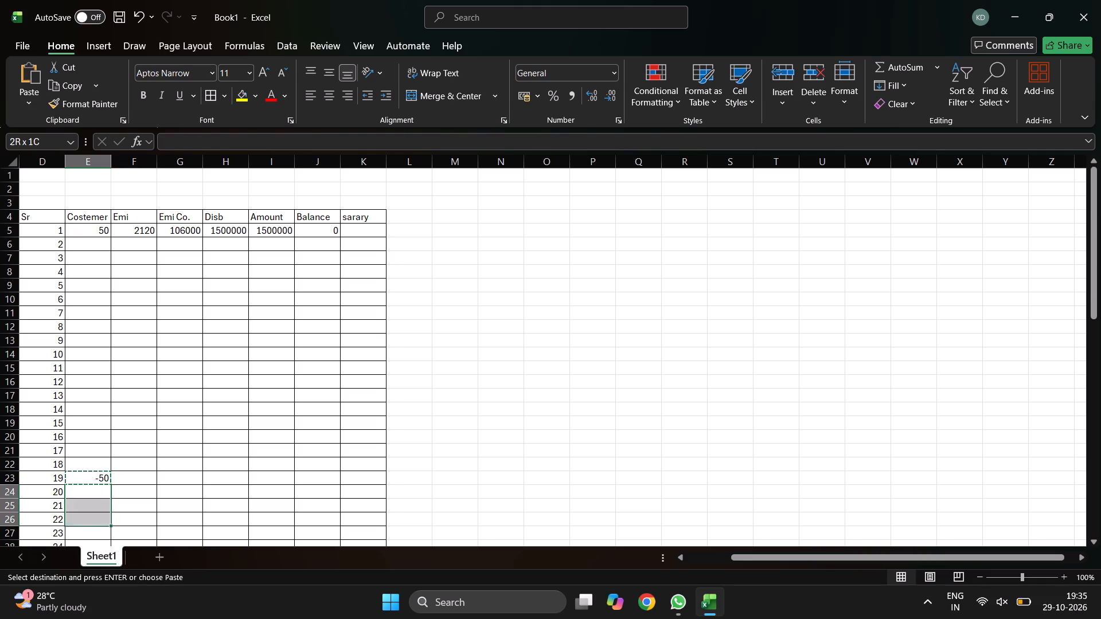
pyautogui.hotkey('shift', 'Down')
pyautogui.hotkey('shift', 'Down')
pyautogui.hotkey('shift', 'Down')
pyautogui.hotkey('shift', 'Down')
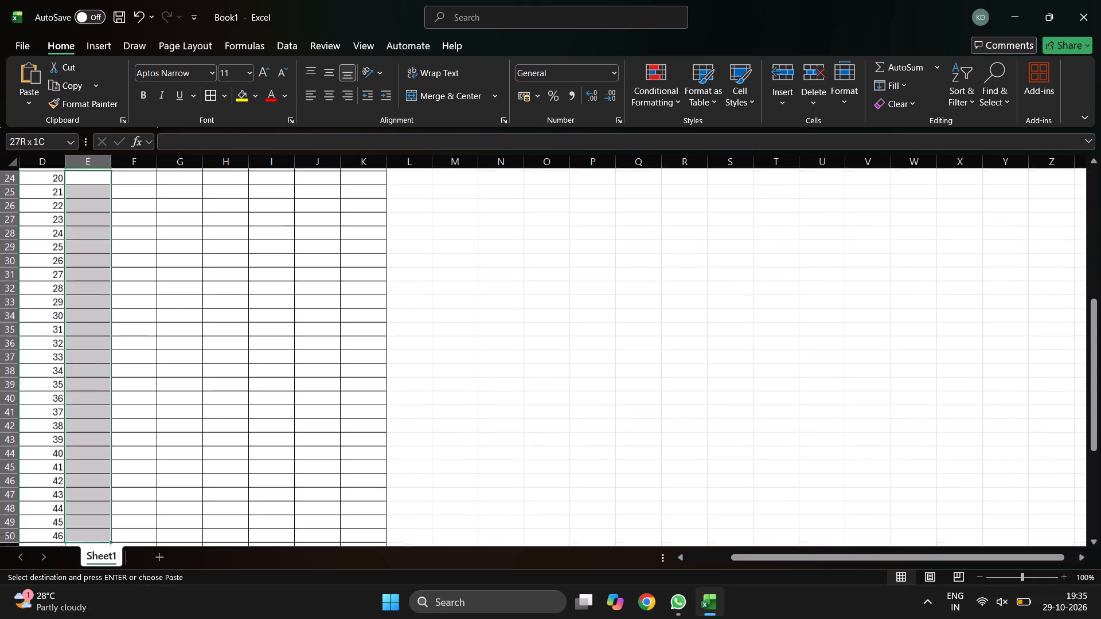
pyautogui.hotkey('shift', 'Down')
pyautogui.hotkey('shift', 'Down')
pyautogui.hotkey('shift', 'Down')
pyautogui.hotkey('shift', 'Down')
pyautogui.hotkey('shift', 'Down')
pyautogui.hotkey('shift', 'Down')
pyautogui.hotkey('shift', 'Down')
pyautogui.hotkey('shift', 'Down')
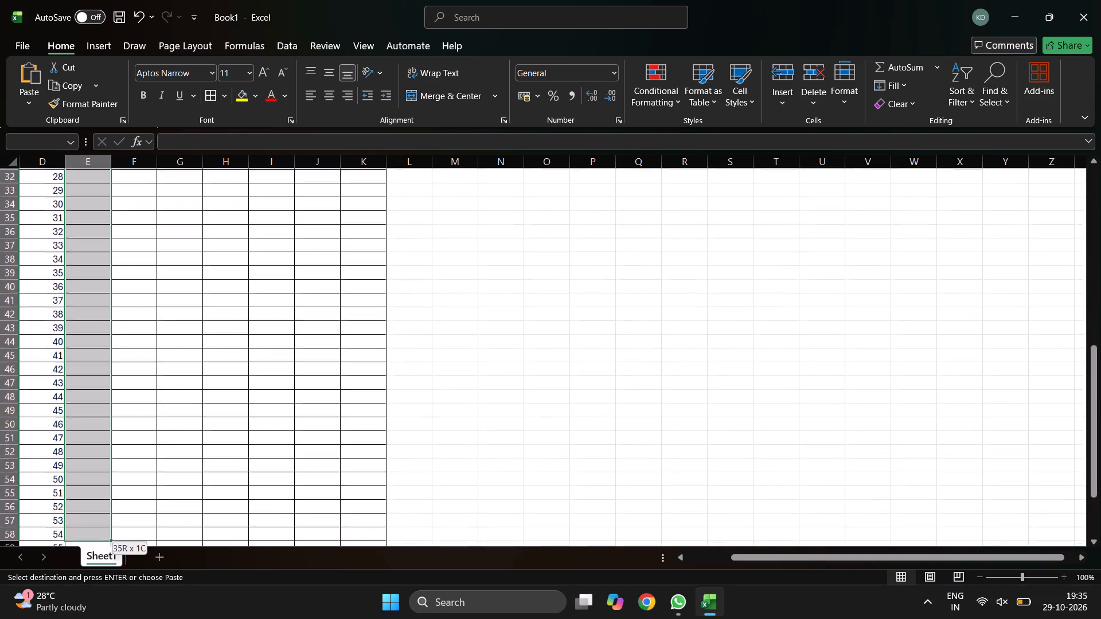
pyautogui.hotkey('shift', 'Down')
pyautogui.hotkey('shift', 'Down')
pyautogui.hotkey('shift', 'Down')
pyautogui.hotkey('shift', 'Down')
pyautogui.hotkey('shift', 'Down')
pyautogui.hotkey('shift', 'Down')
pyautogui.hotkey('shift', 'Down')
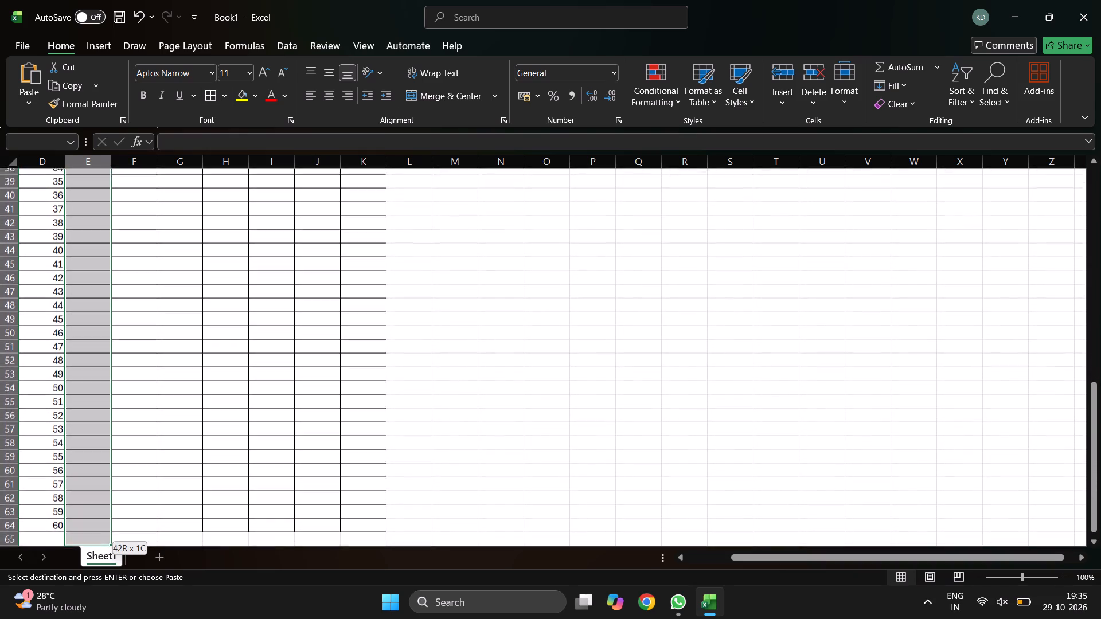
pyautogui.hotkey('shift', 'Up')
pyautogui.hotkey('ctrl', 'v')
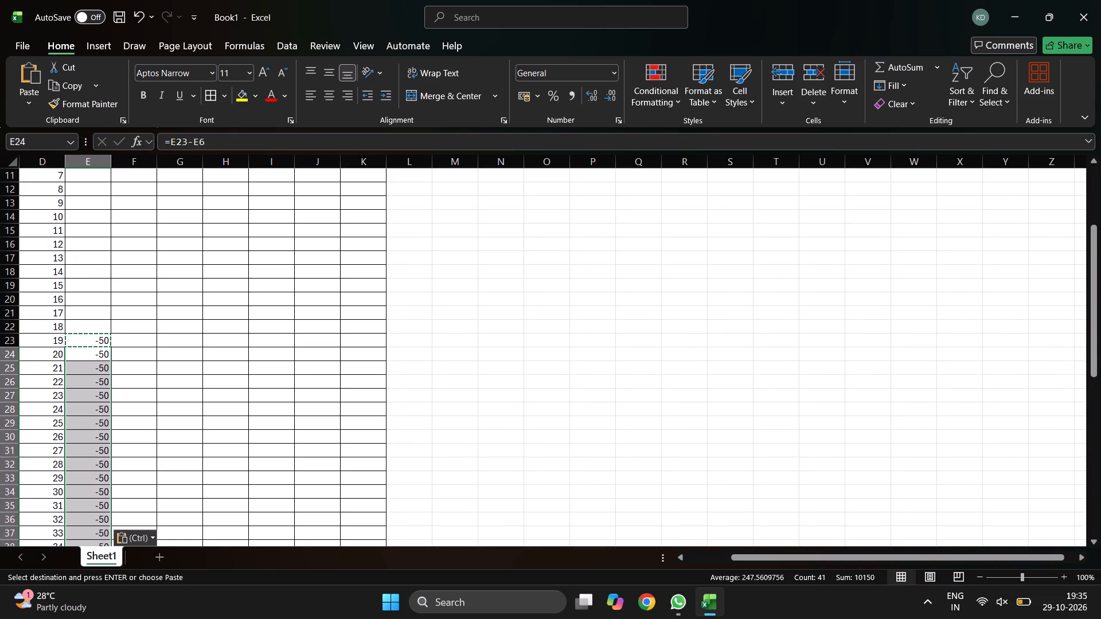
# Extend the Balance formula in J5 to =H5-I5+G5, adding Emi Co. to the difference.
pyautogui.click(141, 284)
pyautogui.press('Up')
pyautogui.press('Up')
pyautogui.press('Up')
pyautogui.press('Up')
pyautogui.press('Up')
pyautogui.press('Up')
pyautogui.press('Up')
pyautogui.press('Up')
pyautogui.press('Up')
pyautogui.press('Up')
pyautogui.press('Up')
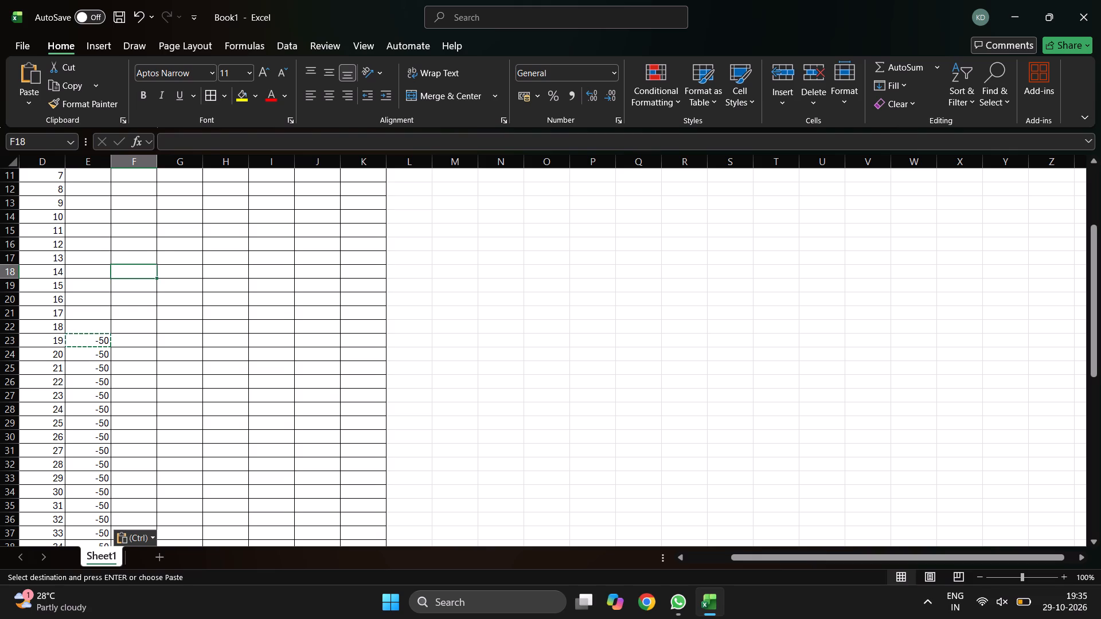
pyautogui.press('Up')
pyautogui.press('Up')
pyautogui.press('Up')
pyautogui.press('Up')
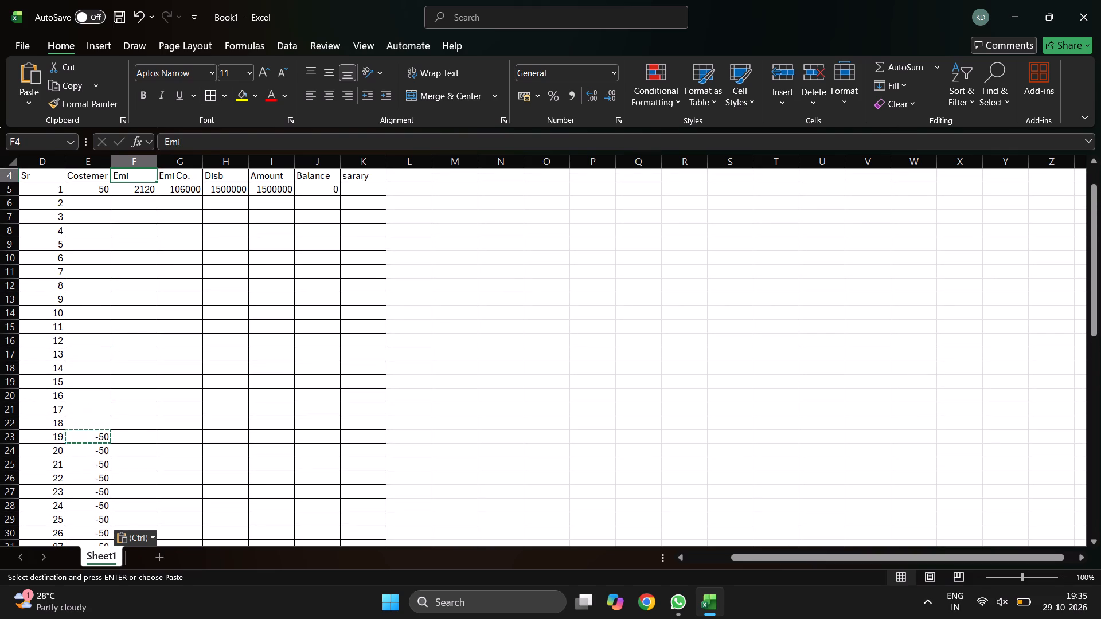
pyautogui.press('Down')
pyautogui.press('Right')
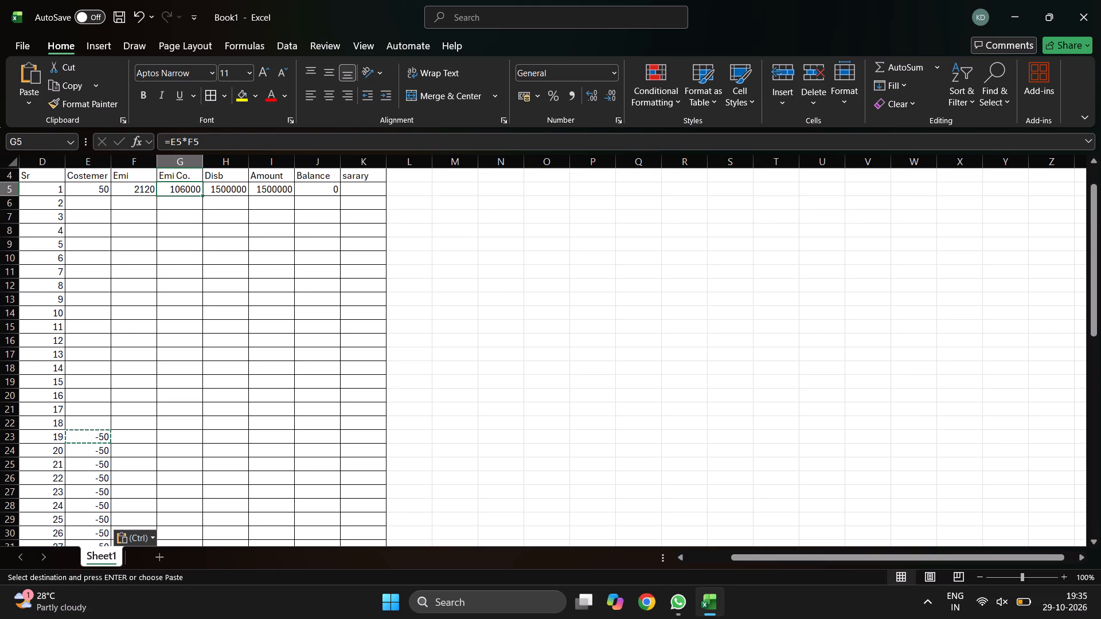
pyautogui.press('Right')
pyautogui.press('Down')
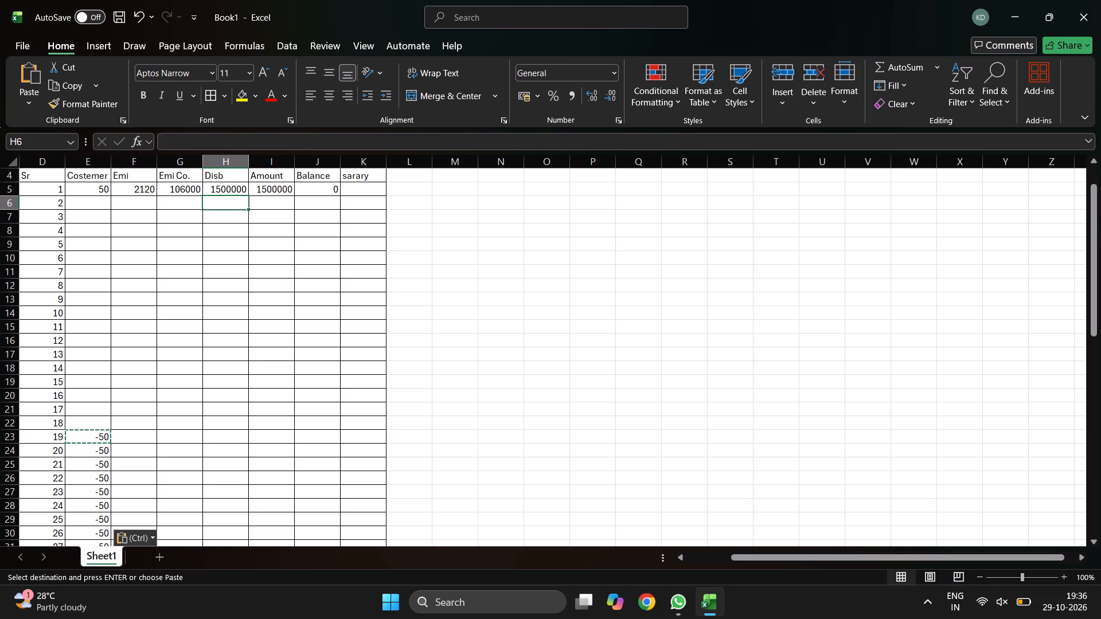
pyautogui.press('Right')
pyautogui.press('Up')
pyautogui.press('Up')
pyautogui.press('Right')
pyautogui.press('Down')
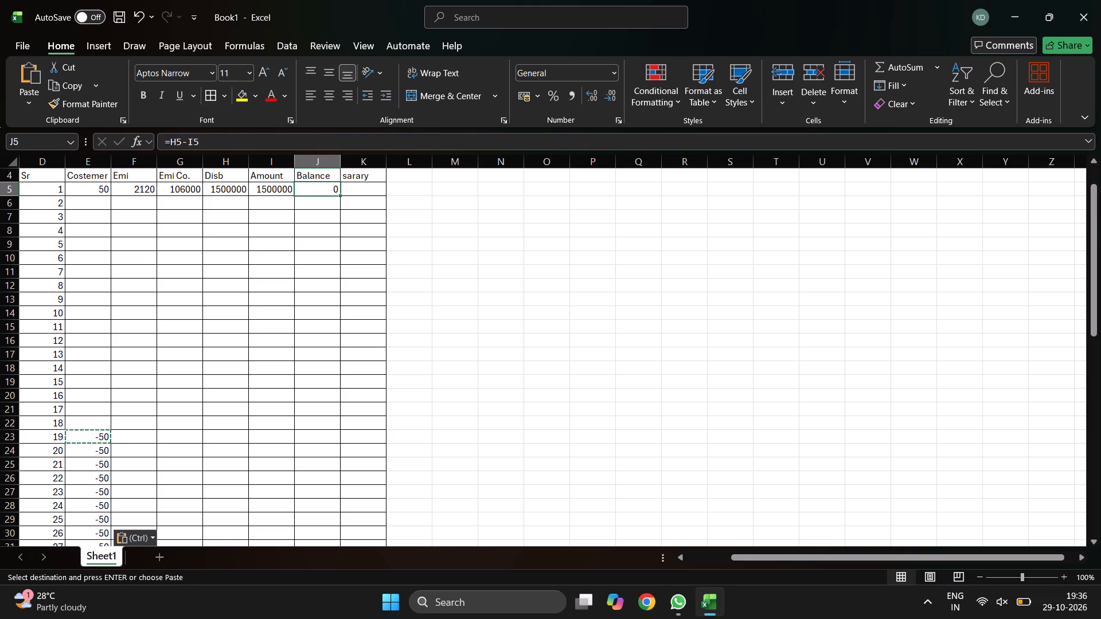
pyautogui.click(217, 139)
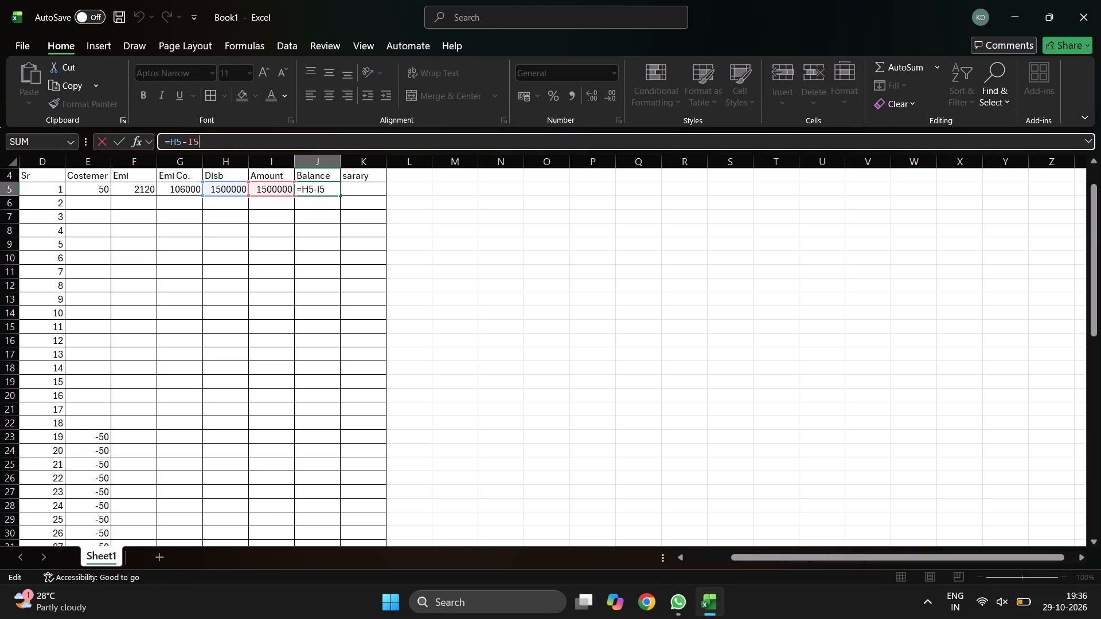
pyautogui.hotkey('shift', '+')
pyautogui.click(194, 190)
pyautogui.press('Return')
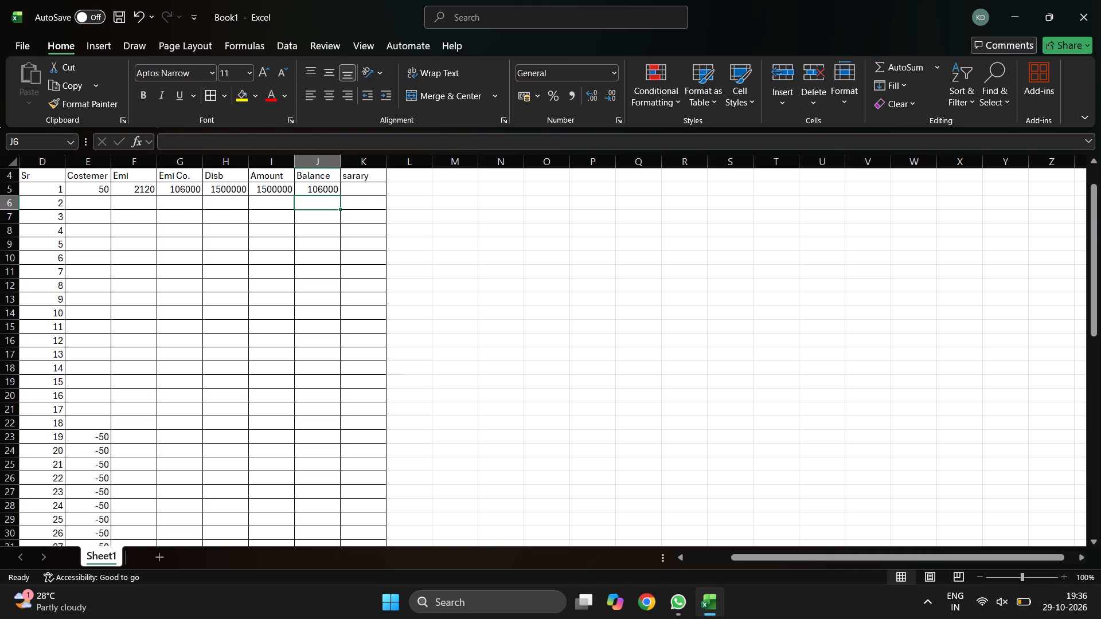
# Fill in the Sr 2 row with Disb 900000, Costemer 53 and Emi 2120.
pyautogui.click(226, 201)
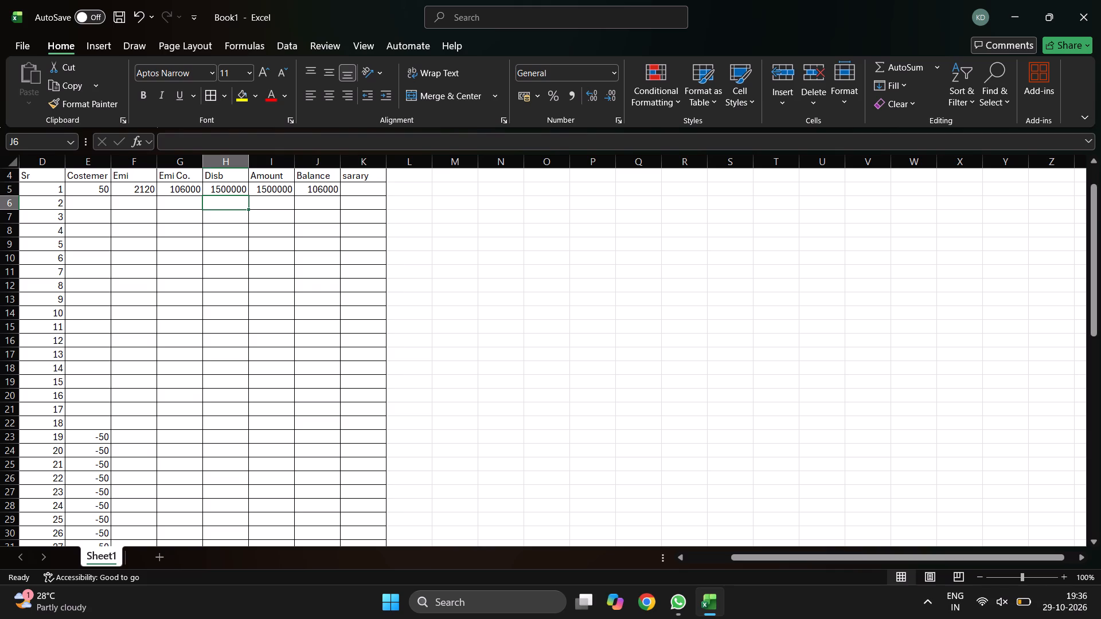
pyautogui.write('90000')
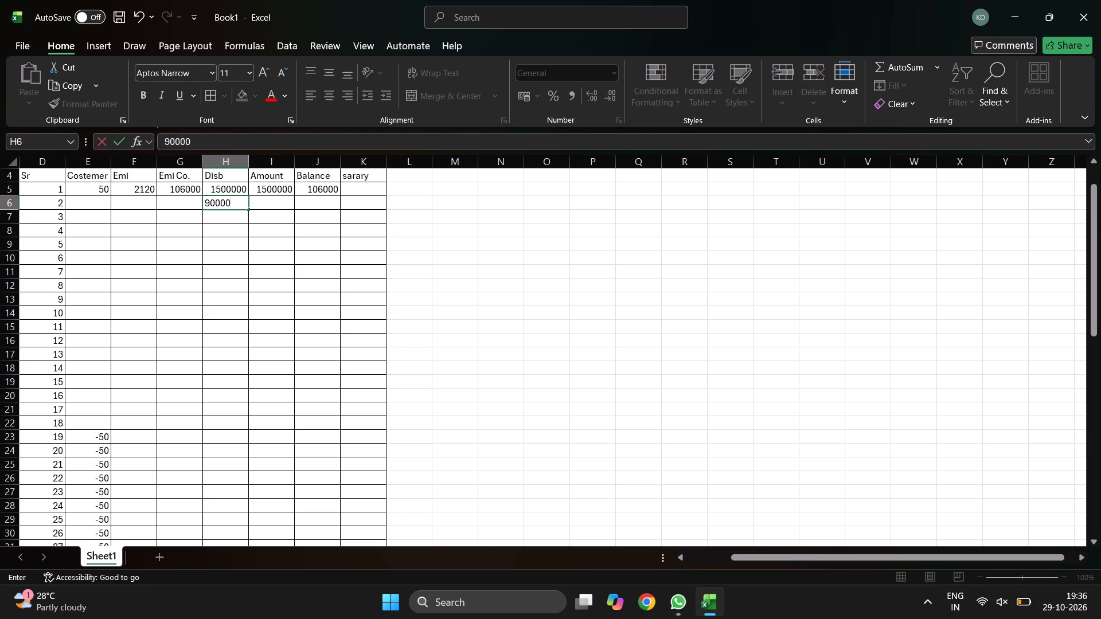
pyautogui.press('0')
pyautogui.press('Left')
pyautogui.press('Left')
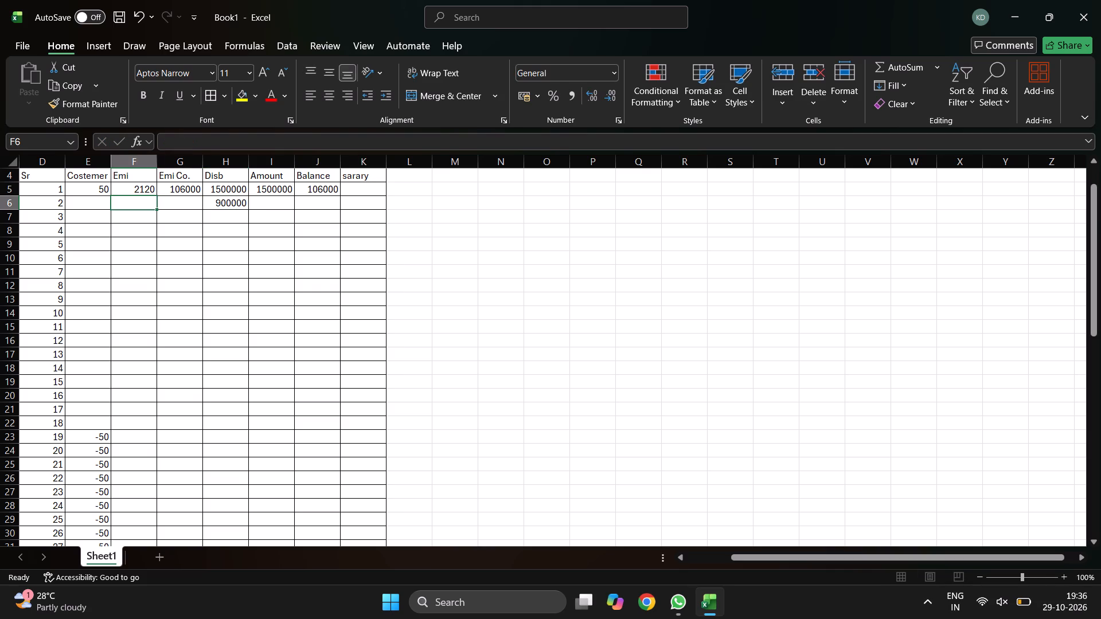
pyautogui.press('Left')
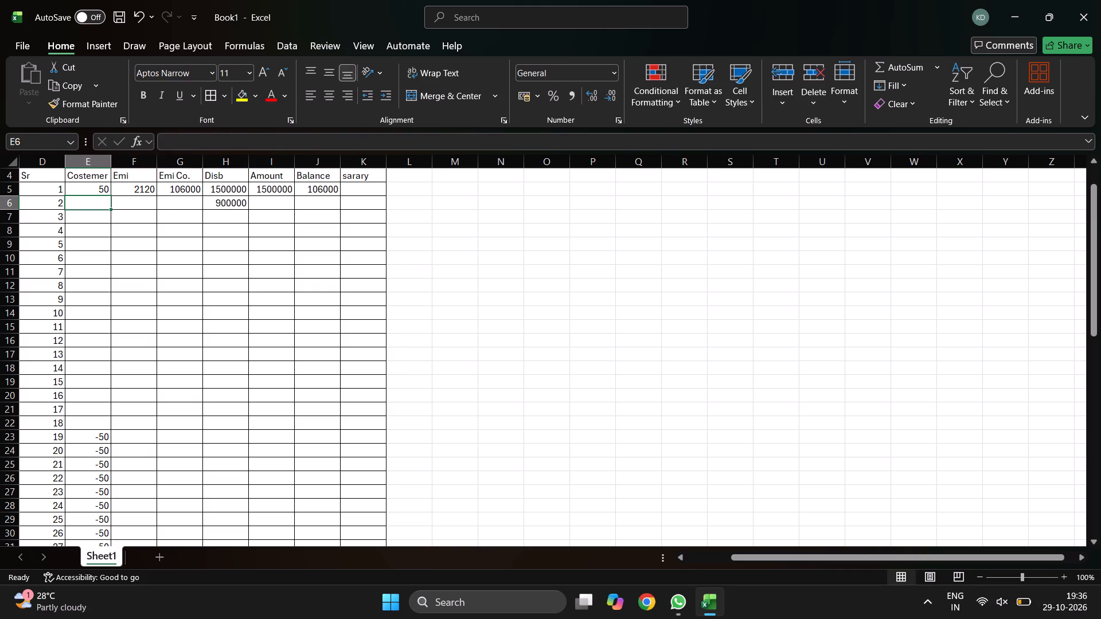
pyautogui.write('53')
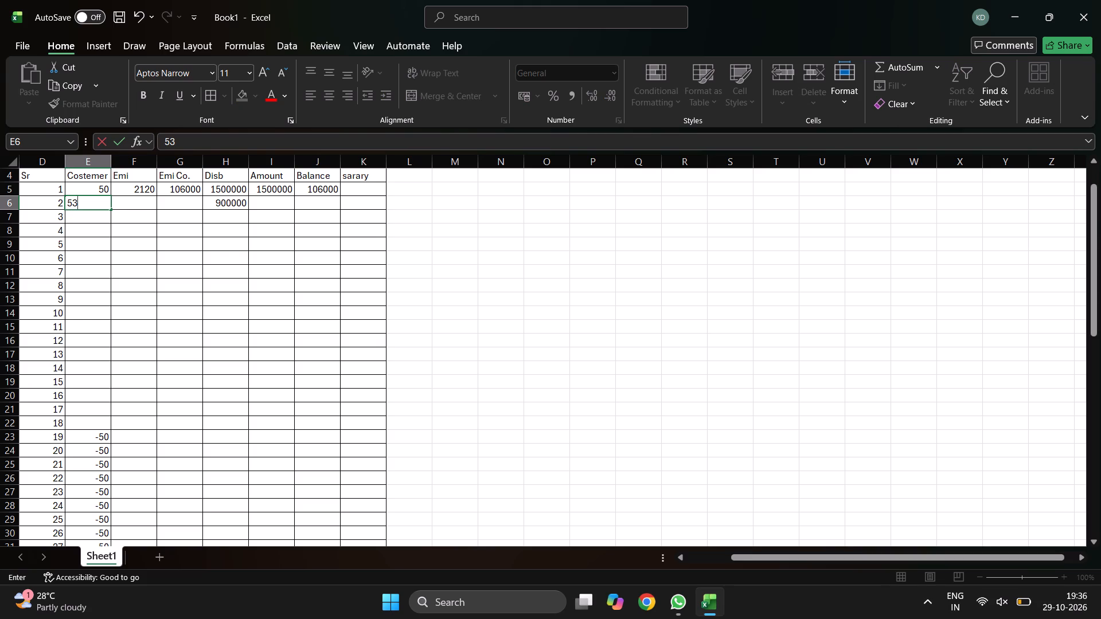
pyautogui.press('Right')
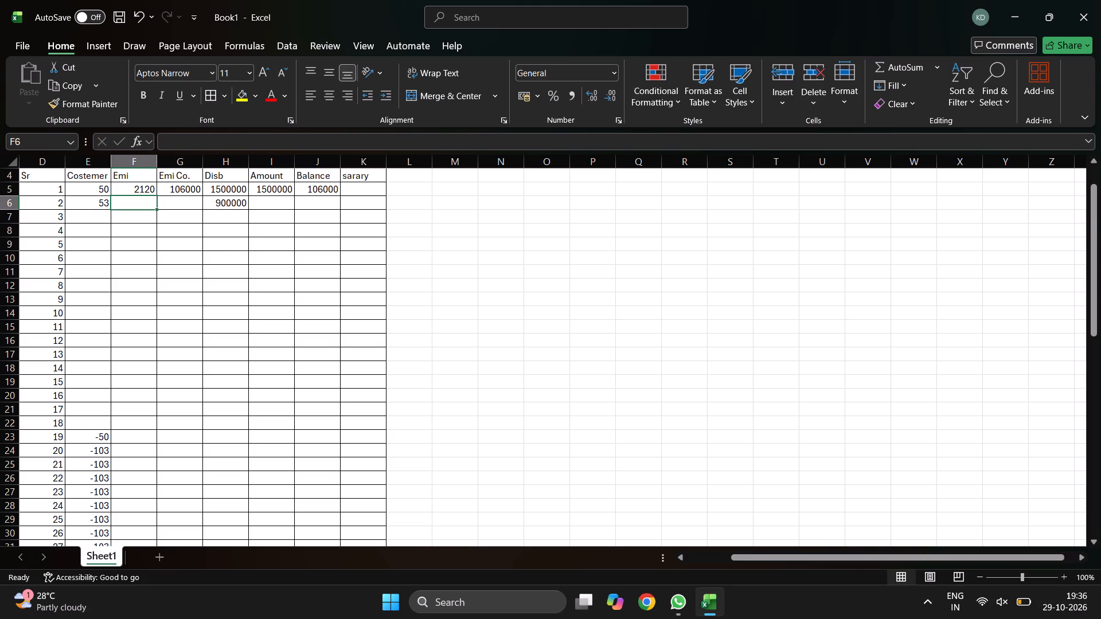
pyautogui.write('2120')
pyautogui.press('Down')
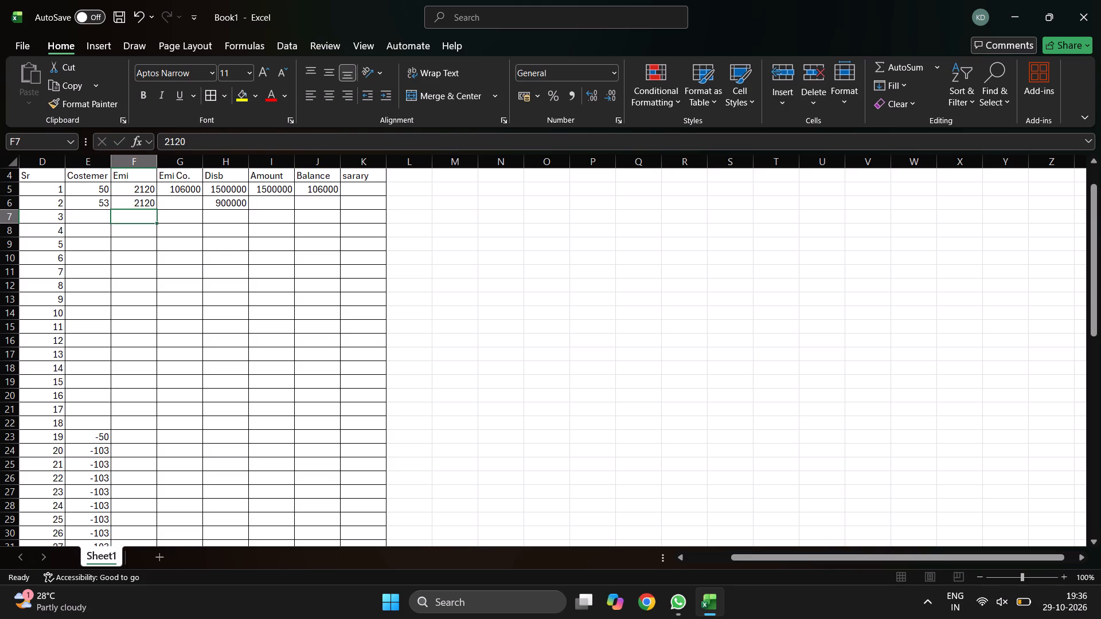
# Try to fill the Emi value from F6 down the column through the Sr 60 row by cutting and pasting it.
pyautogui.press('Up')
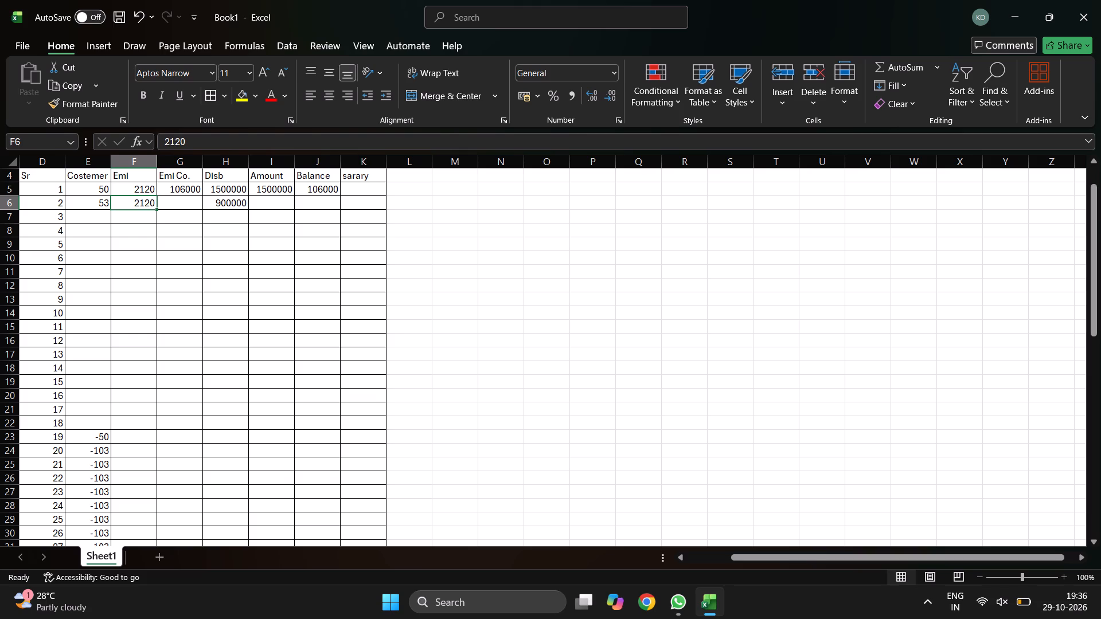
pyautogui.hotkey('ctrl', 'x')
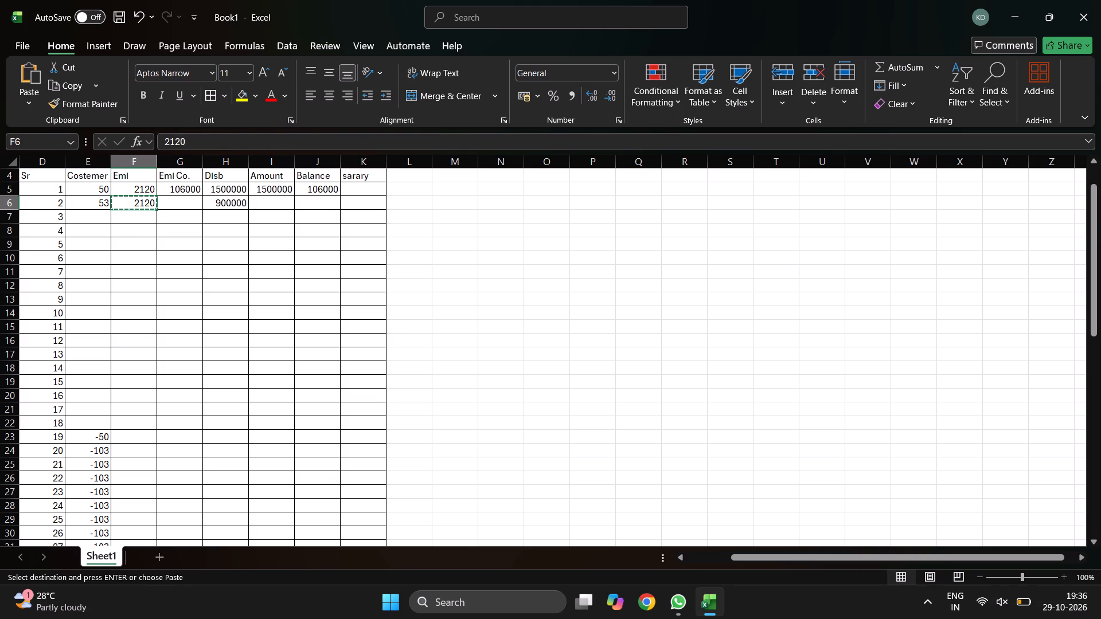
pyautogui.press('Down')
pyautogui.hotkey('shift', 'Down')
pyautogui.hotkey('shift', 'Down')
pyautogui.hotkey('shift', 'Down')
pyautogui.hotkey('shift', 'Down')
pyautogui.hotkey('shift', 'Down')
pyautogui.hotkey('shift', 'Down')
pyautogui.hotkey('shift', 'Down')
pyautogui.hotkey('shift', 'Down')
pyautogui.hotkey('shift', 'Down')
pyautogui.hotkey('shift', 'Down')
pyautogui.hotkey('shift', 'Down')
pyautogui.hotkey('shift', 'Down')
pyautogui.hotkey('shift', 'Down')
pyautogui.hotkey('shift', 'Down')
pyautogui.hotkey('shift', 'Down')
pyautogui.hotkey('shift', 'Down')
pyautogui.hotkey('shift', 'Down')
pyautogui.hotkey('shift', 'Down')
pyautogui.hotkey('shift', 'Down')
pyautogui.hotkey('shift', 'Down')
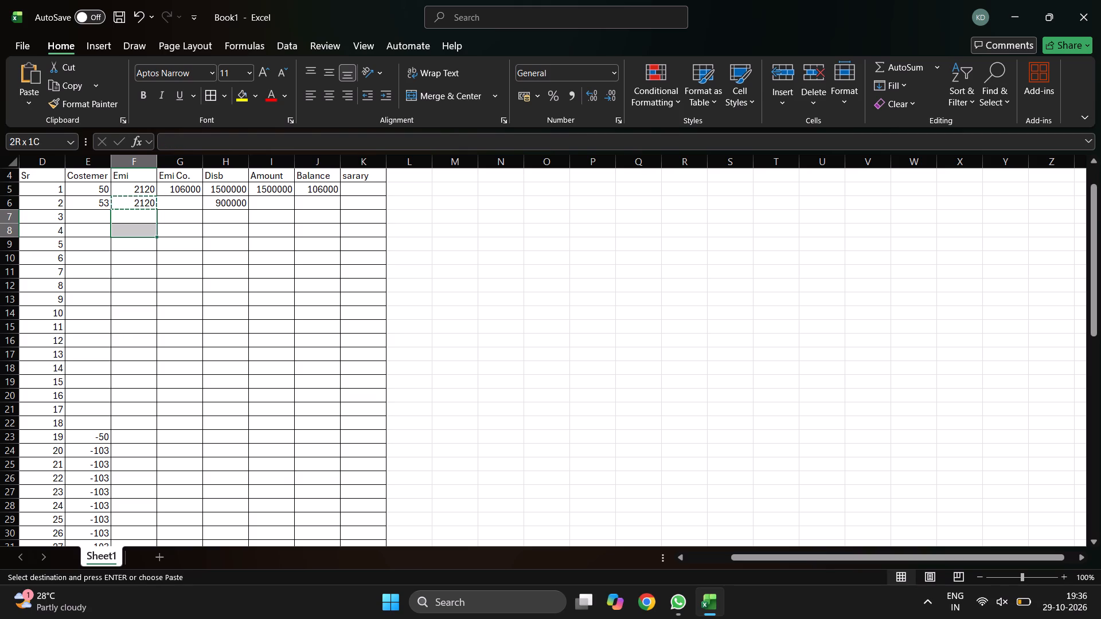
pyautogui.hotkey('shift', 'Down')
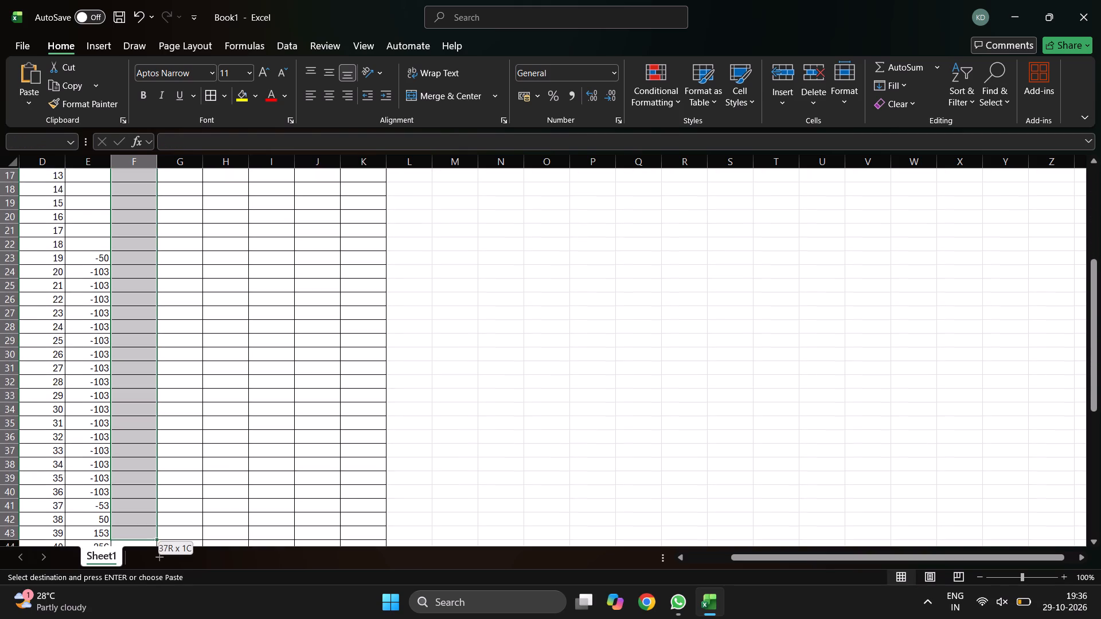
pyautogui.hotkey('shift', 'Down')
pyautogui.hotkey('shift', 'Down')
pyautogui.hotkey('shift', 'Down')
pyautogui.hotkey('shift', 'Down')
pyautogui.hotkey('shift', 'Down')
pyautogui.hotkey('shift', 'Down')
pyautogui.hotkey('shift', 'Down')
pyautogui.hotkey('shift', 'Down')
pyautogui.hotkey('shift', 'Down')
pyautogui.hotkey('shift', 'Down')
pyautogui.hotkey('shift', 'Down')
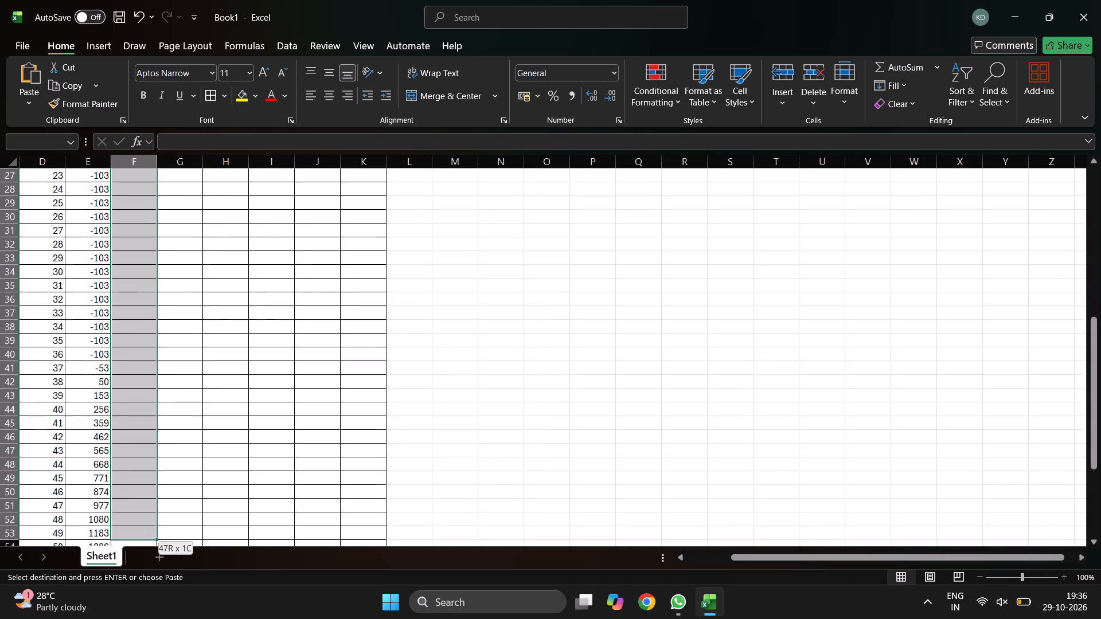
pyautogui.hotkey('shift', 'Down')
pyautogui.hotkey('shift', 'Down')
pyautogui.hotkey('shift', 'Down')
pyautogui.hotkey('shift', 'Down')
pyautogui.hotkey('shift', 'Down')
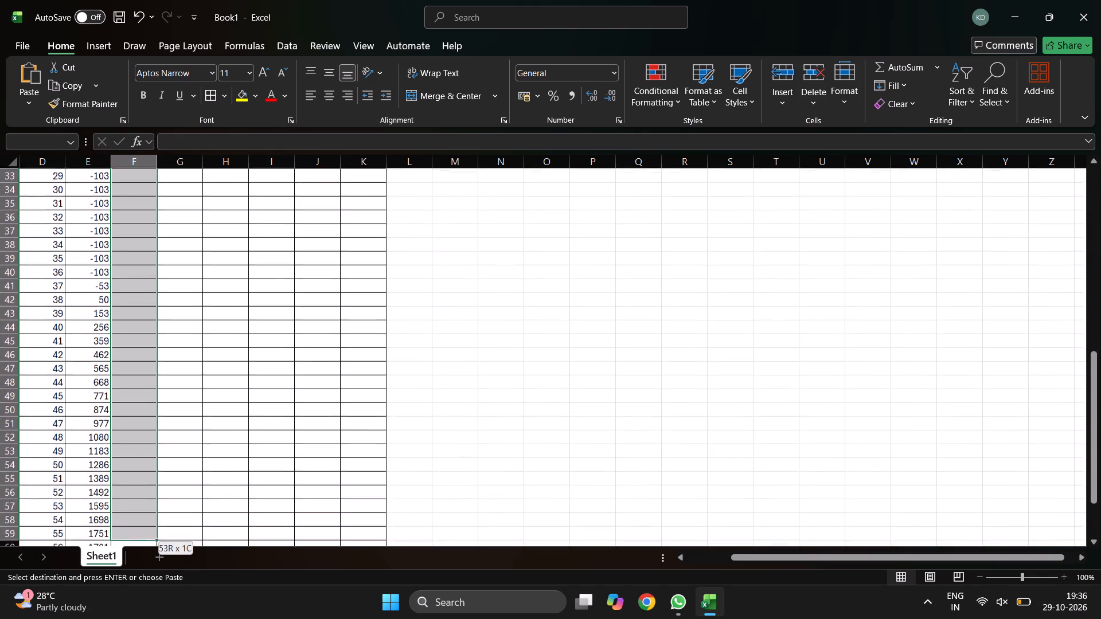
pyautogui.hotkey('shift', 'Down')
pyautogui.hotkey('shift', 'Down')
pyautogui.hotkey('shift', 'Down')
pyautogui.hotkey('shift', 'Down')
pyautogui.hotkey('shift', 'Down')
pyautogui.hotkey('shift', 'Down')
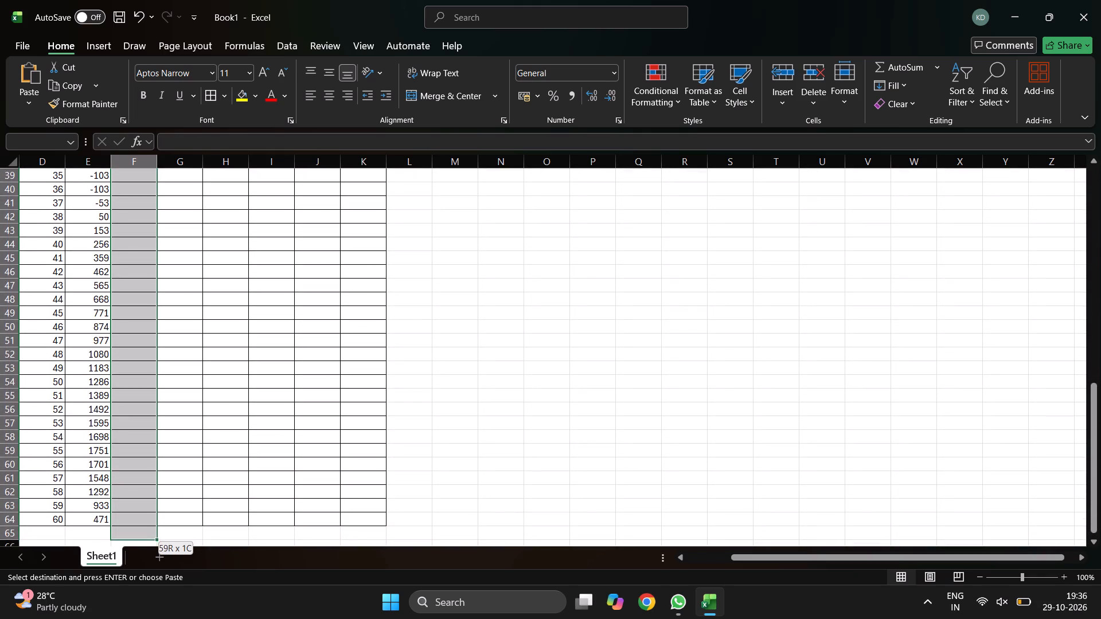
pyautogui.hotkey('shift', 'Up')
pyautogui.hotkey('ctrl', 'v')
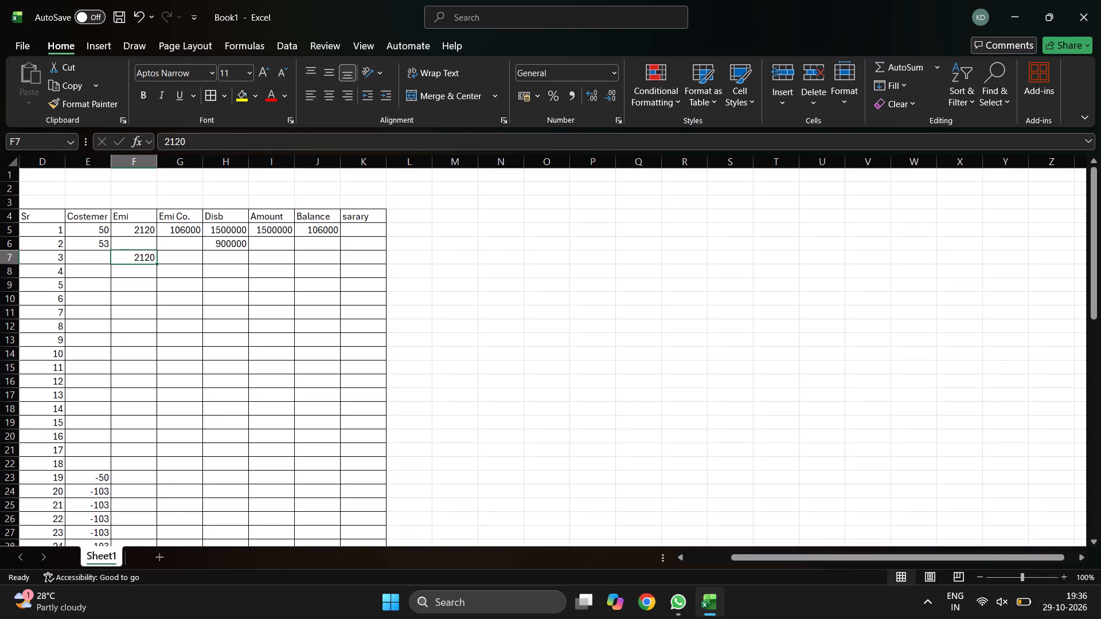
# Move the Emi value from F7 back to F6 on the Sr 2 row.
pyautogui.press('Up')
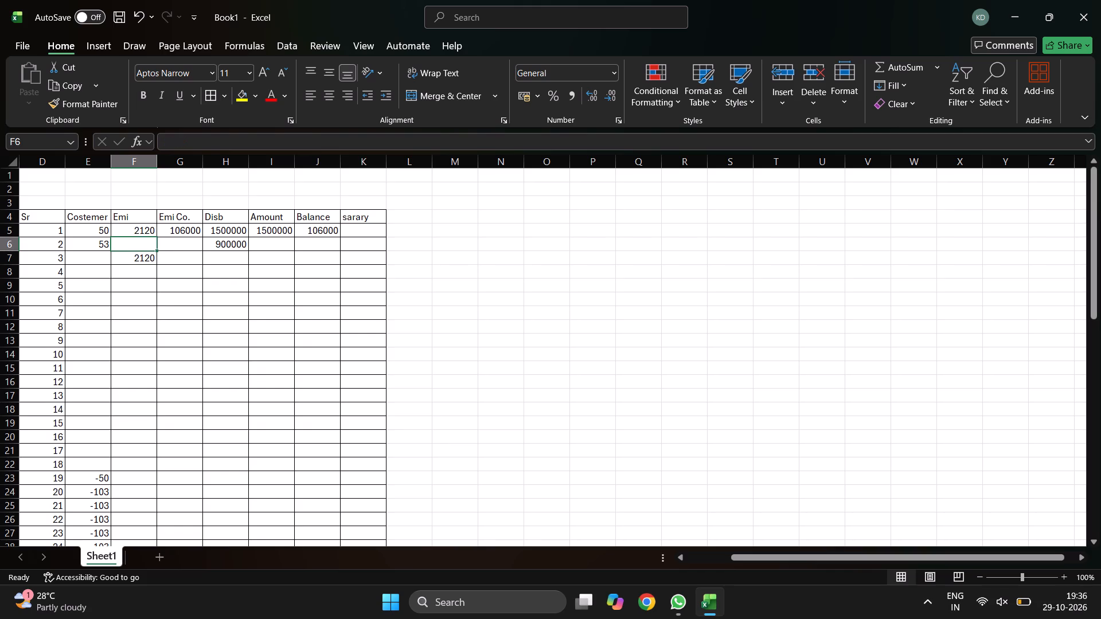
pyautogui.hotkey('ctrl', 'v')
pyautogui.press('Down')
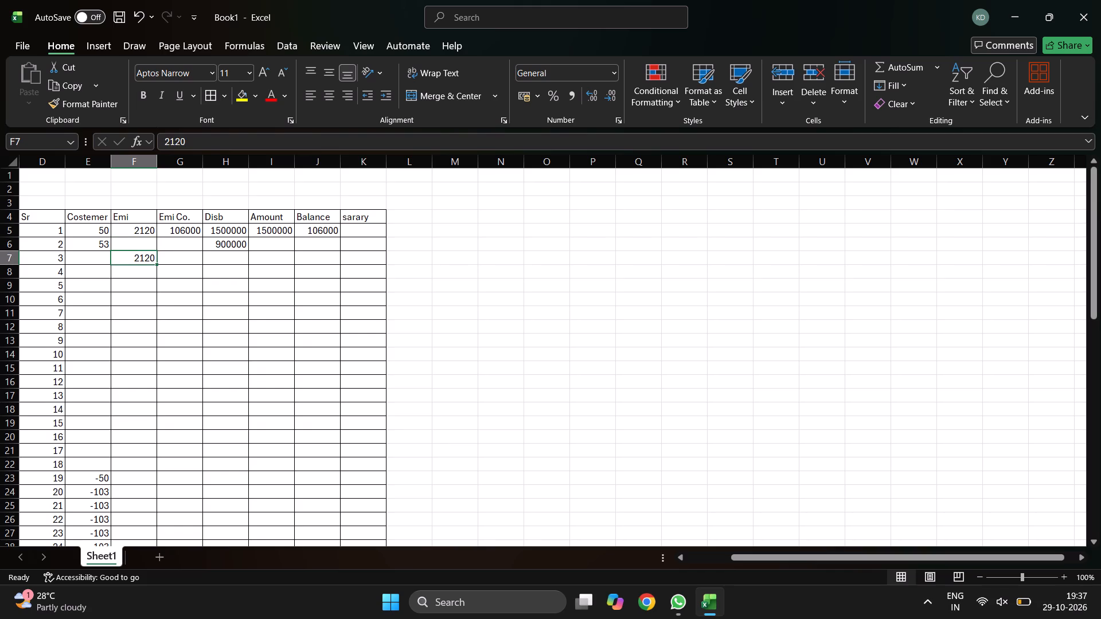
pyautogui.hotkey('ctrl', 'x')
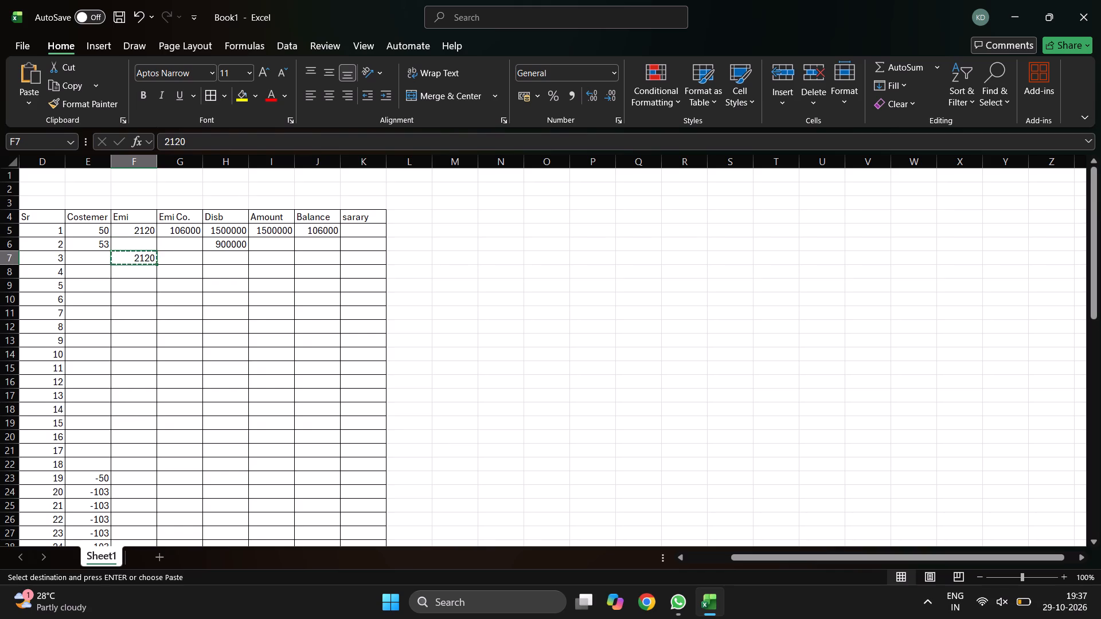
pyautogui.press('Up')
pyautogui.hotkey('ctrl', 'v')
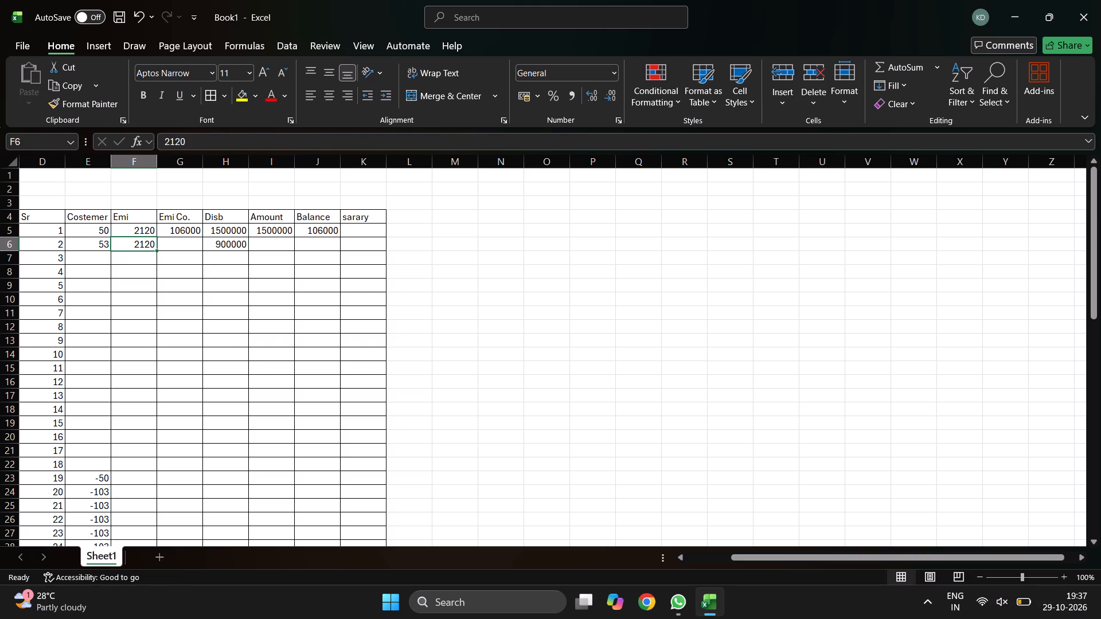
# Copy the Emi value from F6 down the Emi column through the Sr 60 row.
pyautogui.hotkey('ctrl', 'c')
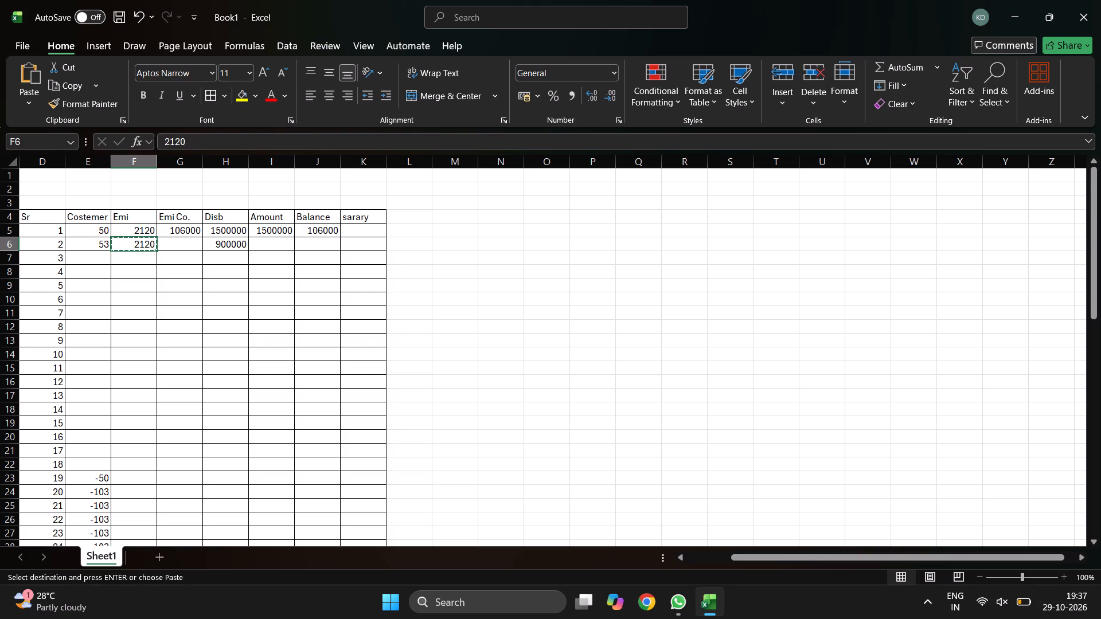
pyautogui.press('Down')
pyautogui.hotkey('shift', 'Down')
pyautogui.hotkey('shift', 'Down')
pyautogui.hotkey('shift', 'Down')
pyautogui.hotkey('shift', 'Down')
pyautogui.hotkey('shift', 'Down')
pyautogui.hotkey('shift', 'Down')
pyautogui.hotkey('shift', 'Down')
pyautogui.hotkey('shift', 'Down')
pyautogui.hotkey('shift', 'Down')
pyautogui.hotkey('shift', 'Down')
pyautogui.hotkey('shift', 'Down')
pyautogui.hotkey('shift', 'Down')
pyautogui.hotkey('shift', 'Down')
pyautogui.hotkey('shift', 'Down')
pyautogui.hotkey('shift', 'Down')
pyautogui.hotkey('shift', 'Down')
pyautogui.hotkey('shift', 'Down')
pyautogui.hotkey('shift', 'Down')
pyautogui.hotkey('shift', 'Down')
pyautogui.hotkey('shift', 'Down')
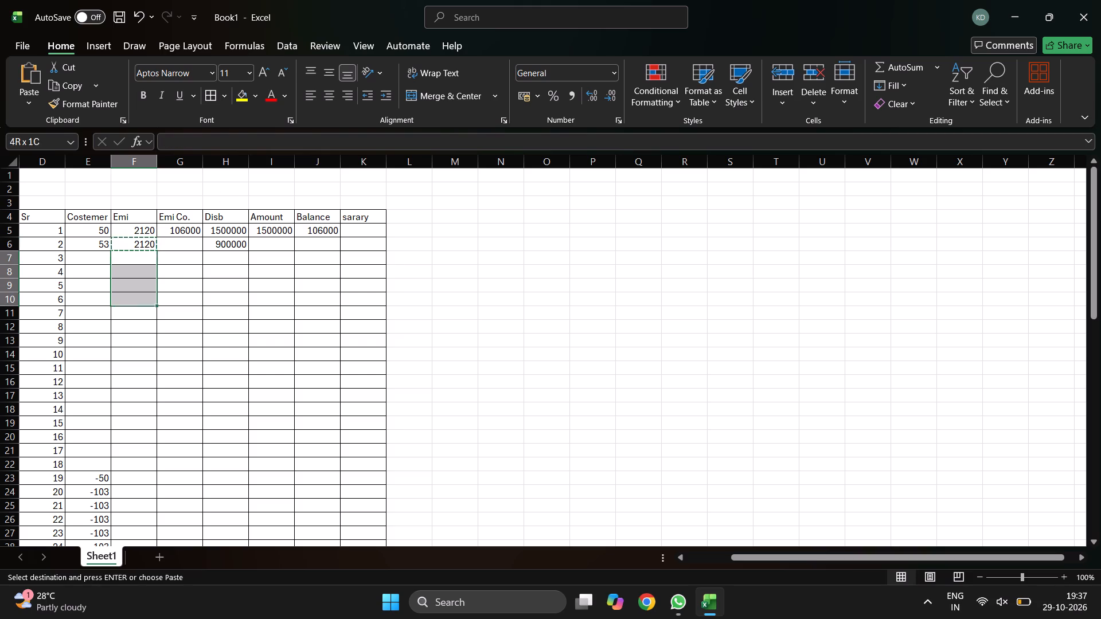
pyautogui.hotkey('shift', 'Down')
pyautogui.hotkey('shift', 'Down')
pyautogui.hotkey('shift', 'Down')
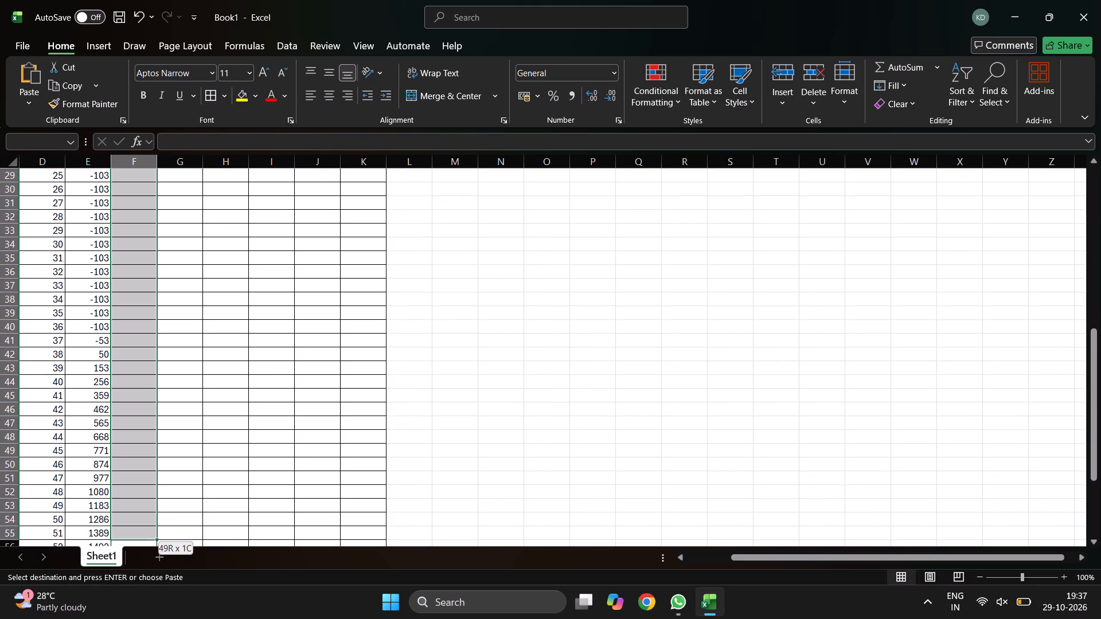
pyautogui.hotkey('shift', 'Down')
pyautogui.hotkey('shift', 'Down')
pyautogui.hotkey('shift', 'Down')
pyautogui.hotkey('shift', 'Down')
pyautogui.hotkey('shift', 'Down')
pyautogui.hotkey('shift', 'Down')
pyautogui.hotkey('shift', 'Down')
pyautogui.hotkey('shift', 'Down')
pyautogui.hotkey('shift', 'Up')
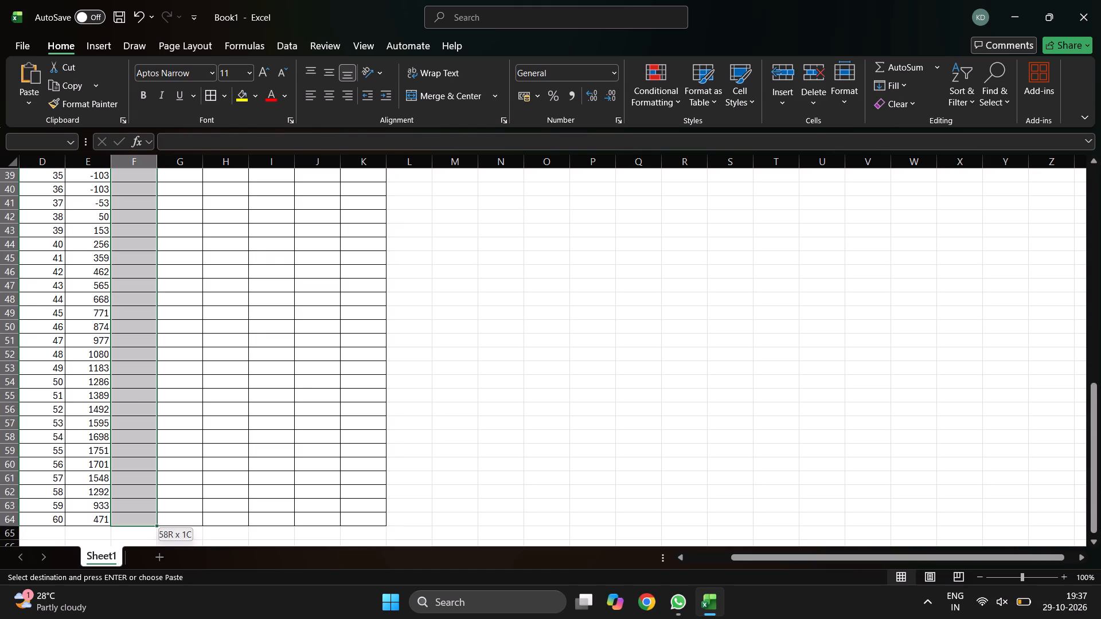
pyautogui.hotkey('ctrl', 'v')
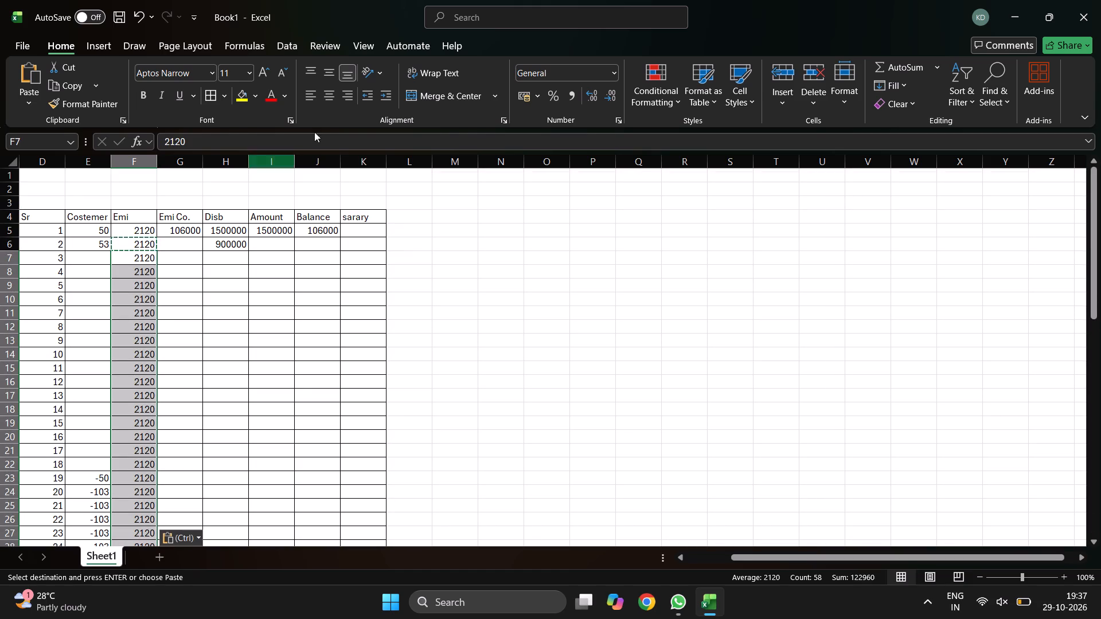
# Copy the Emi Co. formula from G5 down the column from the Sr 2 row through the Sr 60 row.
pyautogui.click(184, 243)
pyautogui.click(184, 231)
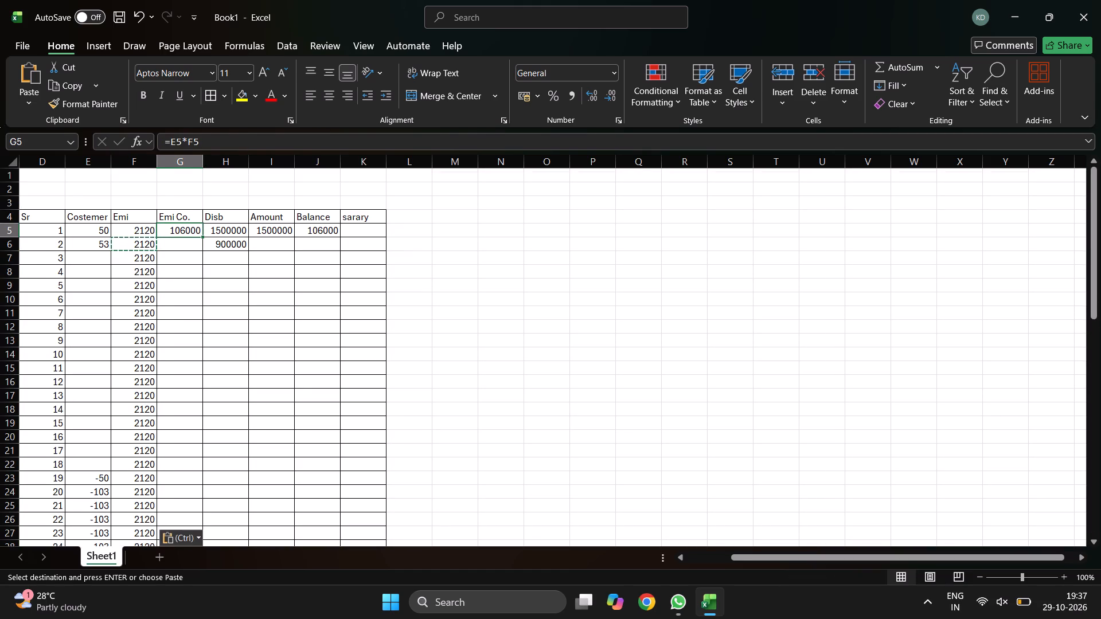
pyautogui.hotkey('ctrl', 'c')
pyautogui.keyDown('ctrl'); pyautogui.moveTo(184, 231); pyautogui.dragTo(179, 246); pyautogui.keyUp('ctrl')
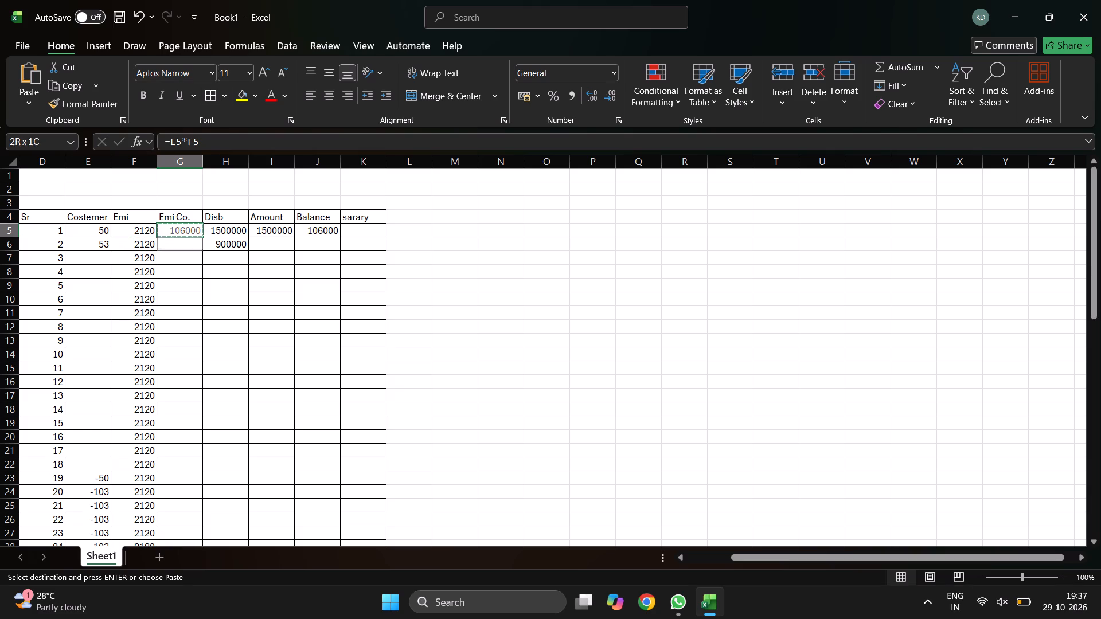
pyautogui.keyDown('ctrl'); pyautogui.moveTo(179, 246); pyautogui.dragTo(179, 248); pyautogui.keyUp('ctrl')
pyautogui.click(179, 248)
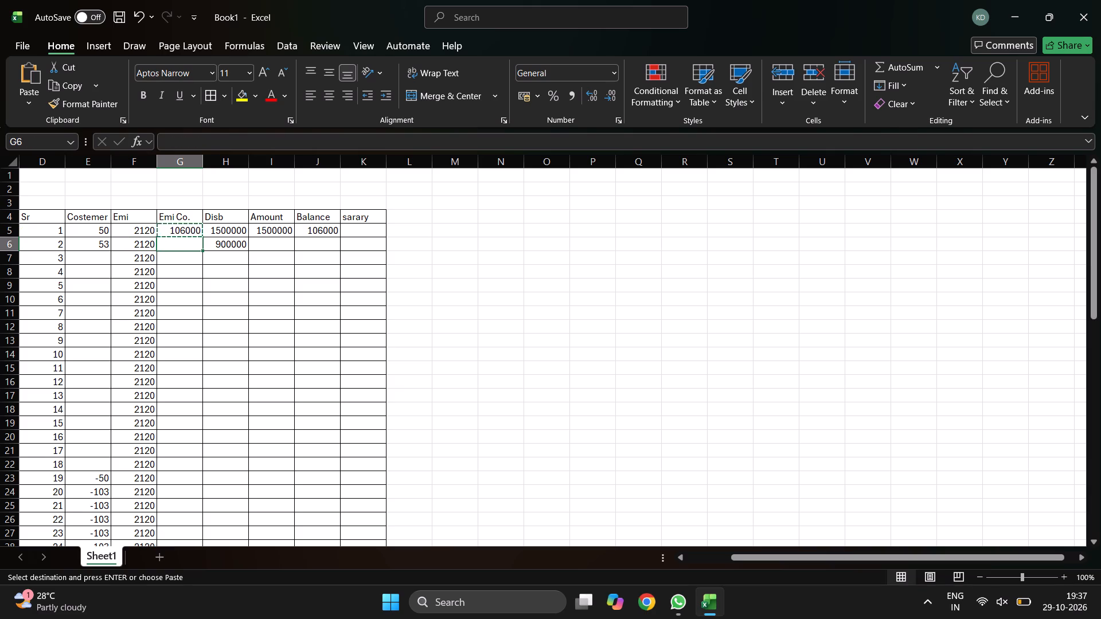
pyautogui.hotkey('shift', 'Down')
pyautogui.hotkey('shift', 'Down')
pyautogui.hotkey('shift', 'Down')
pyautogui.hotkey('shift', 'Down')
pyautogui.hotkey('shift', 'Down')
pyautogui.hotkey('shift', 'Down')
pyautogui.hotkey('shift', 'Down')
pyautogui.hotkey('shift', 'Down')
pyautogui.hotkey('shift', 'Down')
pyautogui.hotkey('shift', 'Down')
pyautogui.hotkey('shift', 'Down')
pyautogui.hotkey('shift', 'Down')
pyautogui.hotkey('shift', 'Down')
pyautogui.hotkey('shift', 'Down')
pyautogui.hotkey('shift', 'Down')
pyautogui.hotkey('shift', 'Down')
pyautogui.hotkey('shift', 'Down')
pyautogui.hotkey('shift', 'Down')
pyautogui.hotkey('shift', 'Down')
pyautogui.hotkey('shift', 'Down')
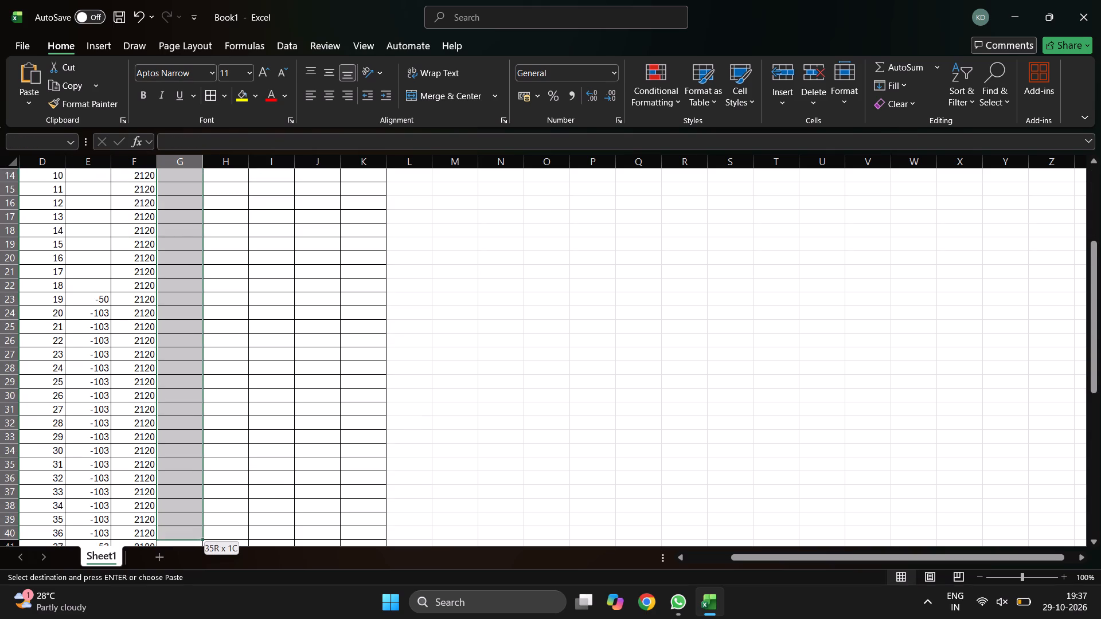
pyautogui.hotkey('shift', 'Down')
pyautogui.hotkey('shift', 'Down')
pyautogui.hotkey('shift', 'Down')
pyautogui.hotkey('shift', 'Down')
pyautogui.hotkey('shift', 'Down')
pyautogui.hotkey('shift', 'Down')
pyautogui.hotkey('shift', 'Down')
pyautogui.hotkey('shift', 'Down')
pyautogui.hotkey('shift', 'Down')
pyautogui.hotkey('shift', 'Down')
pyautogui.hotkey('shift', 'Down')
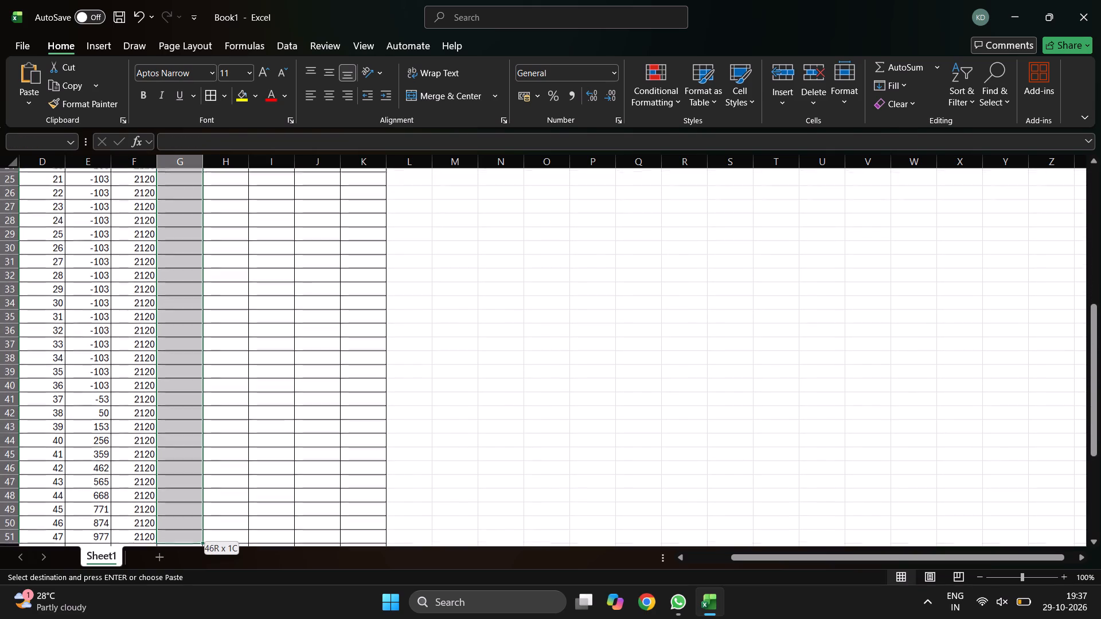
pyautogui.hotkey('shift', 'Down')
pyautogui.hotkey('shift', 'Down')
pyautogui.hotkey('shift', 'Down')
pyautogui.hotkey('shift', 'Down')
pyautogui.hotkey('shift', 'Down')
pyautogui.hotkey('shift', 'Down')
pyautogui.hotkey('shift', 'Down')
pyautogui.hotkey('shift', 'Down')
pyautogui.hotkey('shift', 'Down')
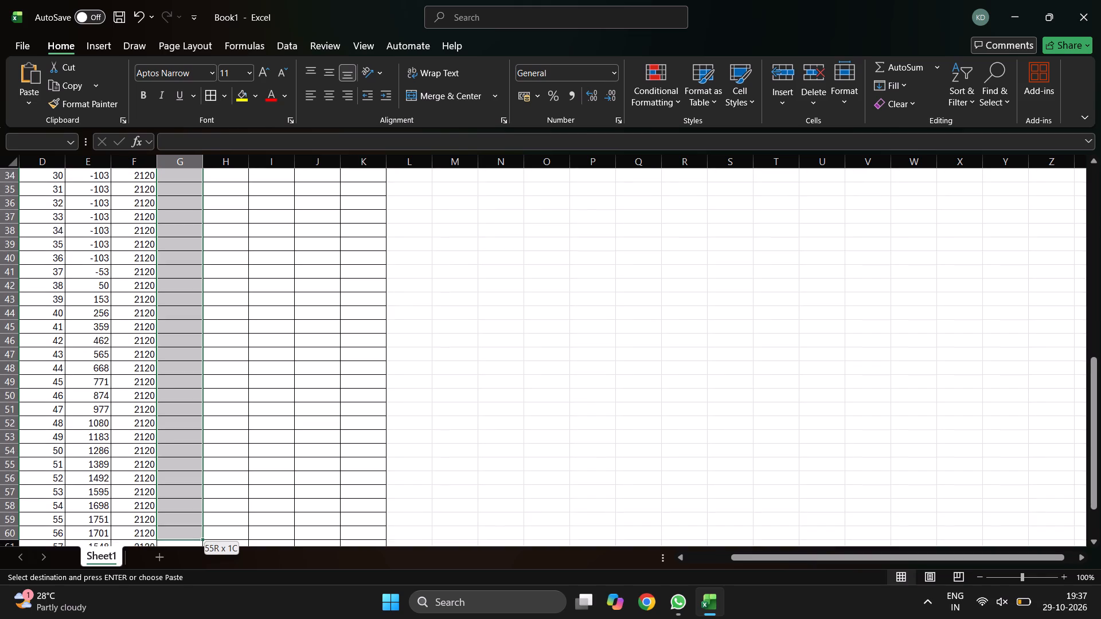
pyautogui.hotkey('shift', 'Down')
pyautogui.hotkey('shift', 'Down')
pyautogui.hotkey('shift', 'Down')
pyautogui.hotkey('shift', 'Down')
pyautogui.hotkey('shift', 'Down')
pyautogui.hotkey('shift', 'Down')
pyautogui.hotkey('shift', 'Down')
pyautogui.hotkey('shift', 'Down')
pyautogui.hotkey('shift', 'Down')
pyautogui.hotkey('shift', 'Down')
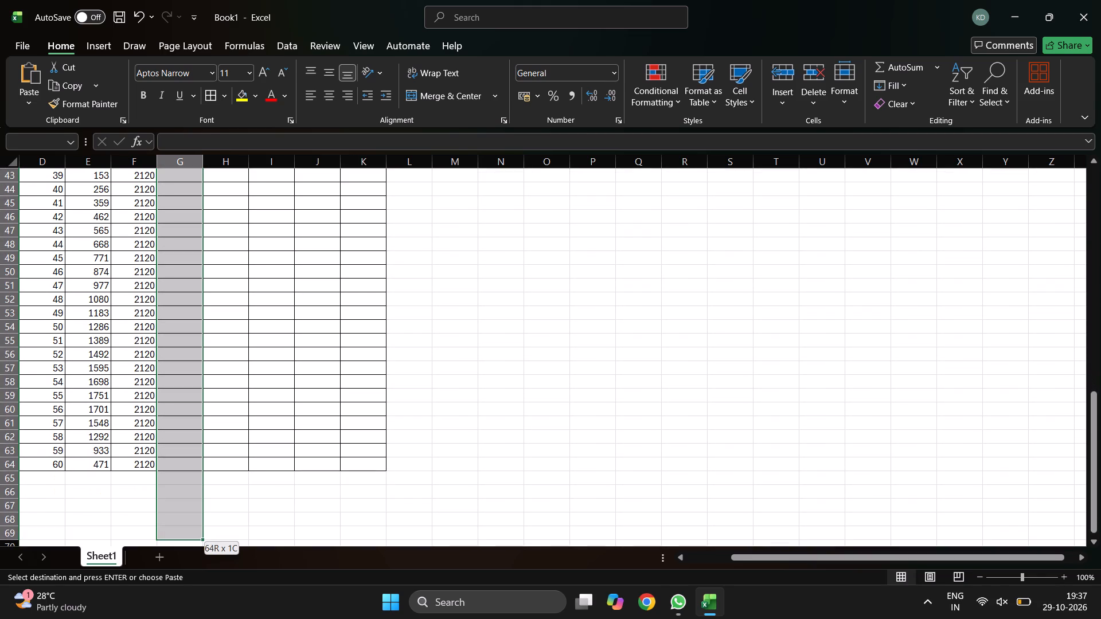
pyautogui.hotkey('shift', 'Up')
pyautogui.hotkey('shift', 'Up')
pyautogui.hotkey('shift', 'Up')
pyautogui.hotkey('shift', 'Up')
pyautogui.hotkey('shift', 'Up')
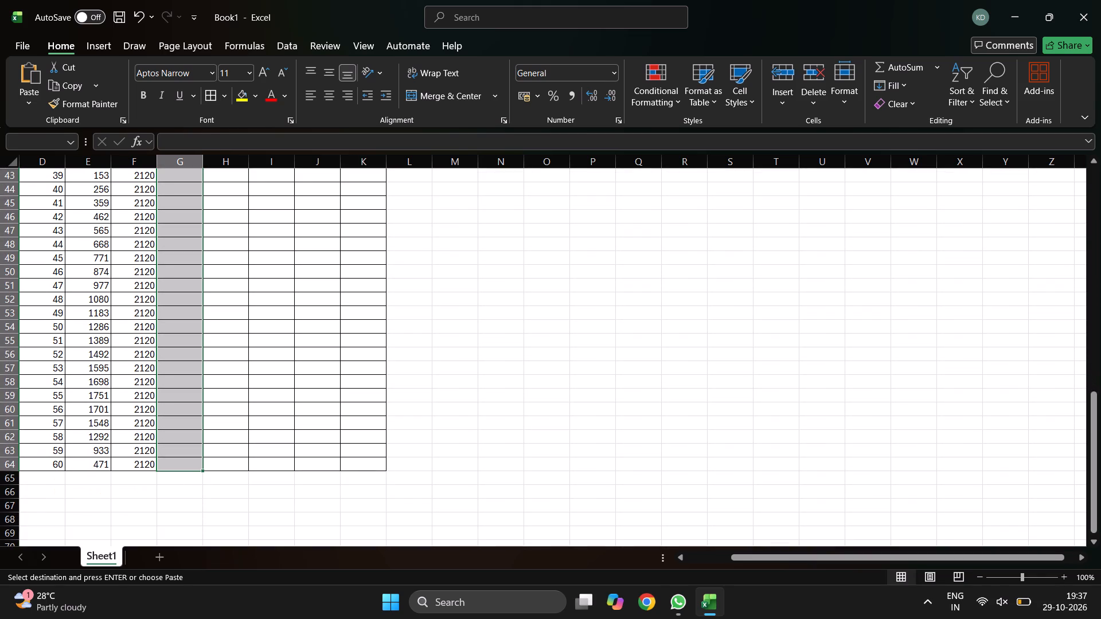
pyautogui.hotkey('ctrl', 'v')
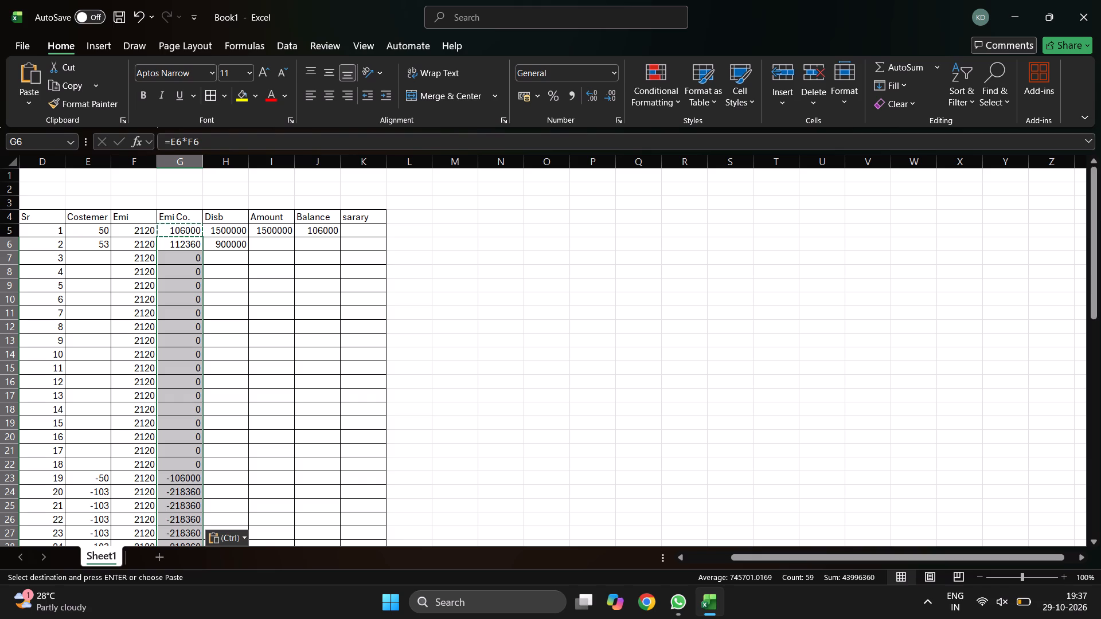
# Change the Disb value on the Sr 2 row to 90000.
pyautogui.click(283, 233)
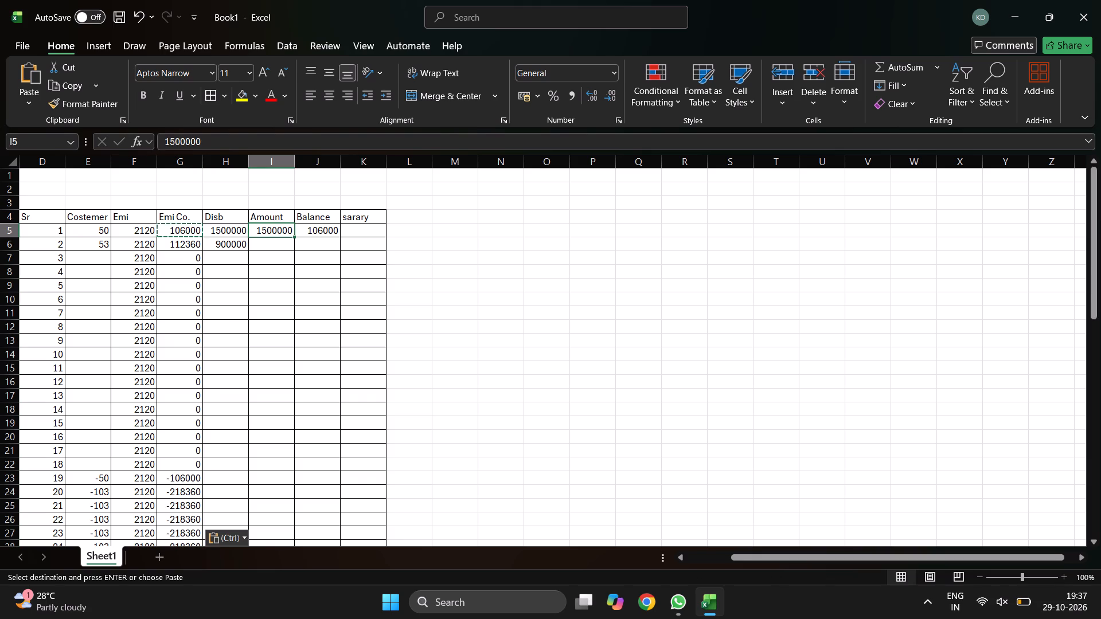
pyautogui.click(229, 242)
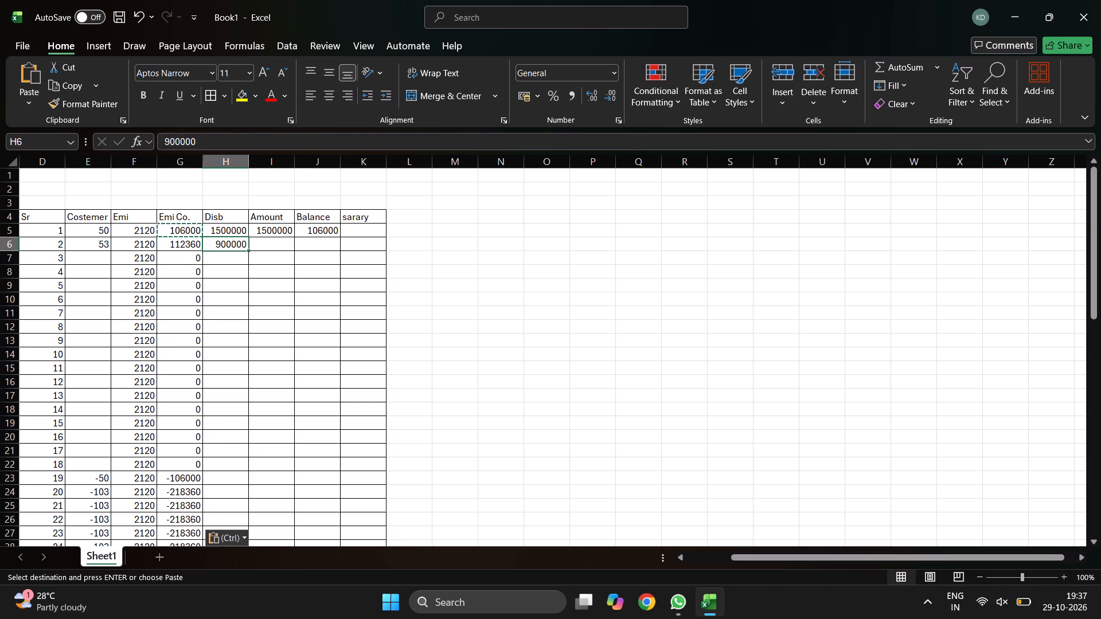
pyautogui.click(213, 140)
pyautogui.press('BackSpace')
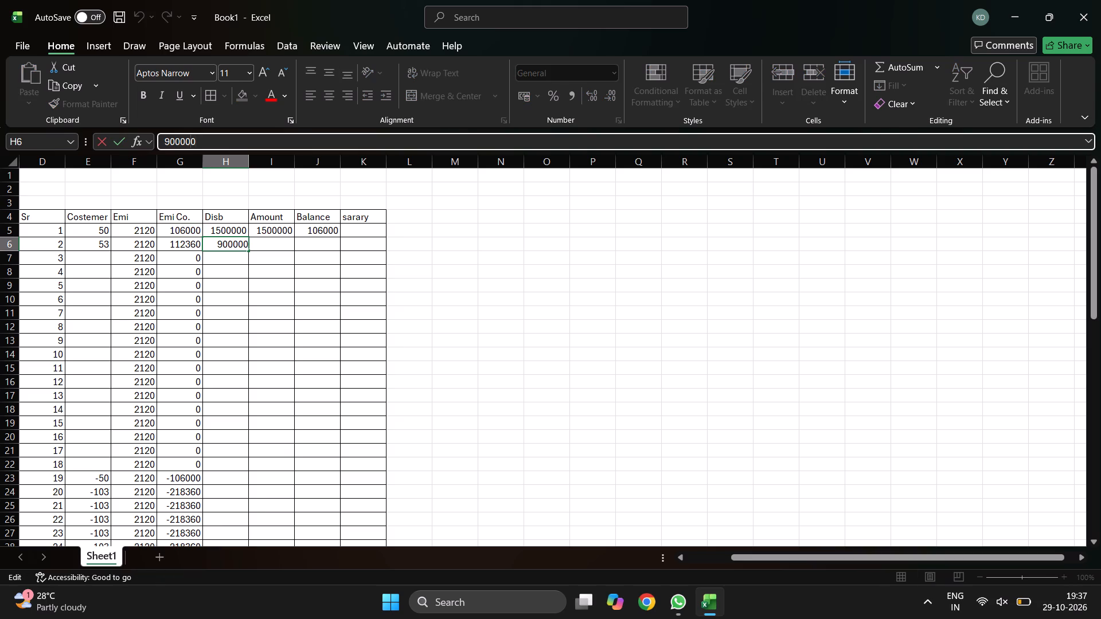
pyautogui.doubleClick(253, 257)
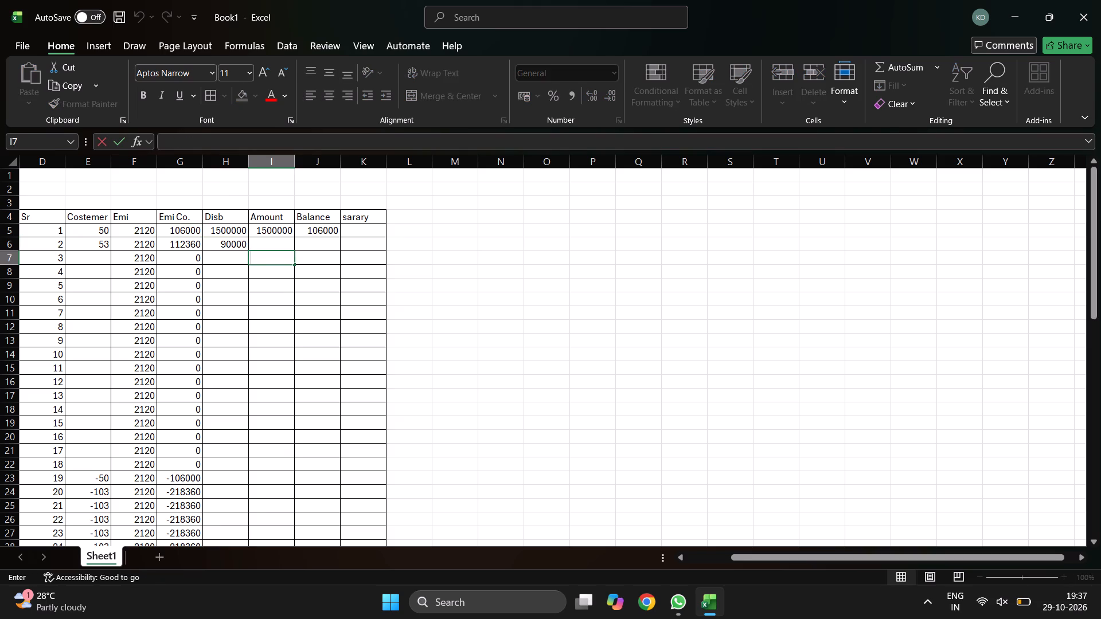
pyautogui.click(286, 229)
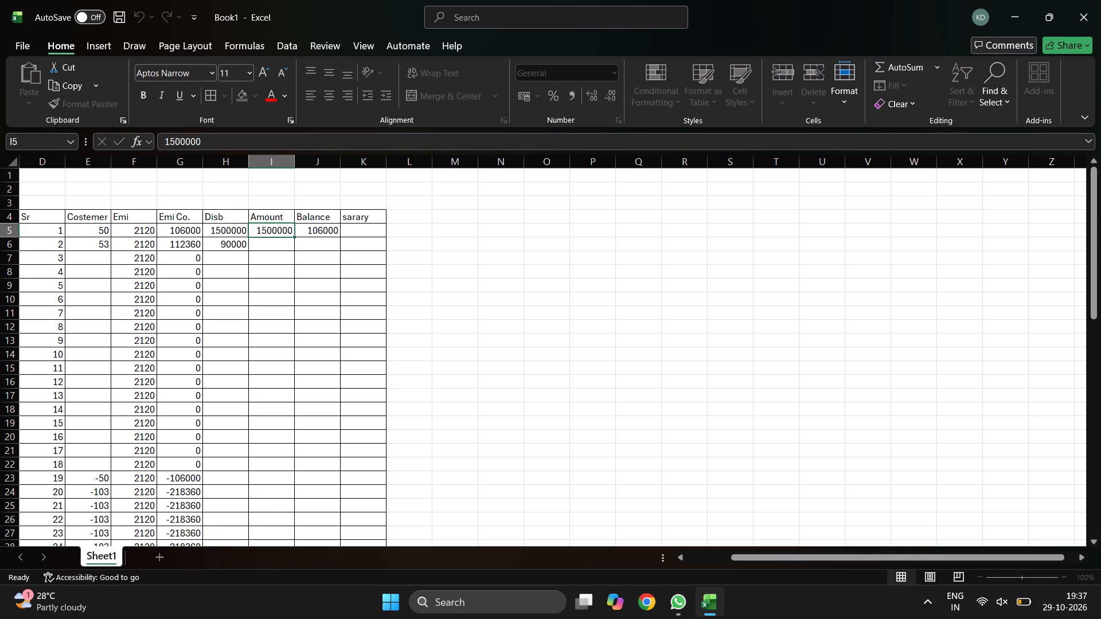
# Copy the Balance formula from J5 down the column from the Sr 2 row through the Sr 60 row.
pyautogui.click(306, 229)
pyautogui.hotkey('ctrl', 'c')
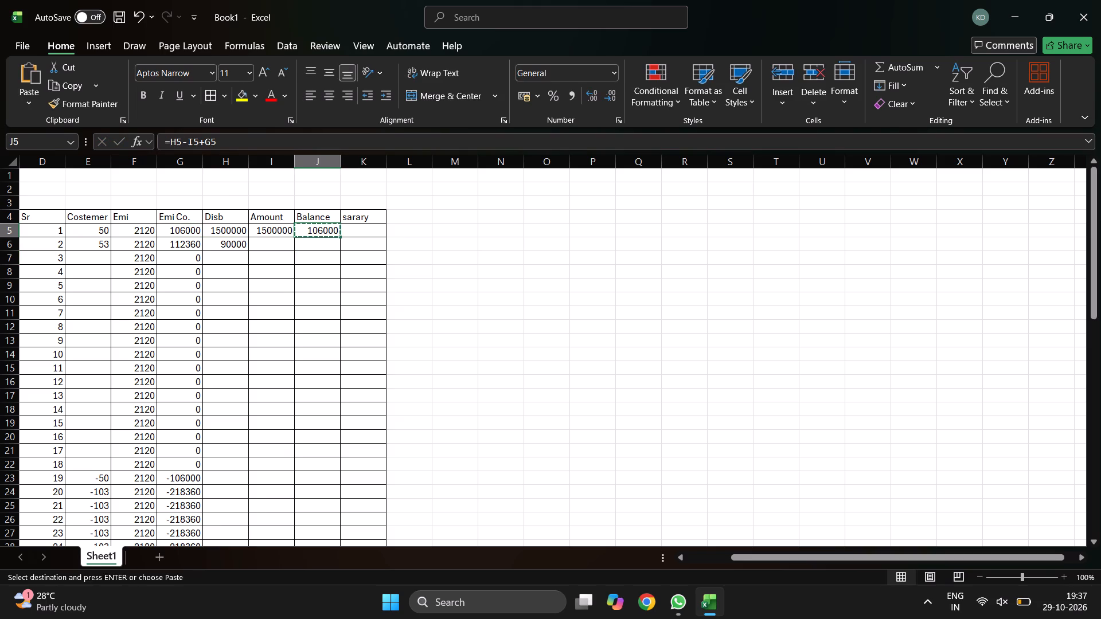
pyautogui.click(321, 242)
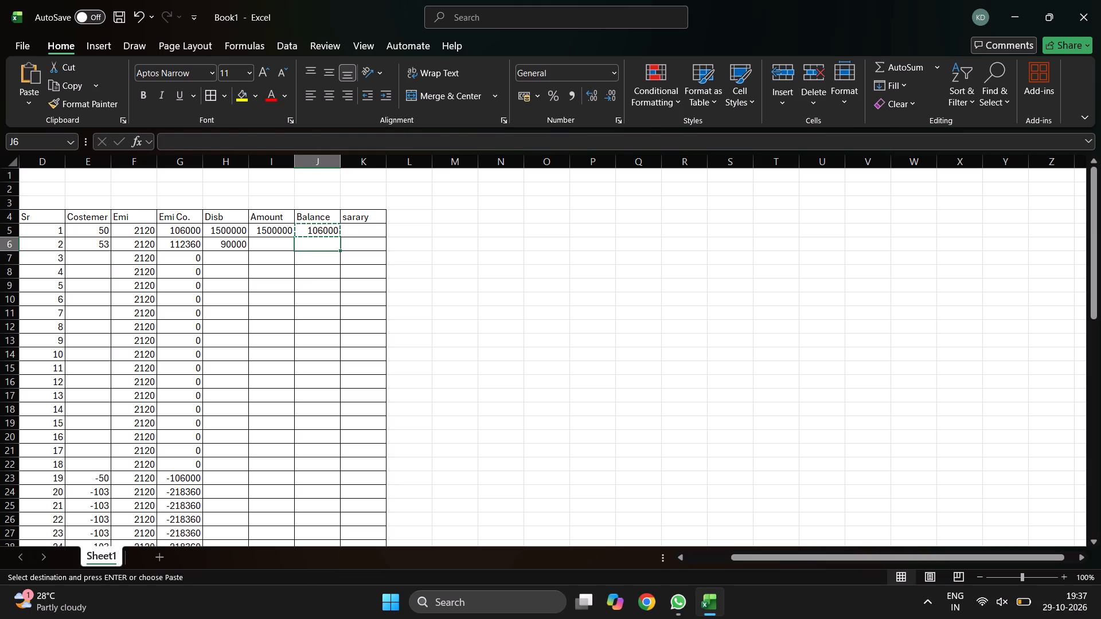
pyautogui.hotkey('shift', 'Down')
pyautogui.hotkey('shift', 'Down')
pyautogui.hotkey('shift', 'Down')
pyautogui.hotkey('shift', 'Down')
pyautogui.hotkey('shift', 'Down')
pyautogui.hotkey('shift', 'Down')
pyautogui.hotkey('shift', 'Down')
pyautogui.hotkey('shift', 'Down')
pyautogui.hotkey('shift', 'Down')
pyautogui.hotkey('shift', 'Down')
pyautogui.hotkey('shift', 'Down')
pyautogui.hotkey('shift', 'Down')
pyautogui.hotkey('shift', 'Down')
pyautogui.hotkey('shift', 'Down')
pyautogui.hotkey('shift', 'Down')
pyautogui.hotkey('shift', 'Down')
pyautogui.hotkey('shift', 'Down')
pyautogui.hotkey('shift', 'Down')
pyautogui.hotkey('shift', 'Down')
pyautogui.hotkey('shift', 'Down')
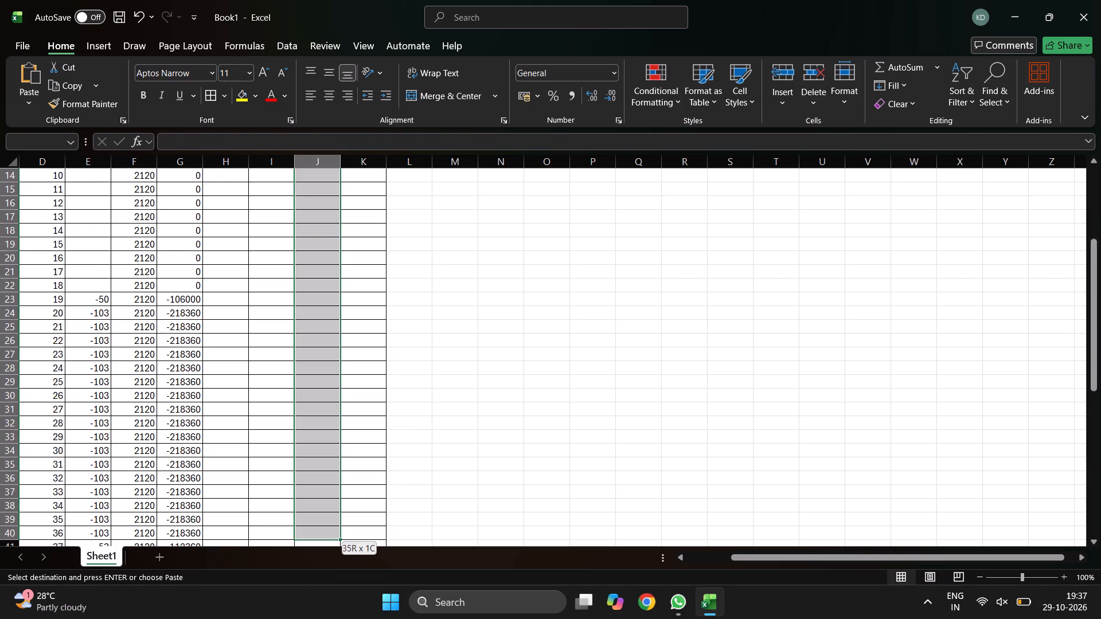
pyautogui.hotkey('shift', 'Down')
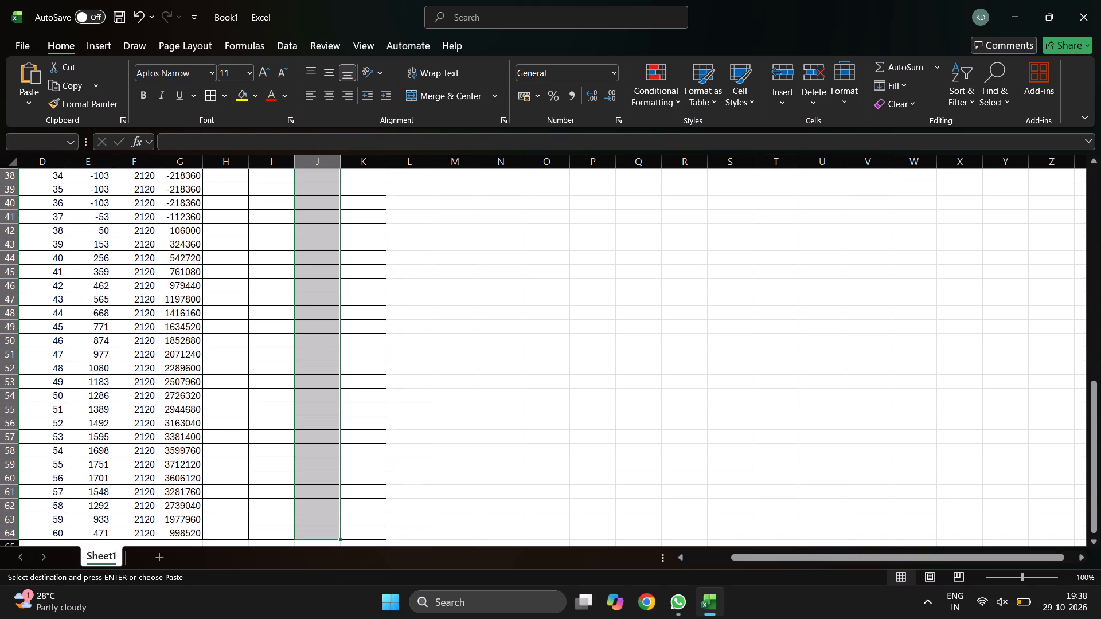
pyautogui.hotkey('ctrl', 'v')
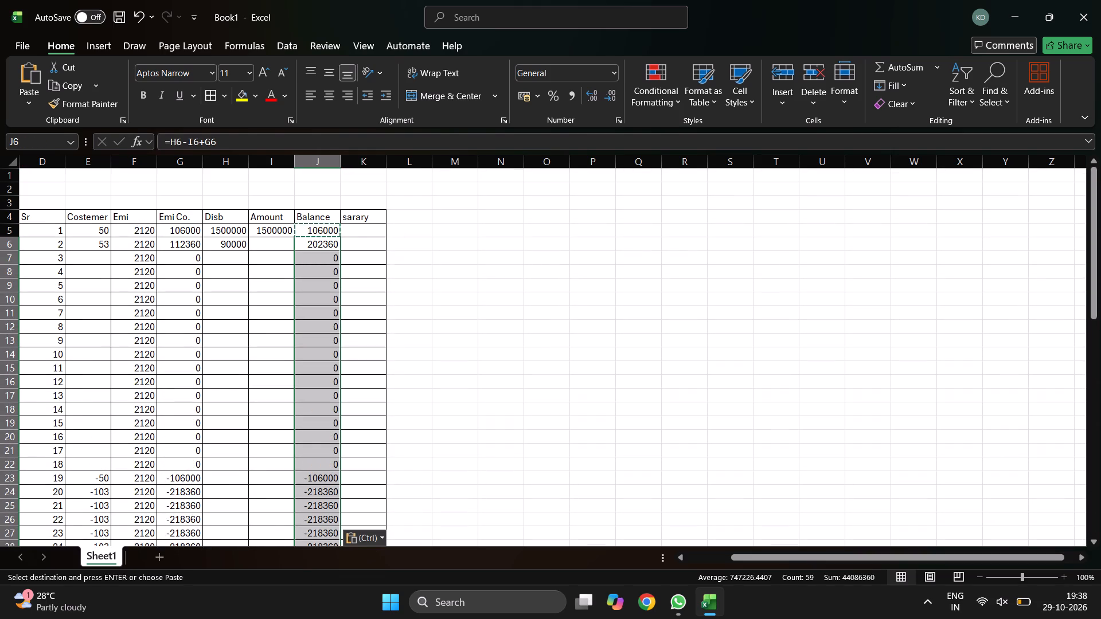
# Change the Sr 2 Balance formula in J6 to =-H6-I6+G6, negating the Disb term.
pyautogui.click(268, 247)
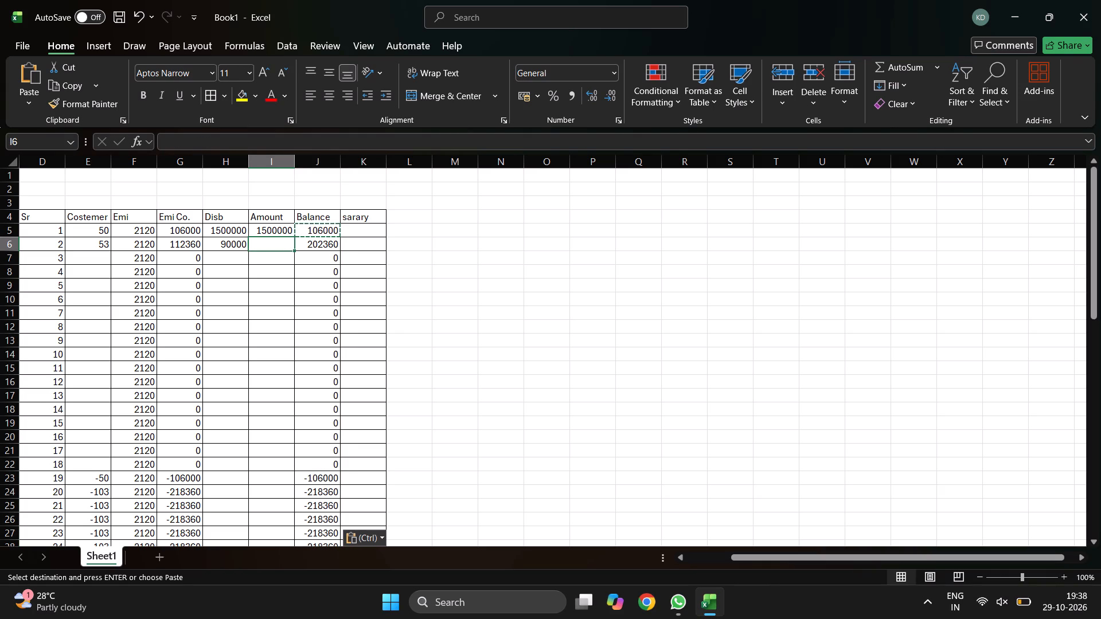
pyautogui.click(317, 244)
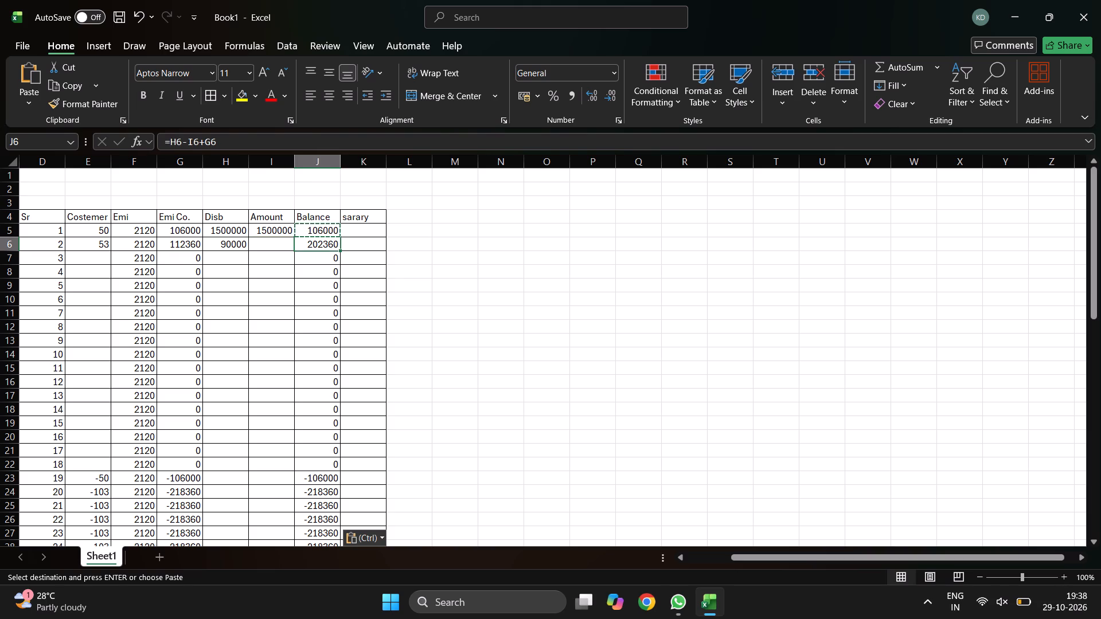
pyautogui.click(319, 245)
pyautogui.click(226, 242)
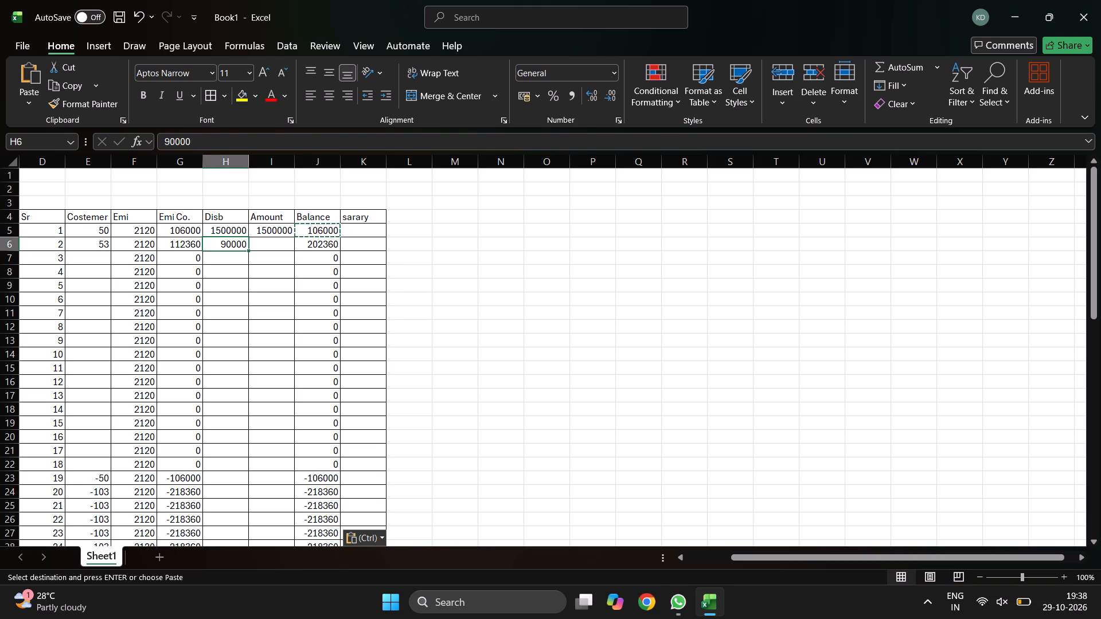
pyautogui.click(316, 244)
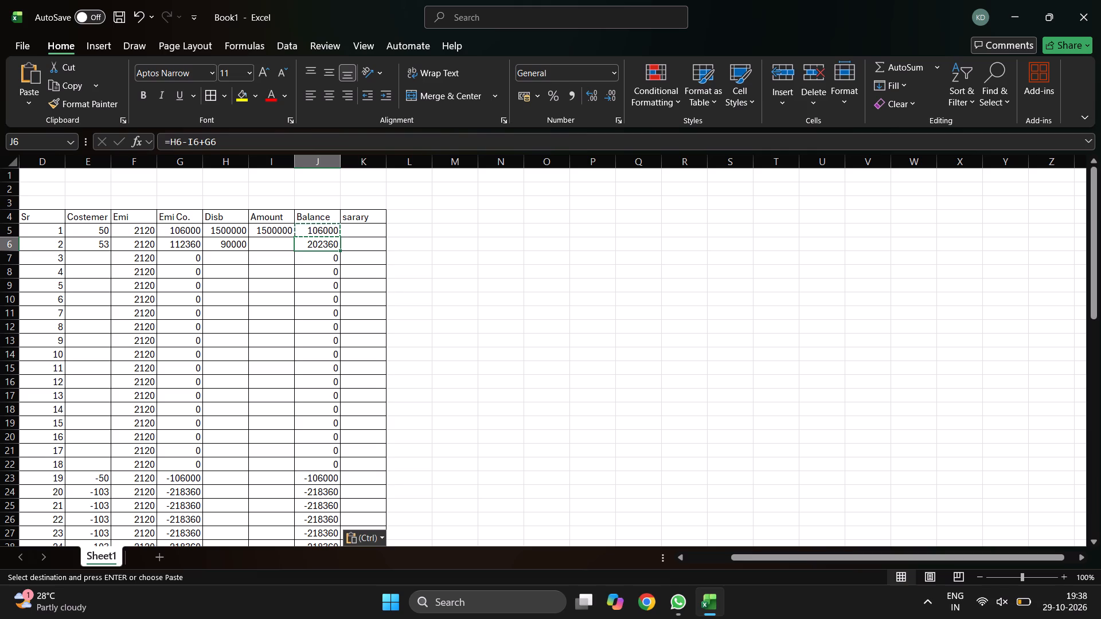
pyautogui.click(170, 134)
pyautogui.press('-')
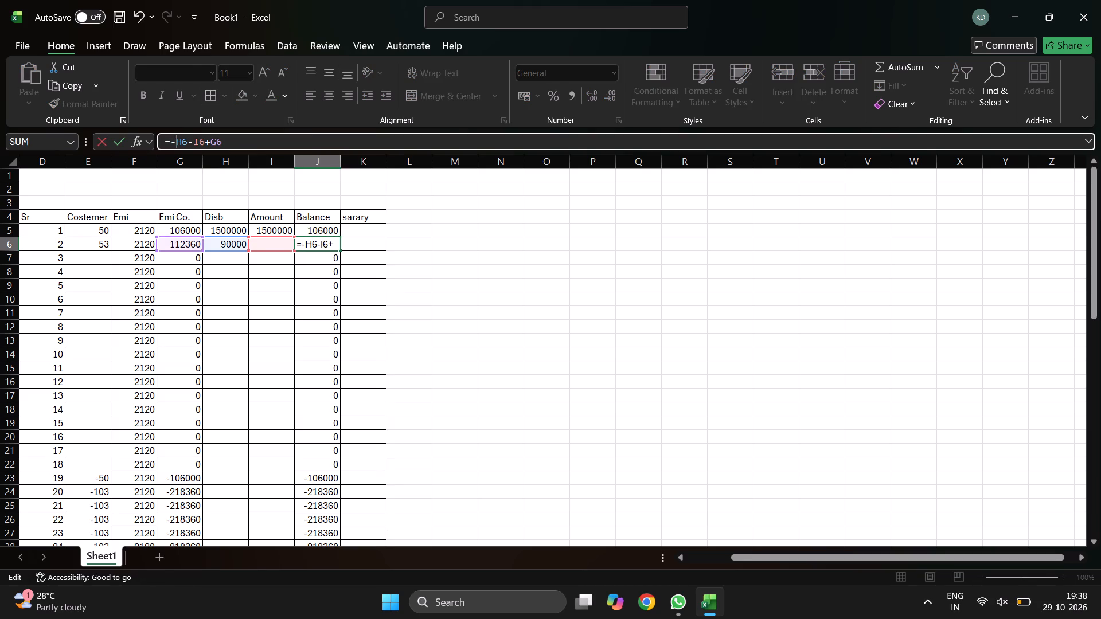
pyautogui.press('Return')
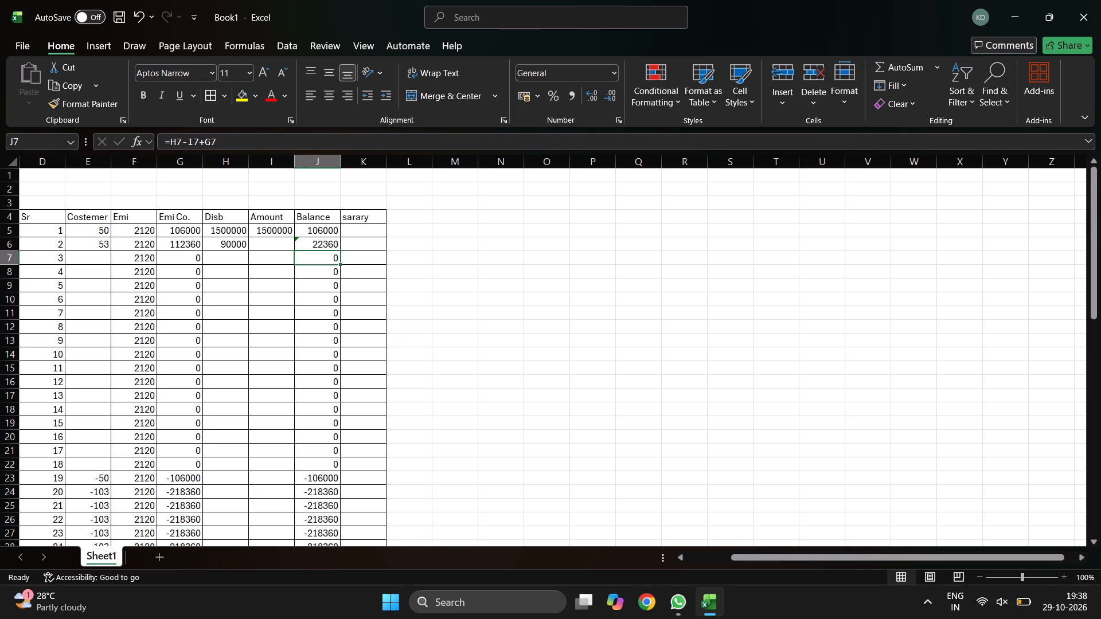
# Replace the Sr 2 Balance formula in J6 with =J5-H6=G6, starting from the Sr 1 balance.
pyautogui.click(307, 246)
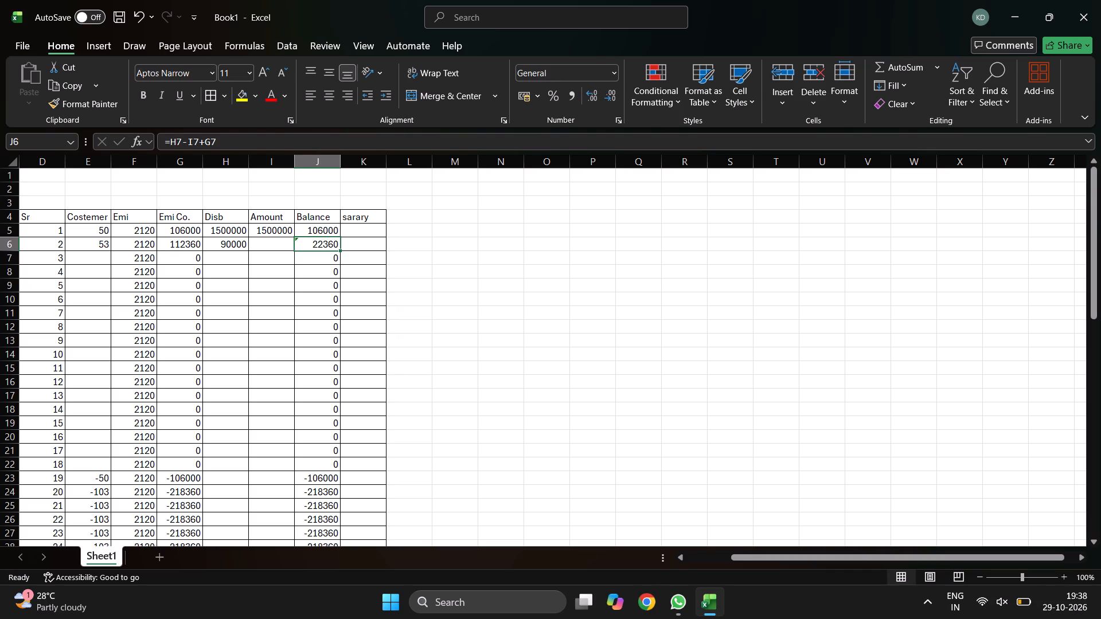
pyautogui.press('BackSpace')
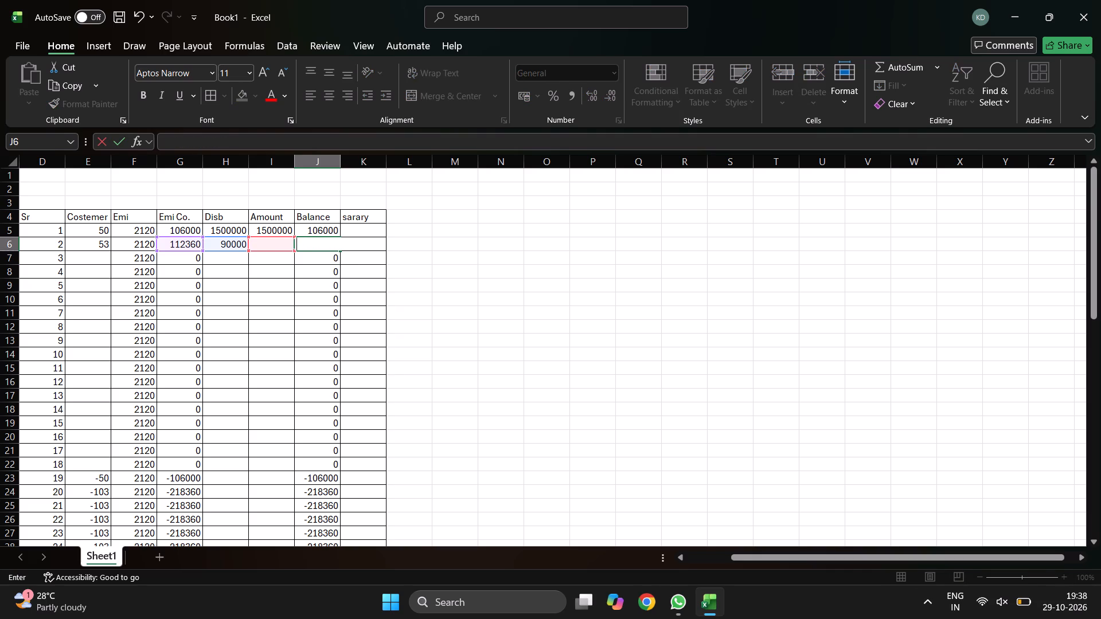
pyautogui.click(323, 225)
pyautogui.click(320, 241)
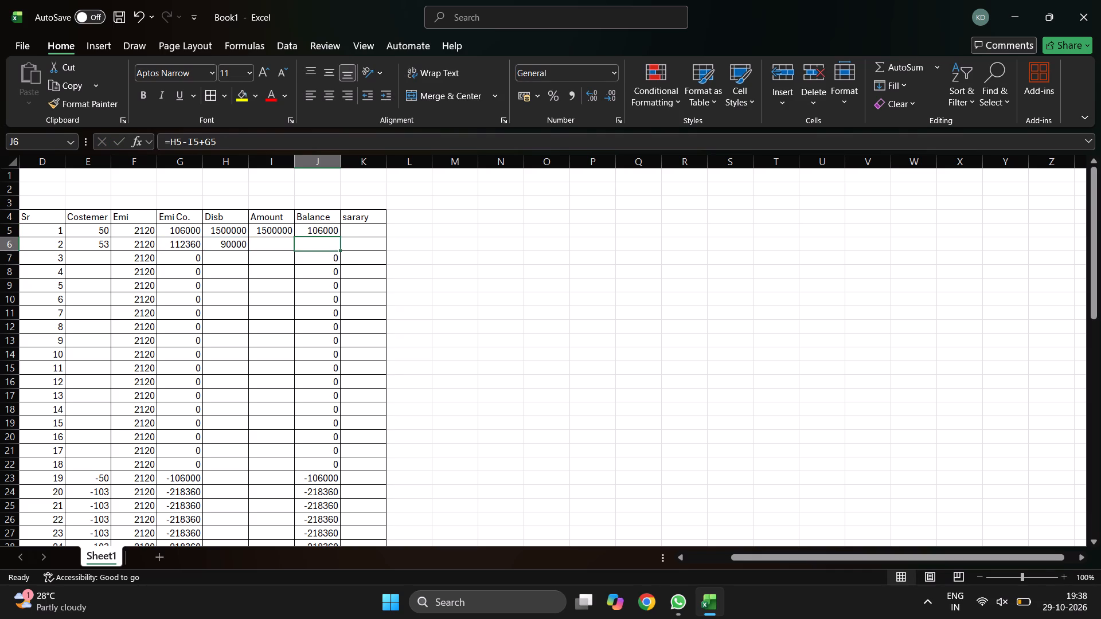
pyautogui.press('=')
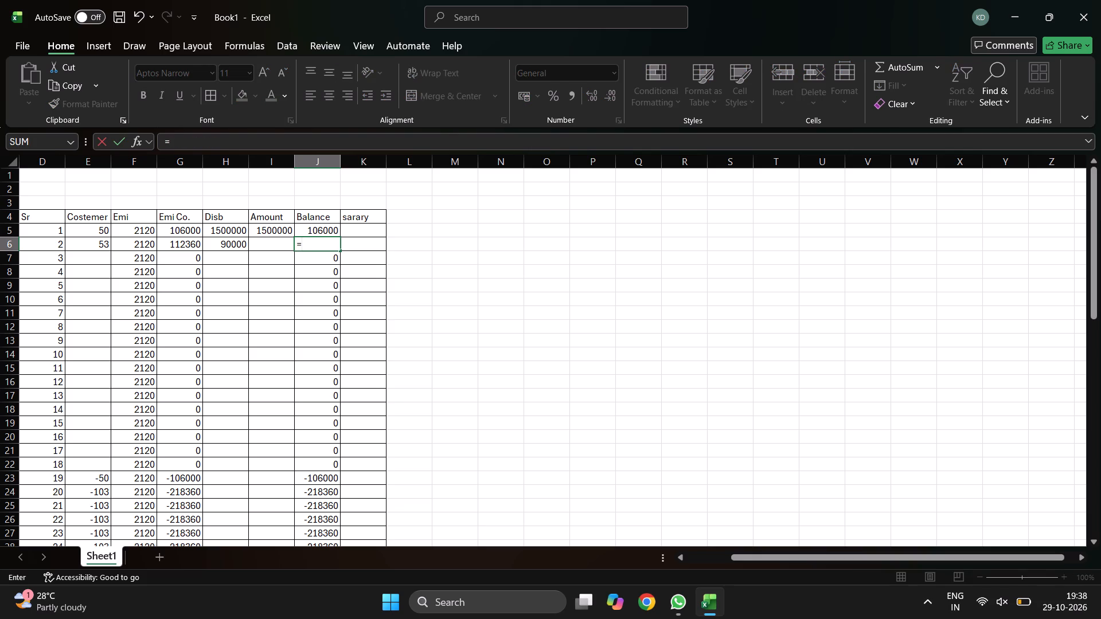
pyautogui.click(320, 229)
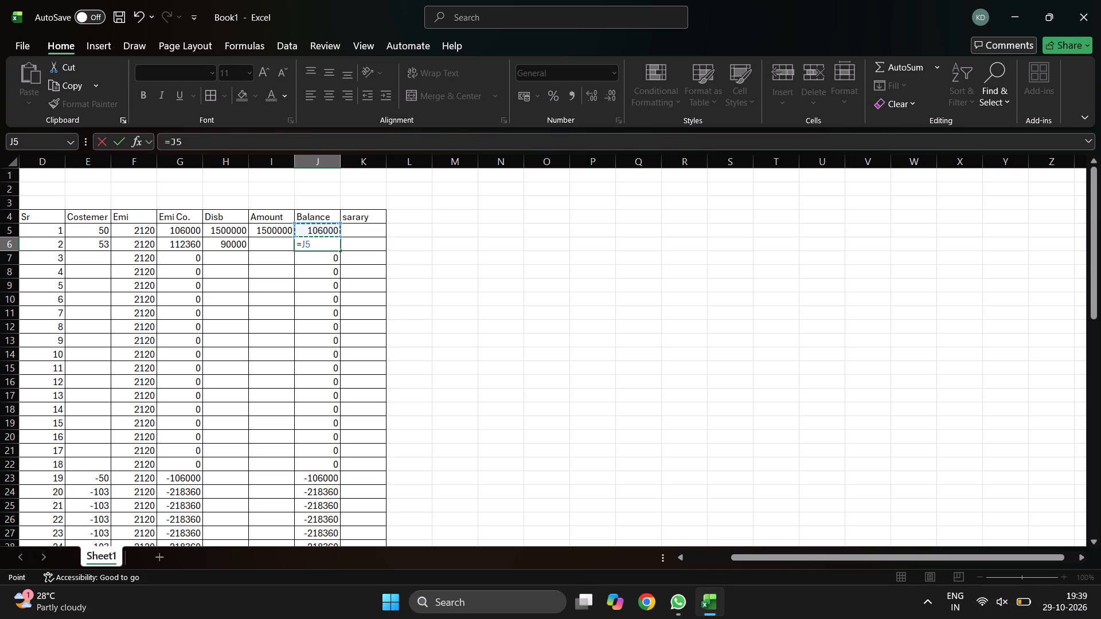
pyautogui.press('-')
pyautogui.click(233, 242)
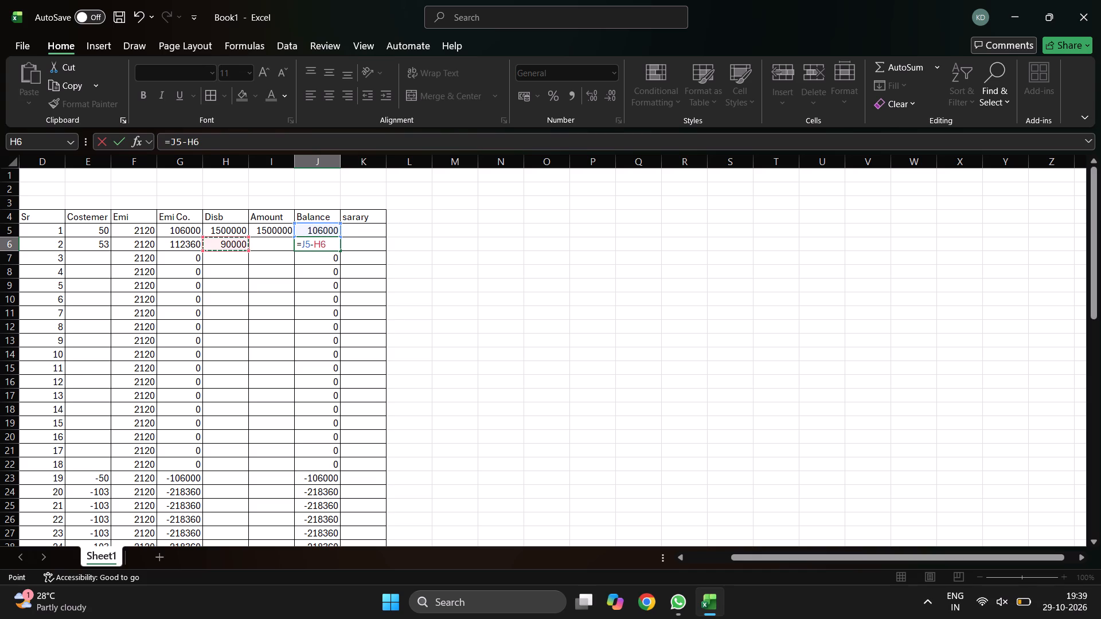
pyautogui.press('=')
pyautogui.click(189, 245)
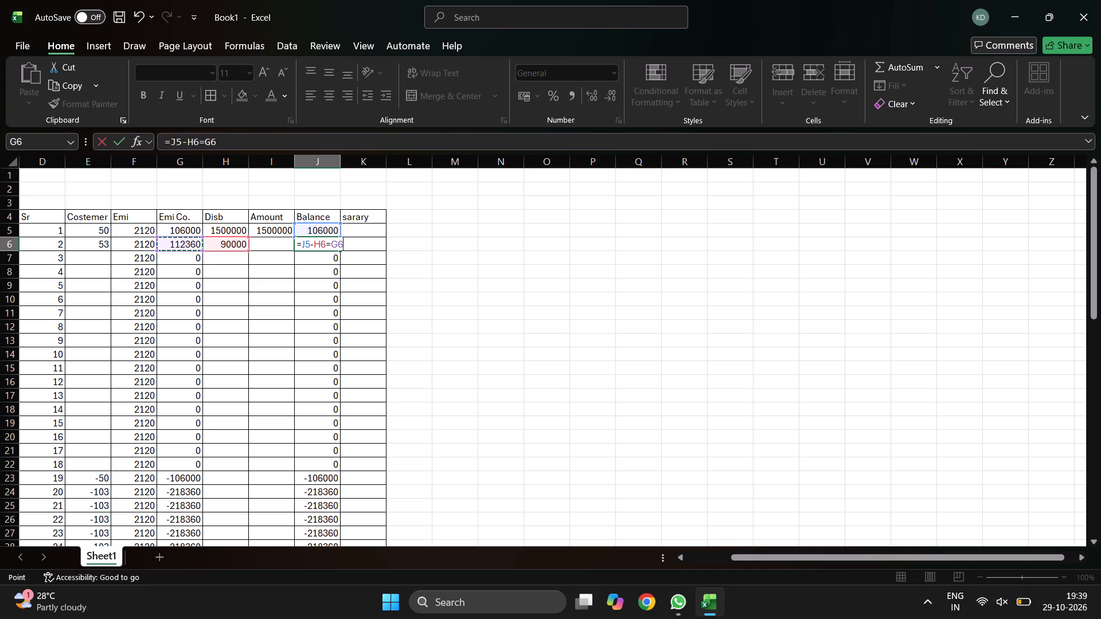
pyautogui.press('Return')
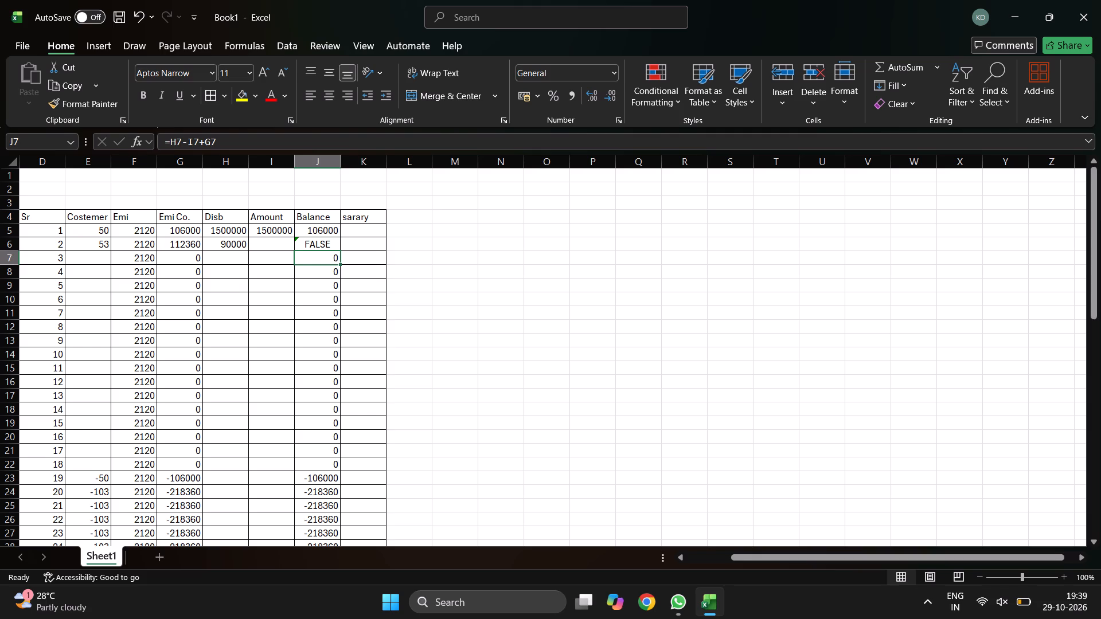
# Correct the Balance formula in J6 to =J5-H6+G6, adding the Emi Co. term.
pyautogui.click(324, 247)
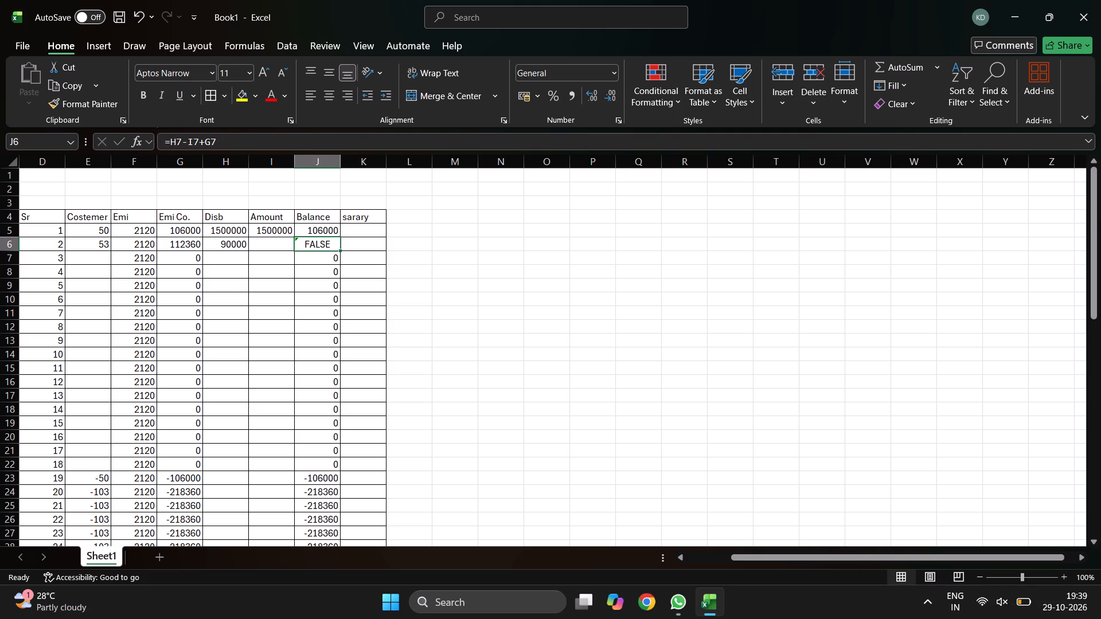
pyautogui.click(202, 136)
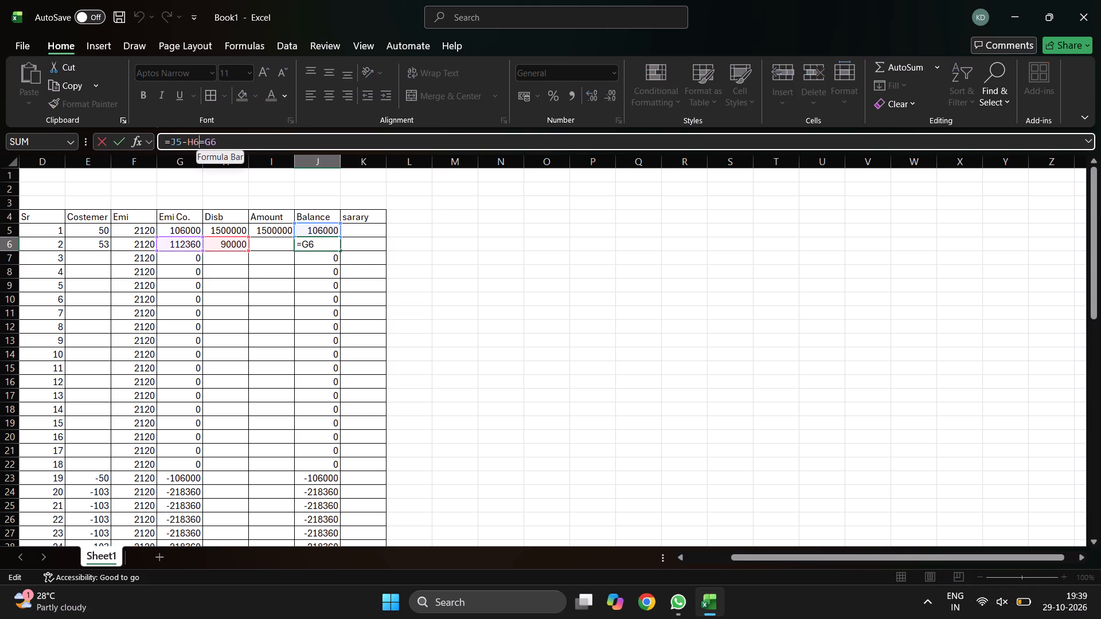
pyautogui.press('Right')
pyautogui.press('BackSpace')
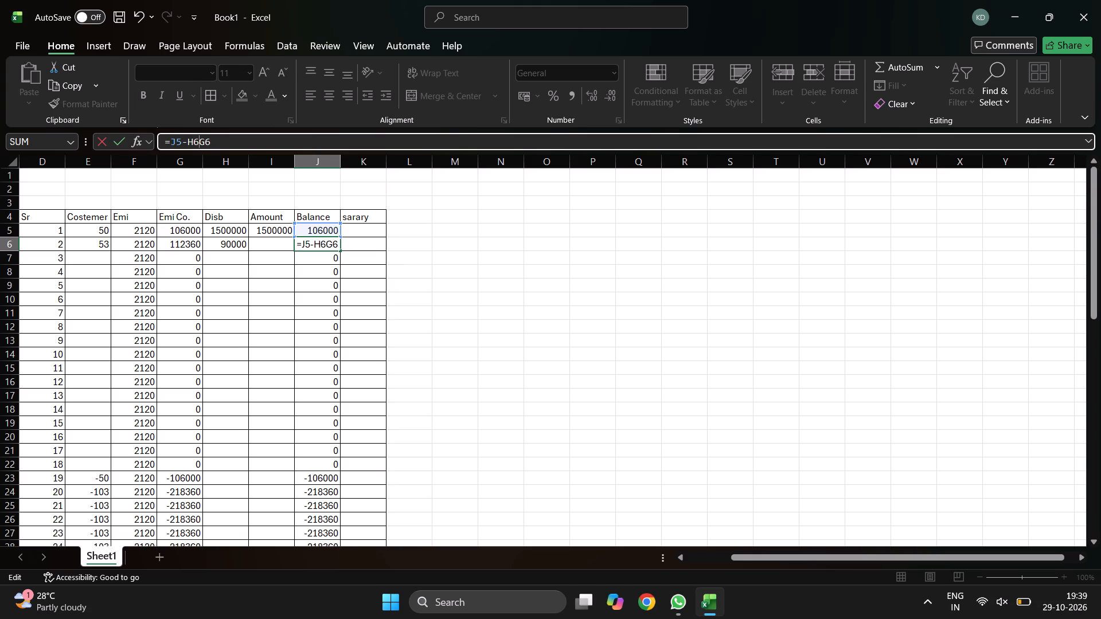
pyautogui.hotkey('shift', '+')
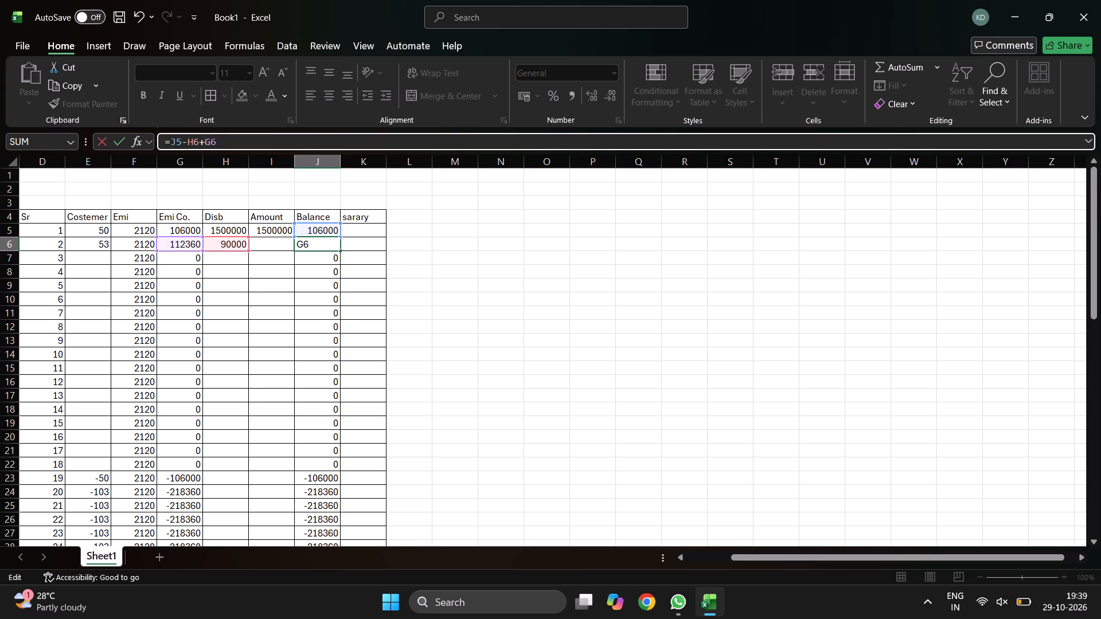
pyautogui.press('Return')
# Copy the Balance formula from J6 down the column from the Sr 3 row through the Sr 60 row.
pyautogui.click(322, 246)
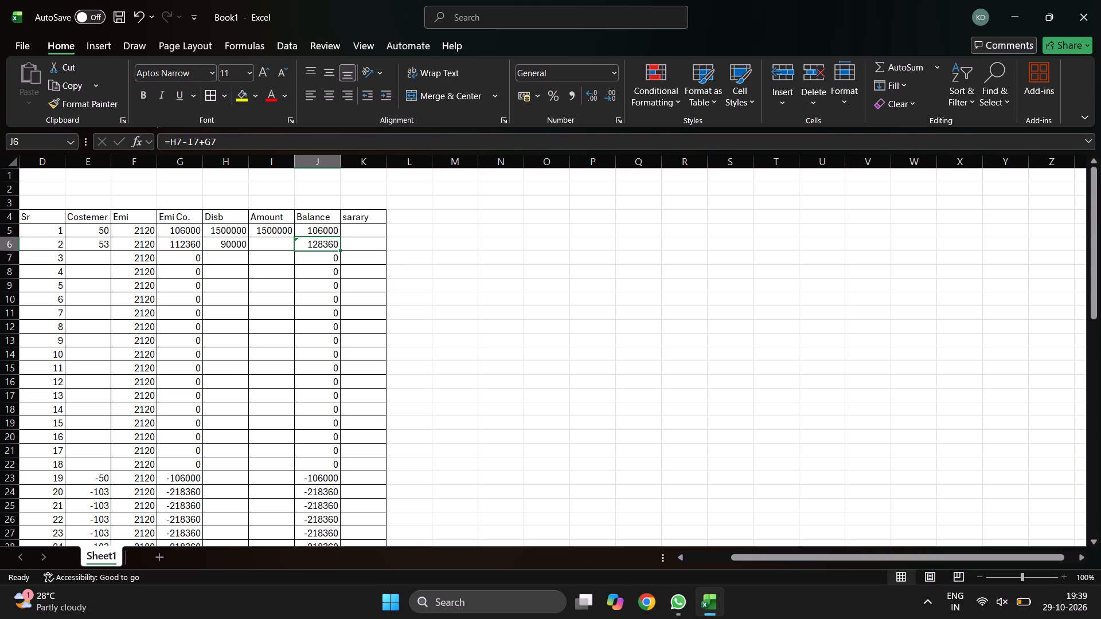
pyautogui.hotkey('ctrl', 'c')
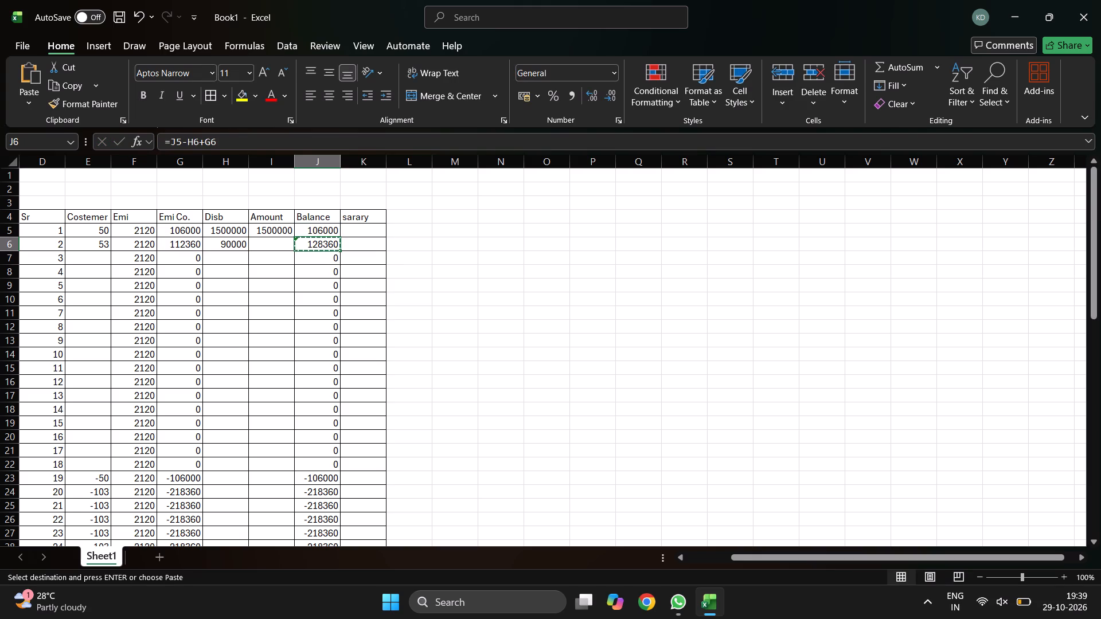
pyautogui.press('Down')
pyautogui.hotkey('shift', 'Down')
pyautogui.hotkey('shift', 'Down')
pyautogui.hotkey('shift', 'Down')
pyautogui.hotkey('shift', 'Down')
pyautogui.hotkey('shift', 'Down')
pyautogui.hotkey('shift', 'Down')
pyautogui.hotkey('shift', 'Down')
pyautogui.hotkey('shift', 'Down')
pyautogui.hotkey('shift', 'Down')
pyautogui.hotkey('shift', 'Down')
pyautogui.hotkey('shift', 'Down')
pyautogui.hotkey('shift', 'Down')
pyautogui.hotkey('shift', 'Down')
pyautogui.hotkey('shift', 'Down')
pyautogui.hotkey('shift', 'Down')
pyautogui.hotkey('shift', 'Down')
pyautogui.hotkey('shift', 'Down')
pyautogui.hotkey('shift', 'Down')
pyautogui.hotkey('shift', 'Down')
pyautogui.hotkey('shift', 'Down')
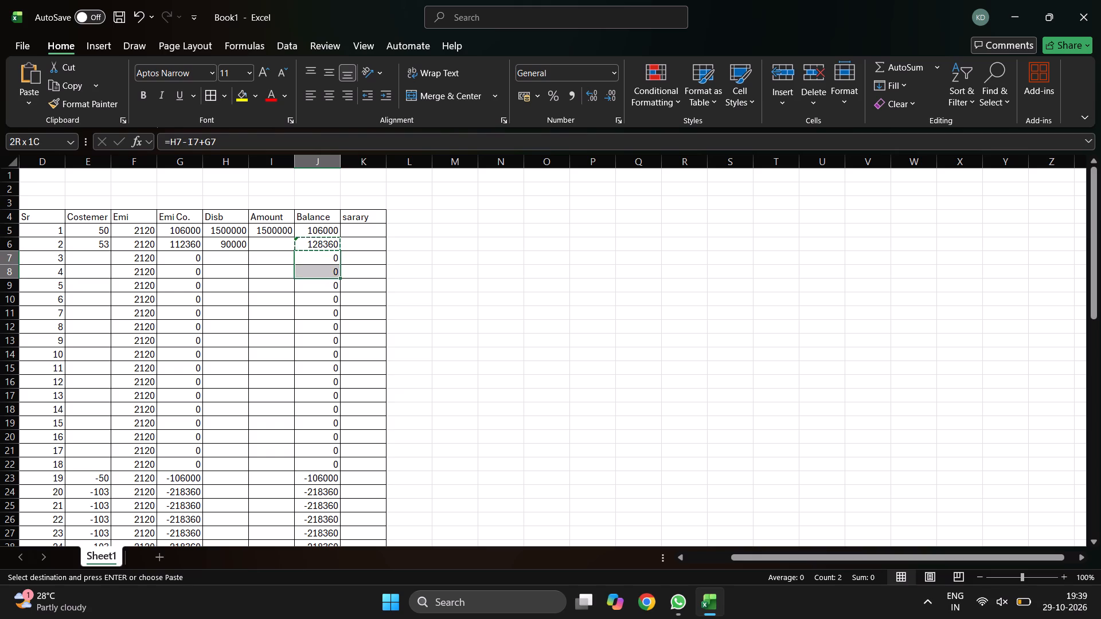
pyautogui.hotkey('shift', 'Down')
pyautogui.hotkey('shift', 'Down')
pyautogui.hotkey('shift', 'Down')
pyautogui.hotkey('shift', 'Down')
pyautogui.hotkey('shift', 'Down')
pyautogui.hotkey('shift', 'Down')
pyautogui.hotkey('shift', 'Down')
pyautogui.hotkey('shift', 'Down')
pyautogui.hotkey('shift', 'Down')
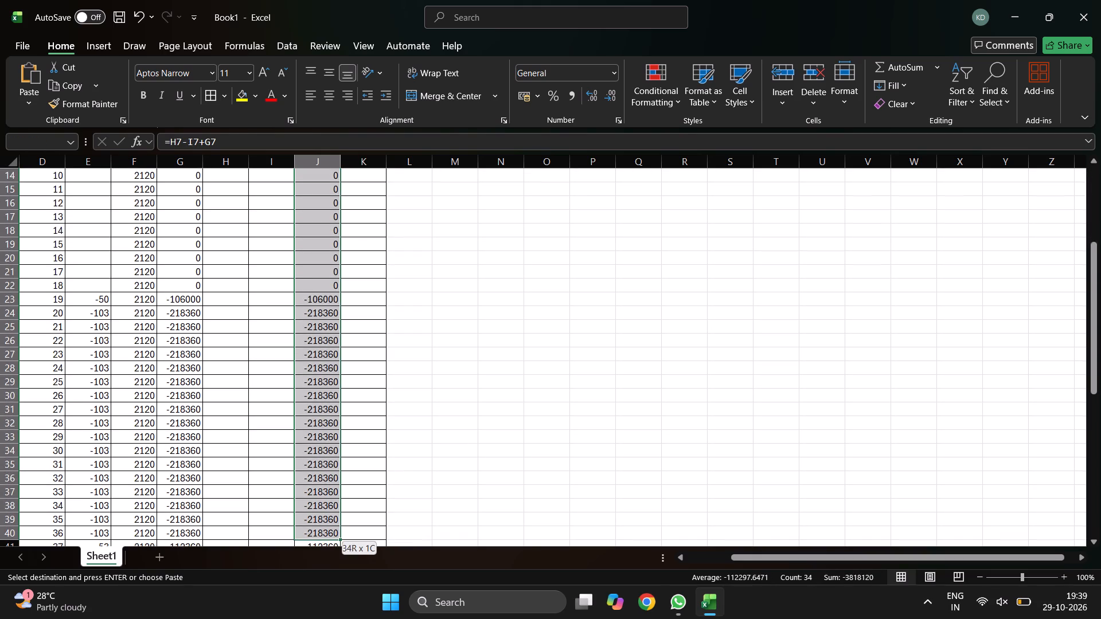
pyautogui.hotkey('shift', 'Down')
pyautogui.hotkey('shift', 'Down')
pyautogui.hotkey('shift', 'Down')
pyautogui.hotkey('shift', 'Down')
pyautogui.hotkey('shift', 'Down')
pyautogui.hotkey('shift', 'Down')
pyautogui.hotkey('shift', 'Down')
pyautogui.hotkey('shift', 'Down')
pyautogui.hotkey('shift', 'Down')
pyautogui.hotkey('shift', 'Down')
pyautogui.hotkey('shift', 'Down')
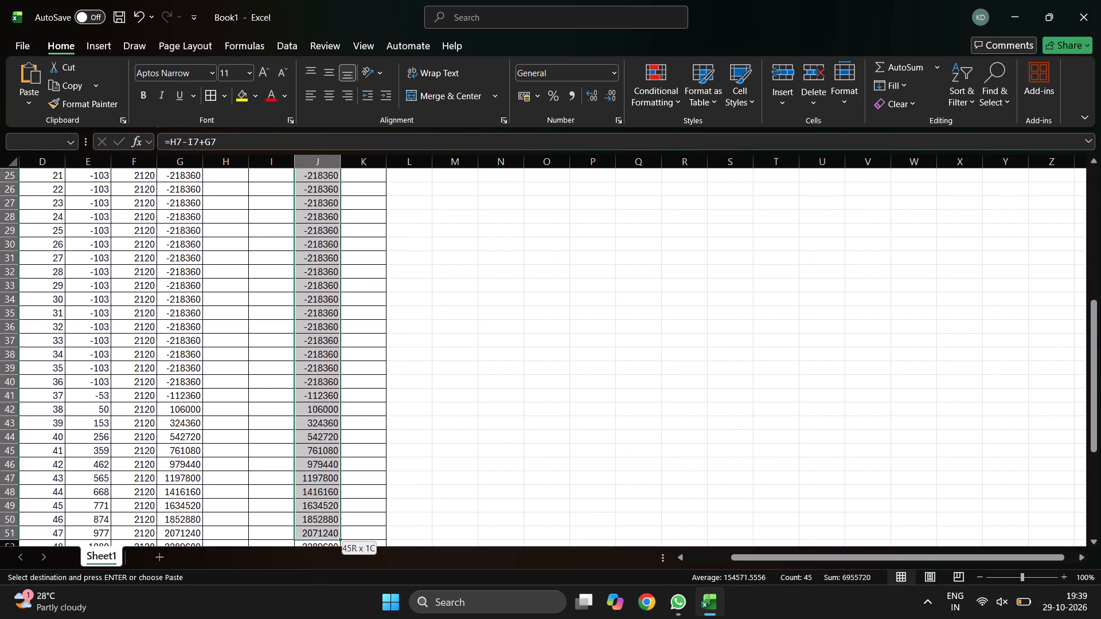
pyautogui.hotkey('shift', 'Down')
pyautogui.hotkey('shift', 'Down')
pyautogui.hotkey('shift', 'Down')
pyautogui.hotkey('shift', 'Down')
pyautogui.hotkey('shift', 'Down')
pyautogui.hotkey('shift', 'Down')
pyautogui.hotkey('shift', 'Down')
pyautogui.hotkey('shift', 'Up')
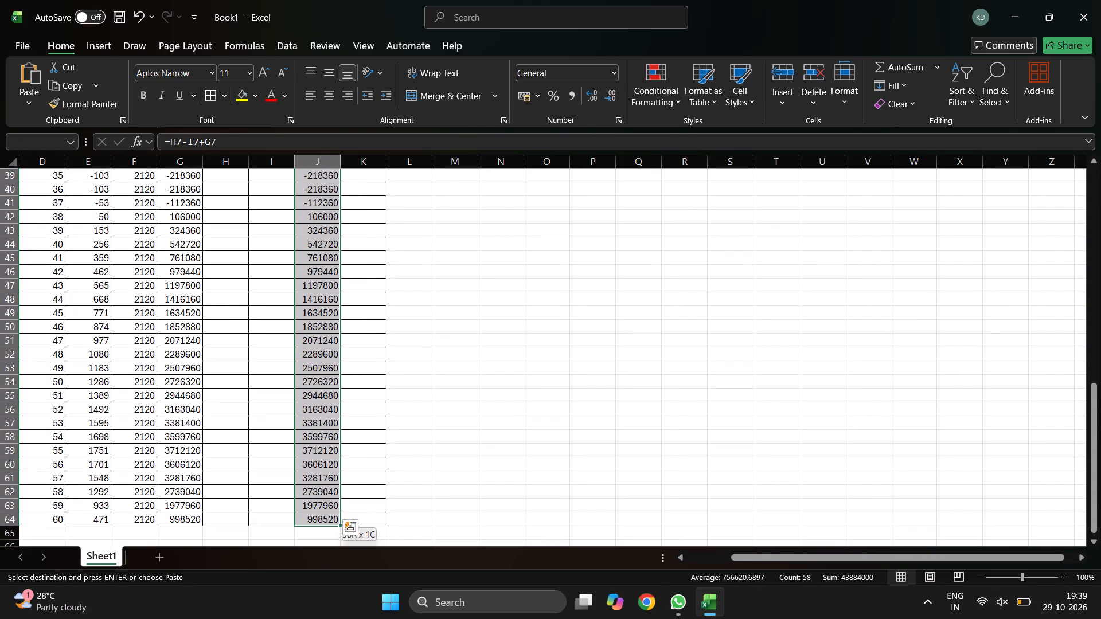
pyautogui.hotkey('ctrl', 'v')
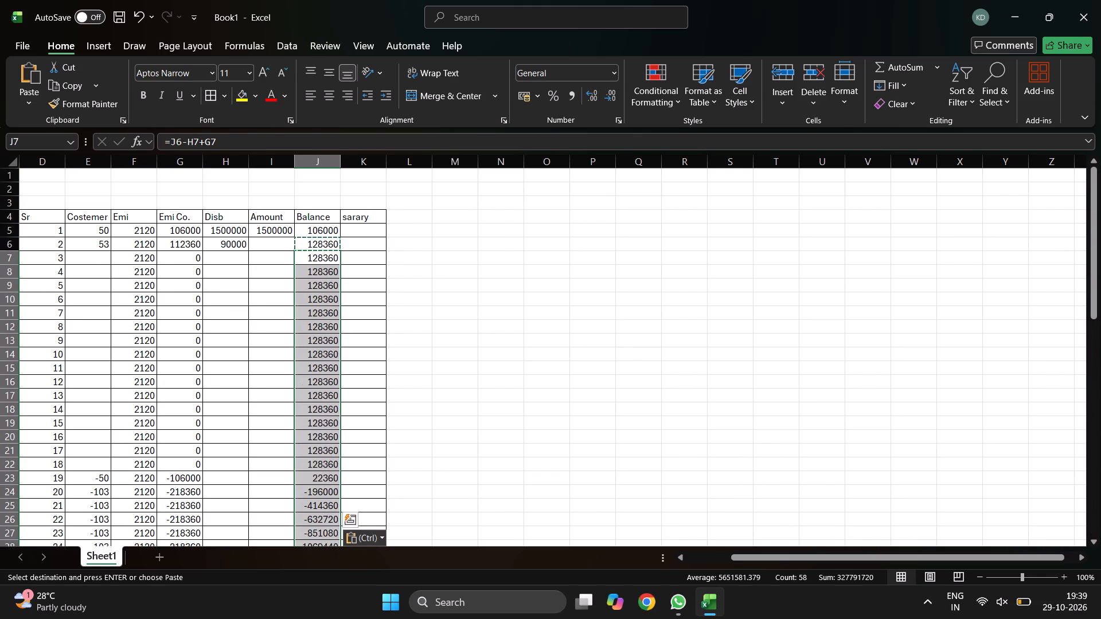
pyautogui.click(322, 320)
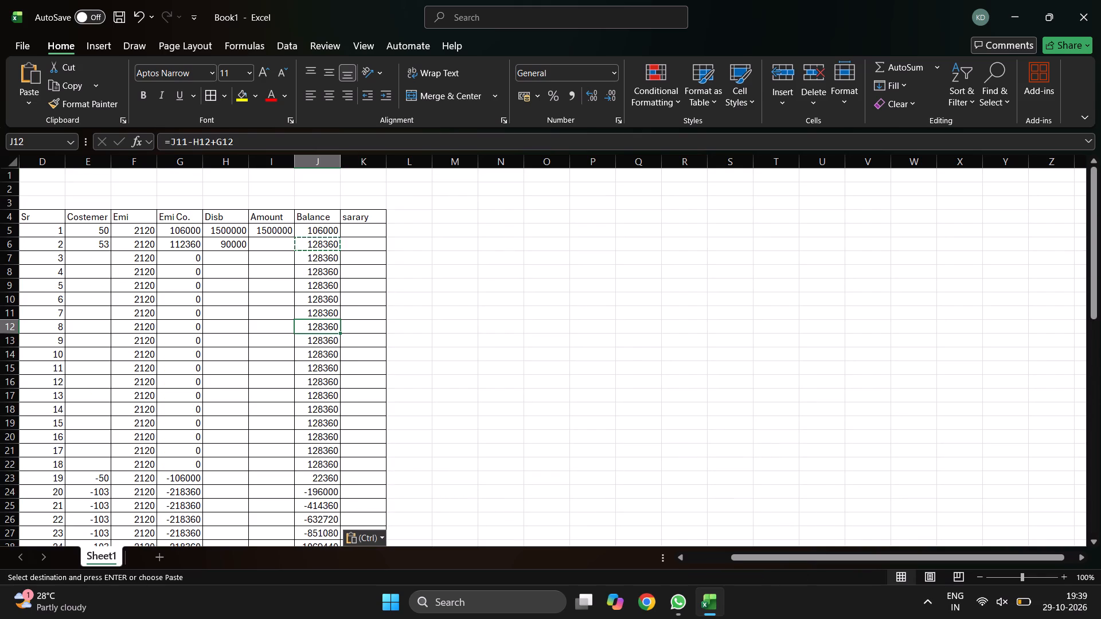
# Enter 0 as the Amount on the Sr 2 row.
pyautogui.click(270, 246)
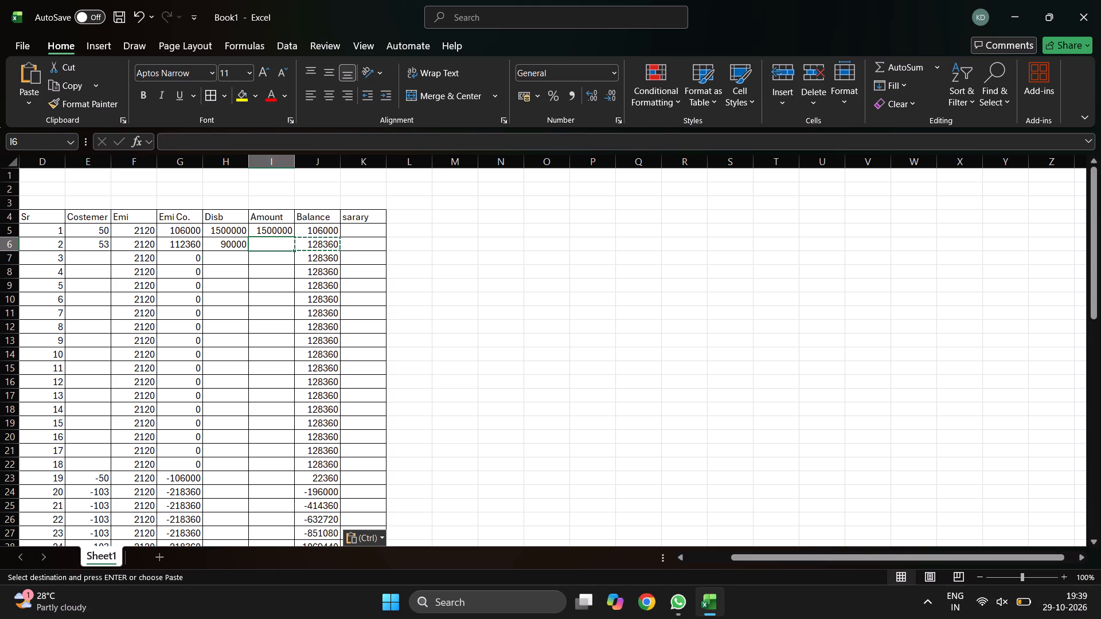
pyautogui.press('0')
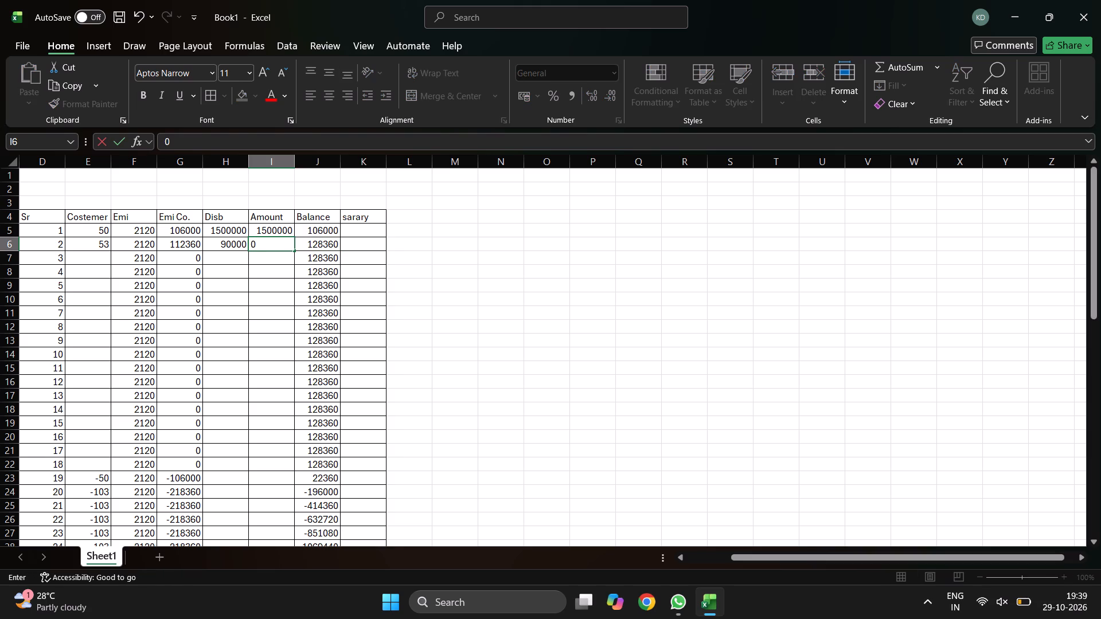
pyautogui.click(270, 246)
pyautogui.click(271, 254)
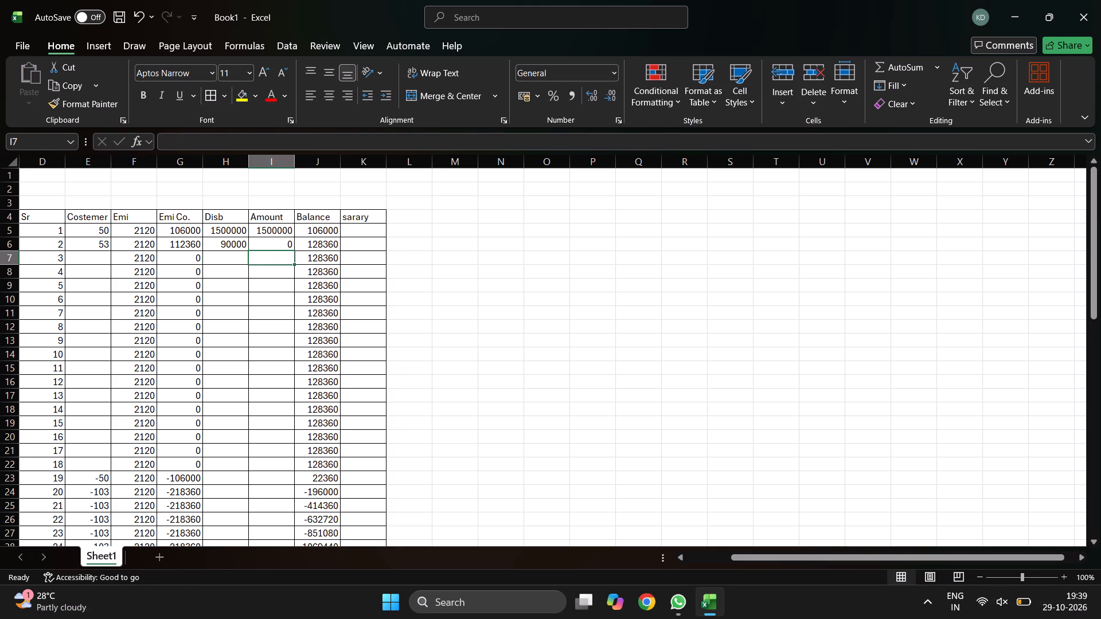
# Fill in the Sr 3 row with a Disb of 120000 and a Costemer value of 57.
pyautogui.click(227, 260)
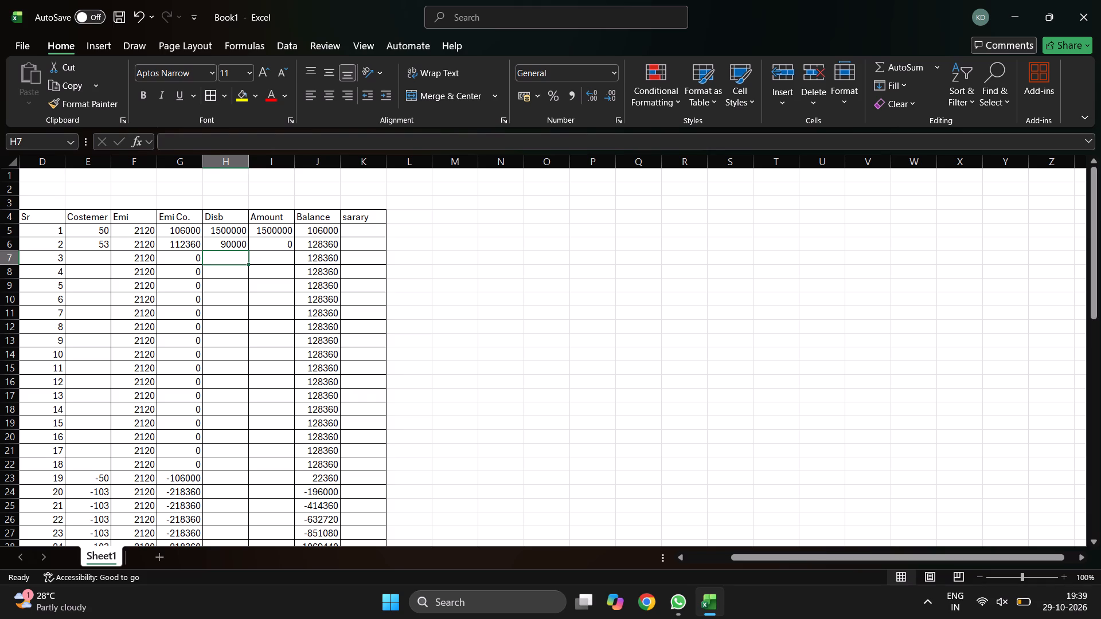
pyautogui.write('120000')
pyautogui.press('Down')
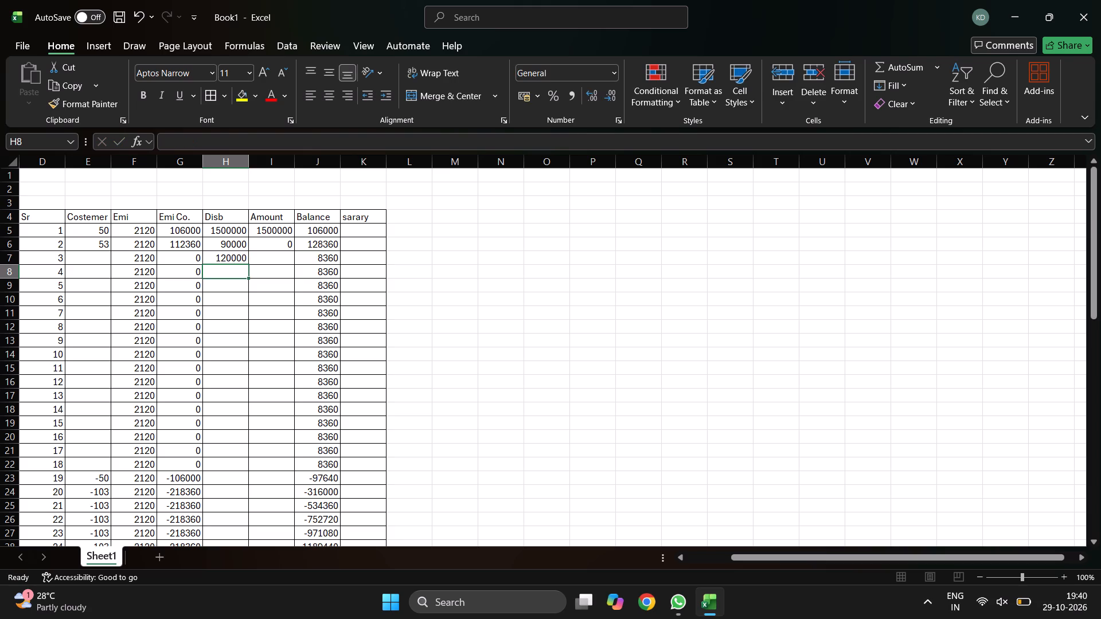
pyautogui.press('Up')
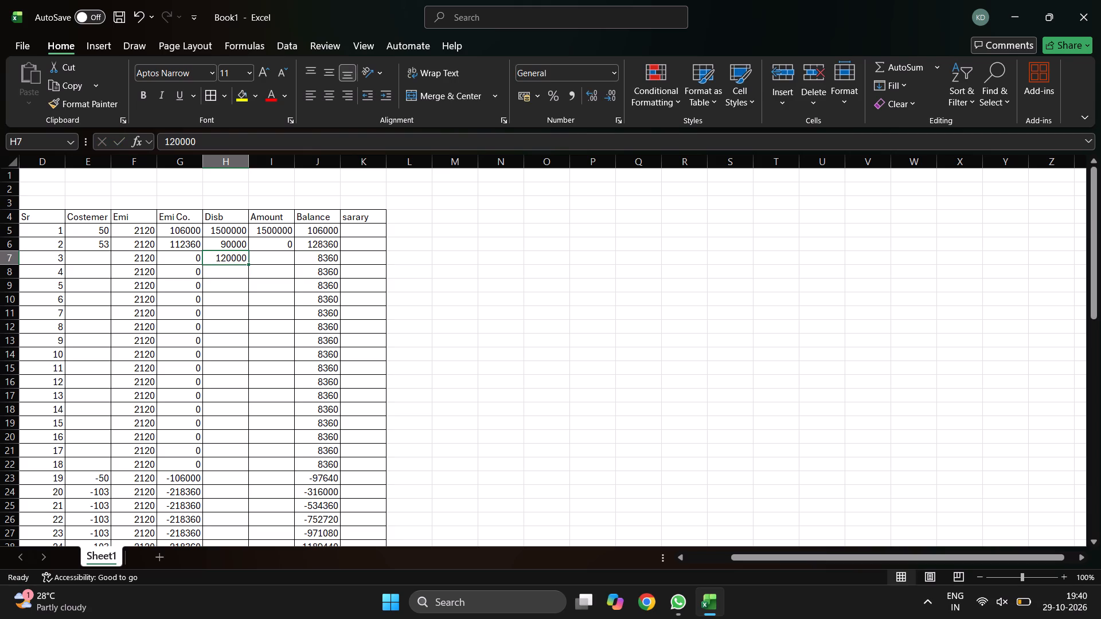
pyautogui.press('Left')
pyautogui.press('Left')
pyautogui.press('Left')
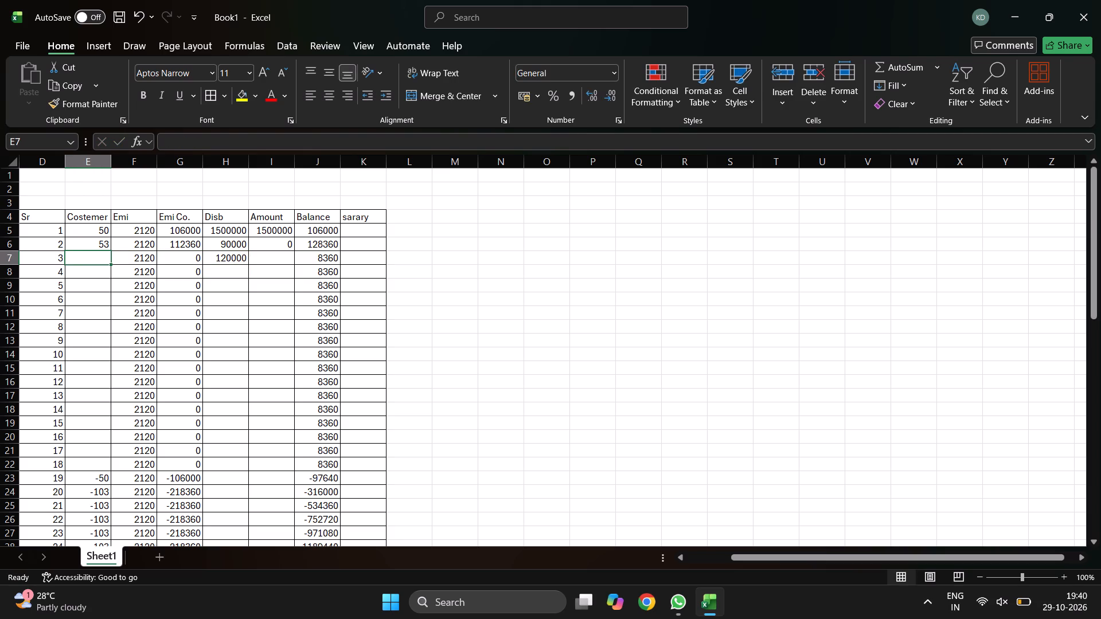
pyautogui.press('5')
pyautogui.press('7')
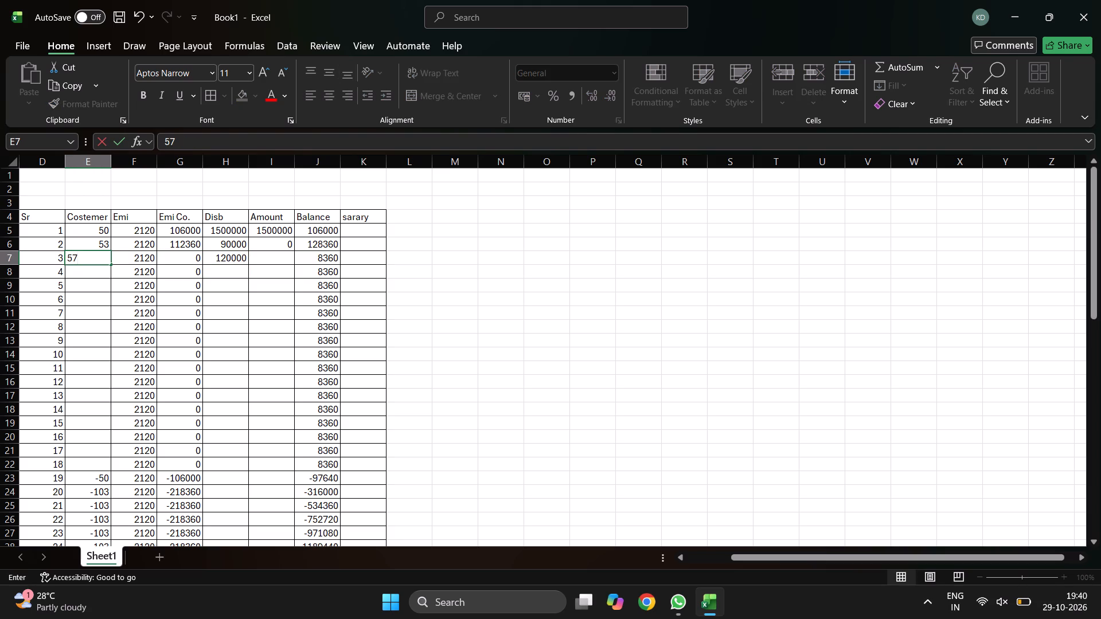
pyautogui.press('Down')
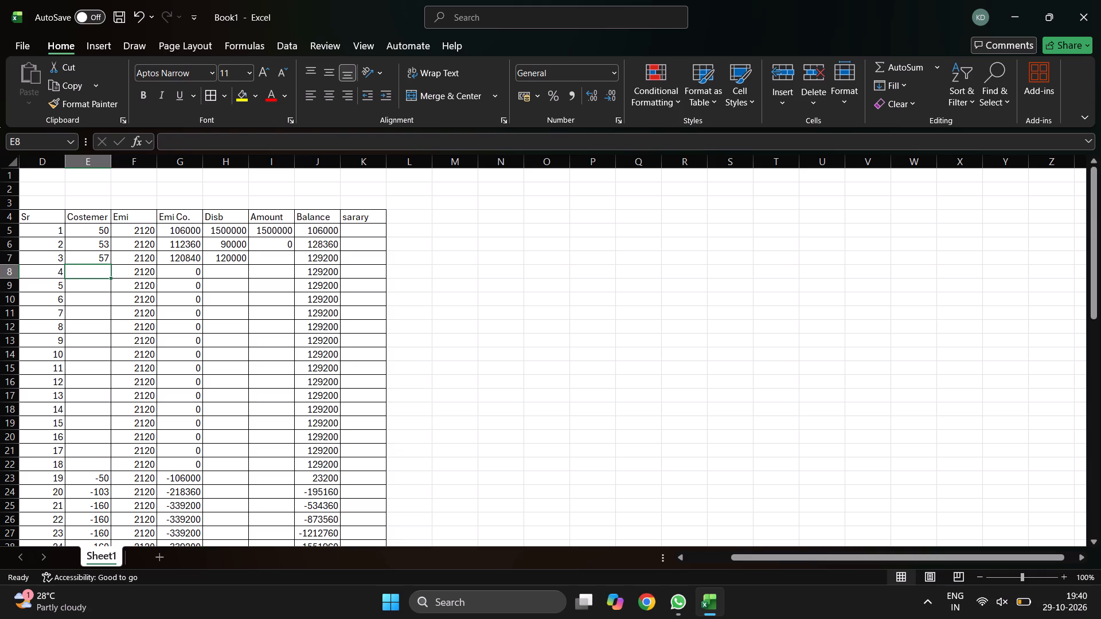
# Enter 120000 as the Disb value on the Sr 4 row.
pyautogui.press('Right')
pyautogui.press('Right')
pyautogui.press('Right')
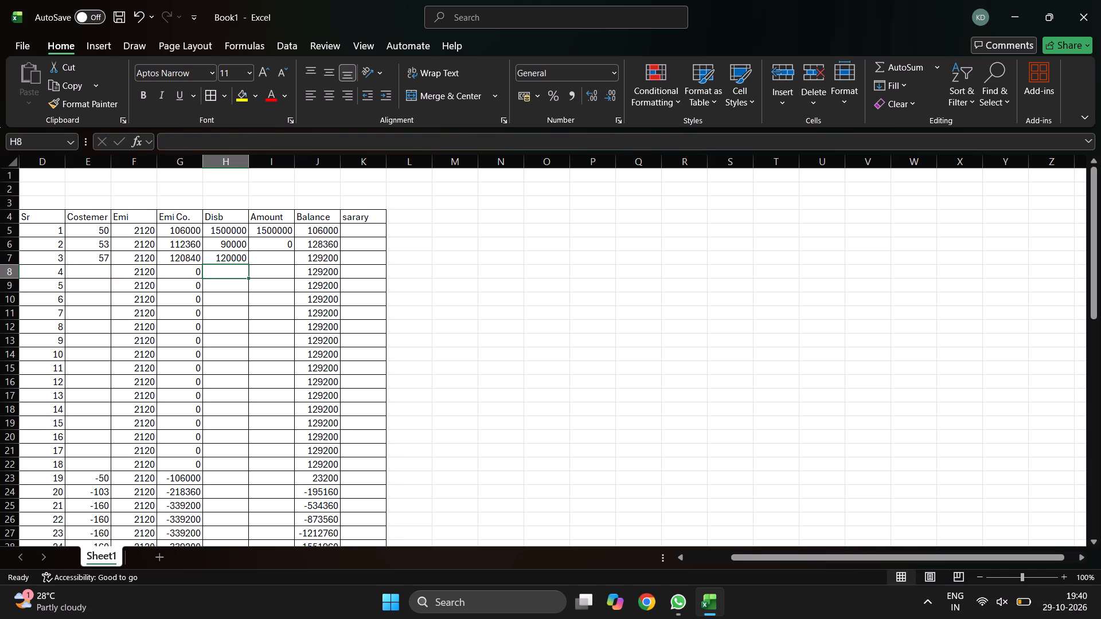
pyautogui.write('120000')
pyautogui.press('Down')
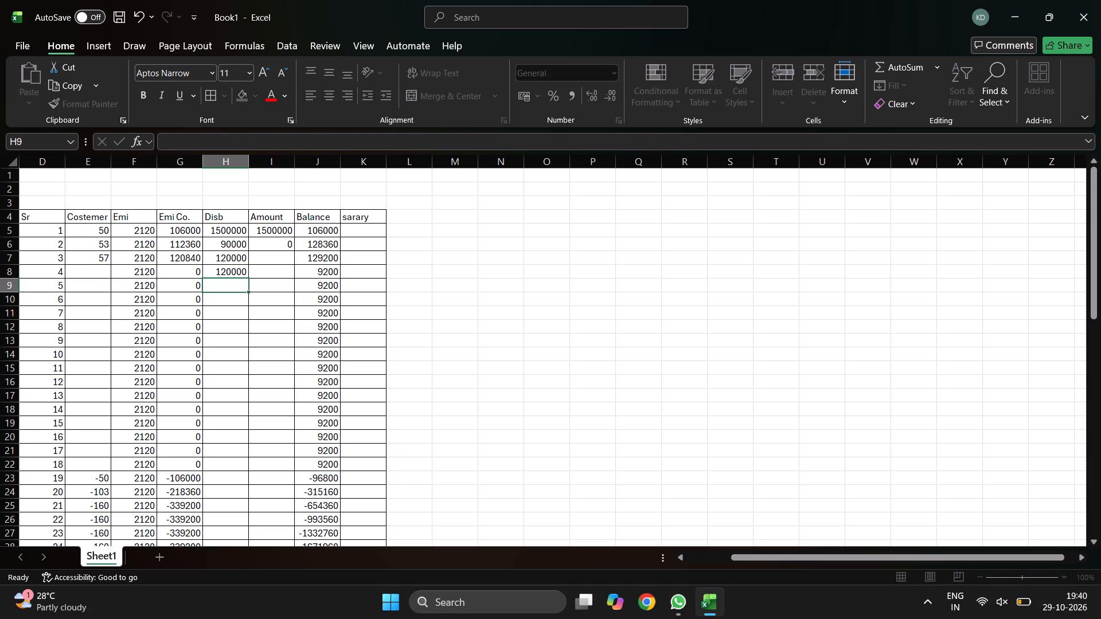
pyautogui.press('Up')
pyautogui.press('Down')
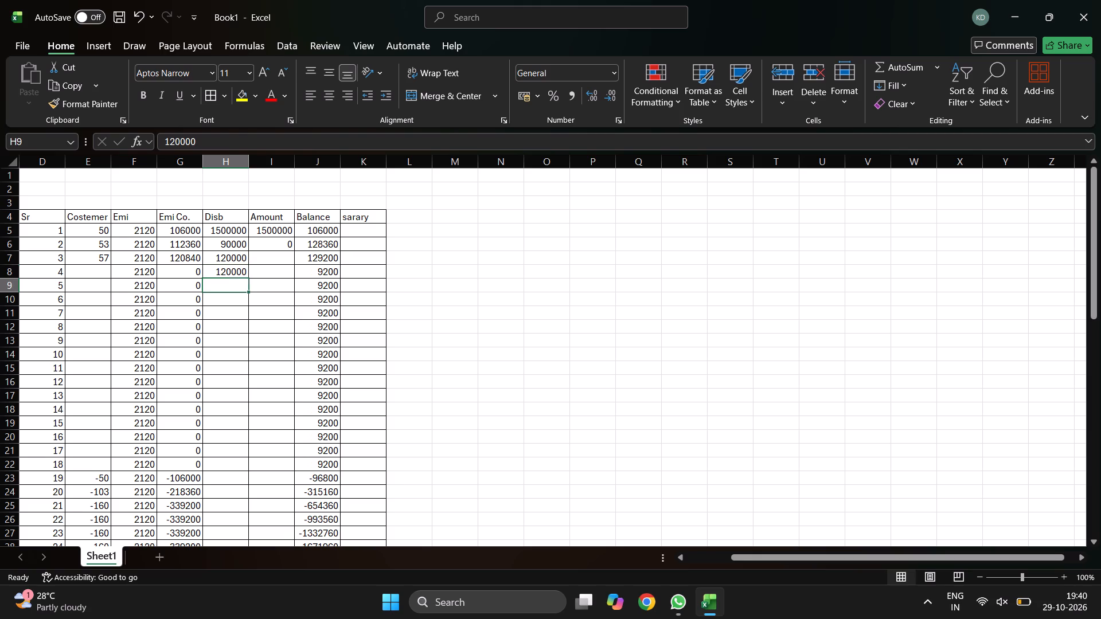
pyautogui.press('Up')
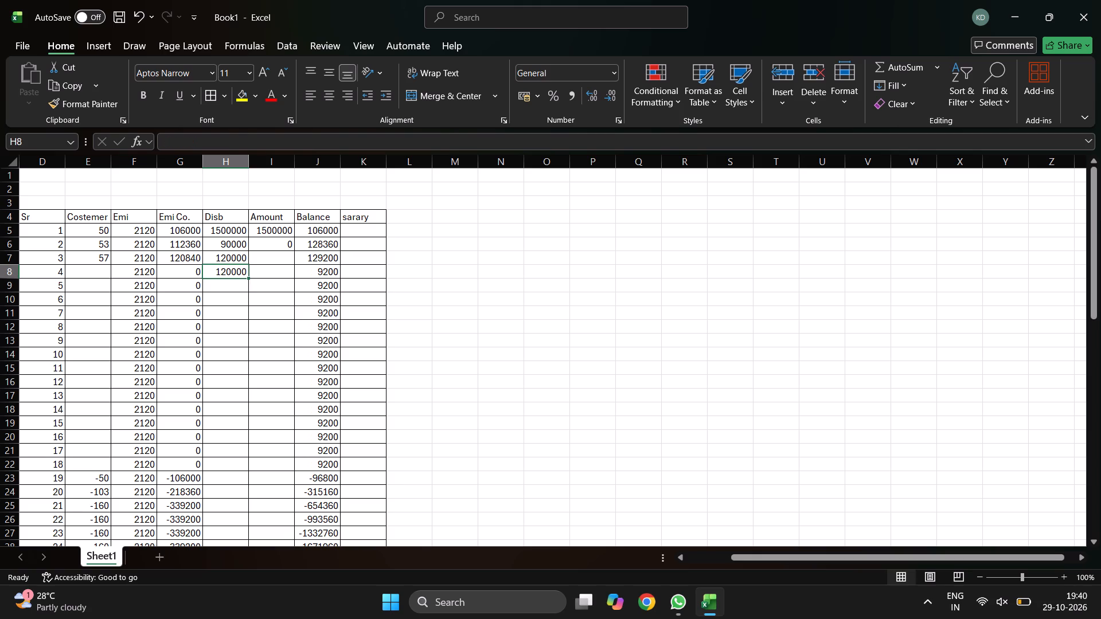
# Copy the Sr 4 row's Disb value of 120000 down the column from the Sr 5 row through the Sr 60 row.
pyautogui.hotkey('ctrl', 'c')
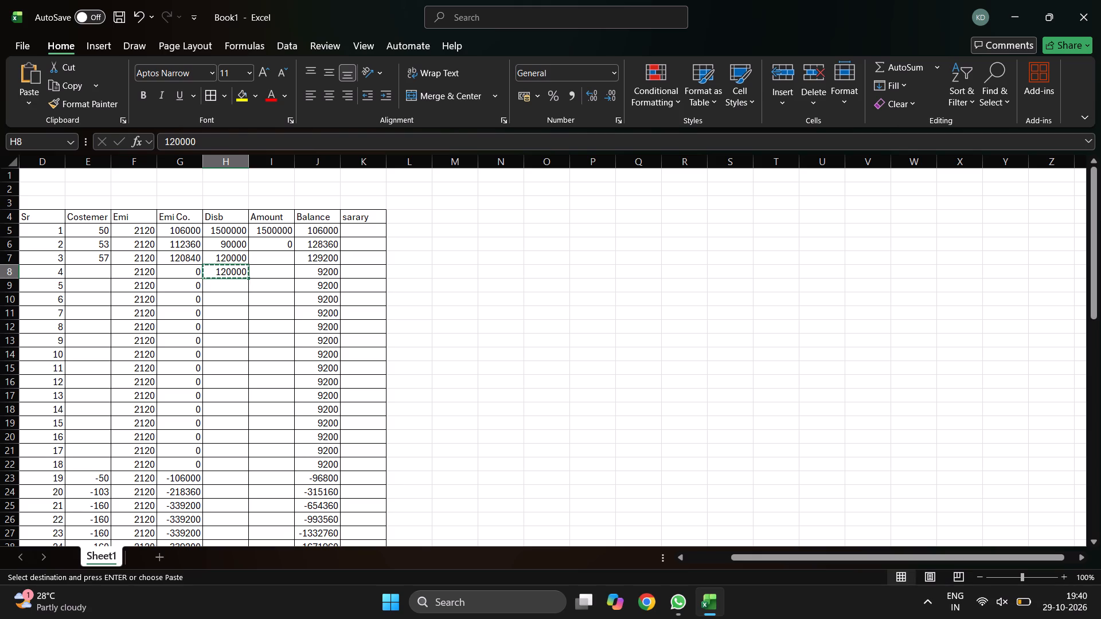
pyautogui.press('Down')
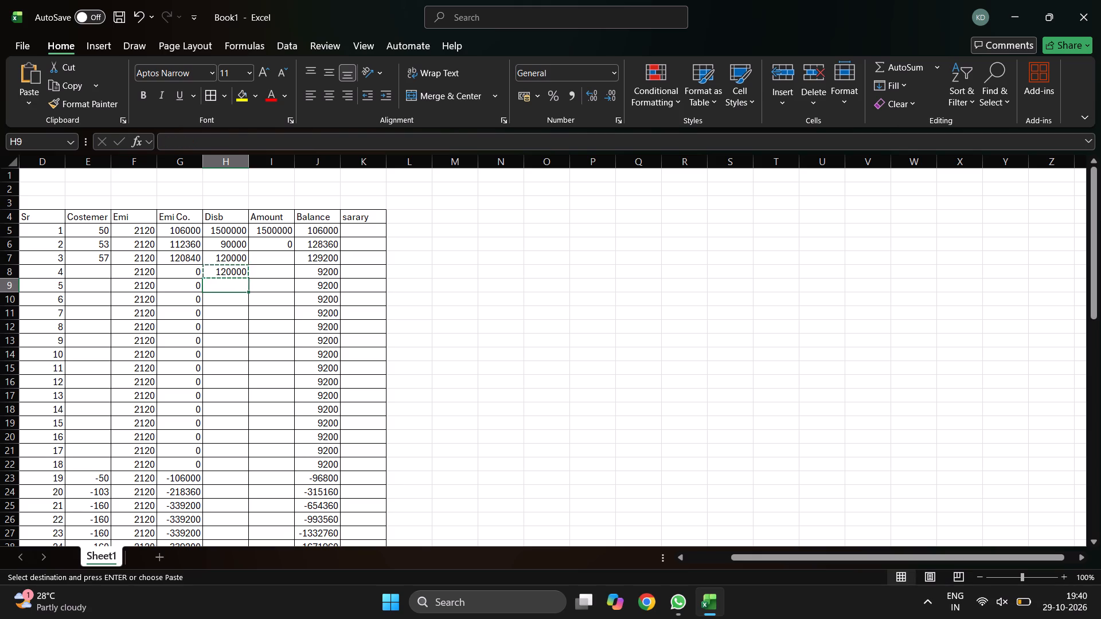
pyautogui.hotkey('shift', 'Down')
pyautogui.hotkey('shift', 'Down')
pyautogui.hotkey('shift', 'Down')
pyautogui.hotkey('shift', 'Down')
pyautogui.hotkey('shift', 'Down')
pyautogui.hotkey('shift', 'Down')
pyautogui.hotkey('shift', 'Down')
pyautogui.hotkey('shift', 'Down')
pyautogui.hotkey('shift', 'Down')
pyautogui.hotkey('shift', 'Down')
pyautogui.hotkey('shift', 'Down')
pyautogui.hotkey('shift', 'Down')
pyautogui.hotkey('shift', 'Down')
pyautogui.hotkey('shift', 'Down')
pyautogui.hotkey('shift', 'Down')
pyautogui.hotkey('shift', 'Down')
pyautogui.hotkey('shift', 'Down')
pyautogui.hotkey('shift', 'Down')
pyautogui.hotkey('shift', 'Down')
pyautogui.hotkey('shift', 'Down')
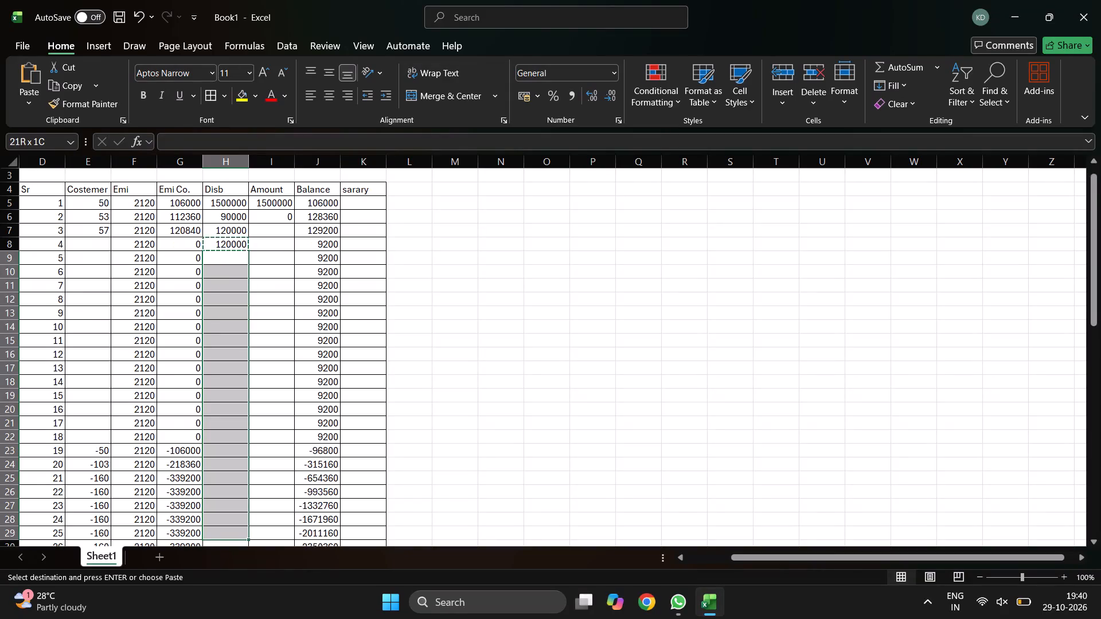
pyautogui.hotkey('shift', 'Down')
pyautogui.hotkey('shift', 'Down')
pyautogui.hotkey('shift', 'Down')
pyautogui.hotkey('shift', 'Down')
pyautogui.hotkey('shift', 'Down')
pyautogui.hotkey('shift', 'Down')
pyautogui.hotkey('shift', 'Down')
pyautogui.hotkey('shift', 'Down')
pyautogui.hotkey('shift', 'Down')
pyautogui.hotkey('shift', 'Down')
pyautogui.hotkey('shift', 'Down')
pyautogui.hotkey('shift', 'Down')
pyautogui.hotkey('shift', 'Down')
pyautogui.hotkey('shift', 'Down')
pyautogui.hotkey('shift', 'Down')
pyautogui.hotkey('shift', 'Down')
pyautogui.hotkey('shift', 'Down')
pyautogui.hotkey('shift', 'Down')
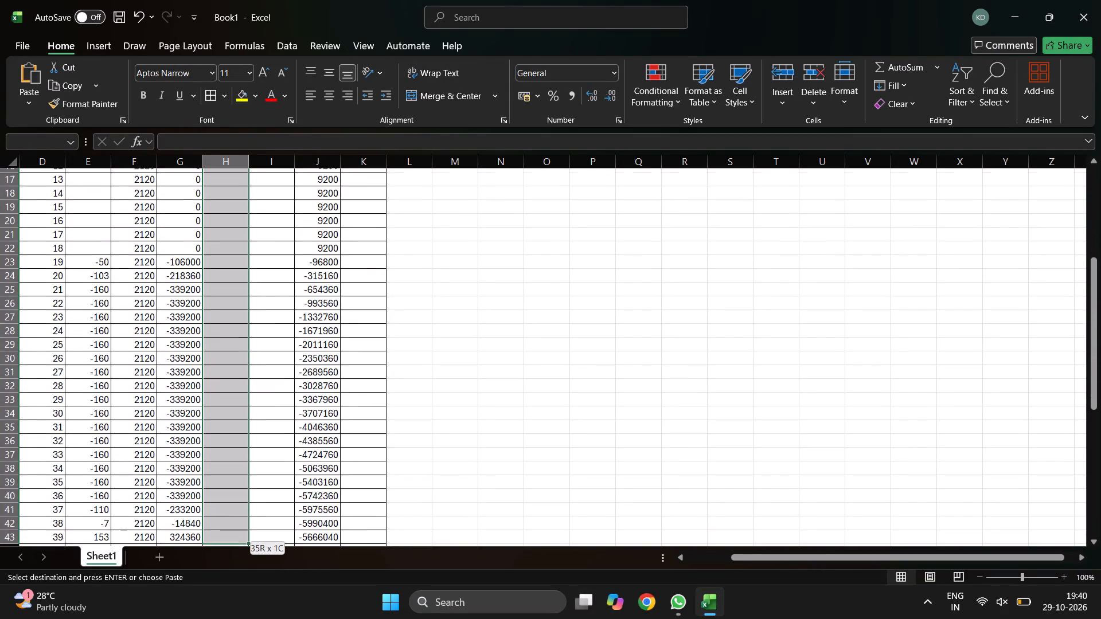
pyautogui.hotkey('shift', 'Down')
pyautogui.hotkey('shift', 'Down')
pyautogui.hotkey('shift', 'Down')
pyautogui.hotkey('shift', 'Down')
pyautogui.hotkey('shift', 'Down')
pyautogui.hotkey('shift', 'Down')
pyautogui.hotkey('shift', 'Down')
pyautogui.hotkey('shift', 'Down')
pyautogui.hotkey('shift', 'Down')
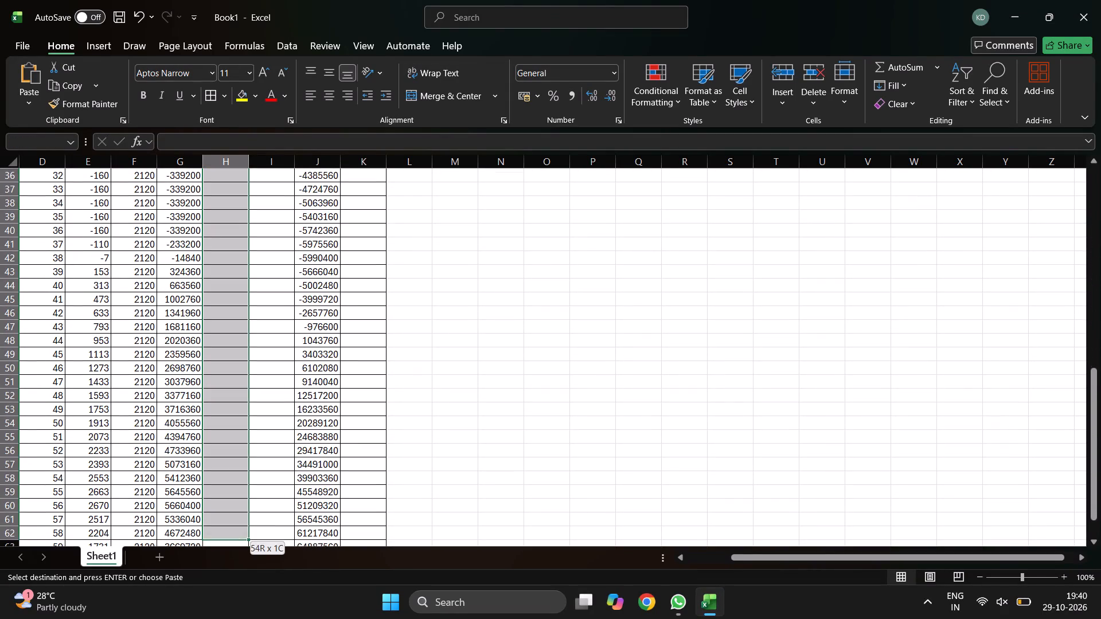
pyautogui.hotkey('shift', 'Down')
pyautogui.hotkey('shift', 'Down')
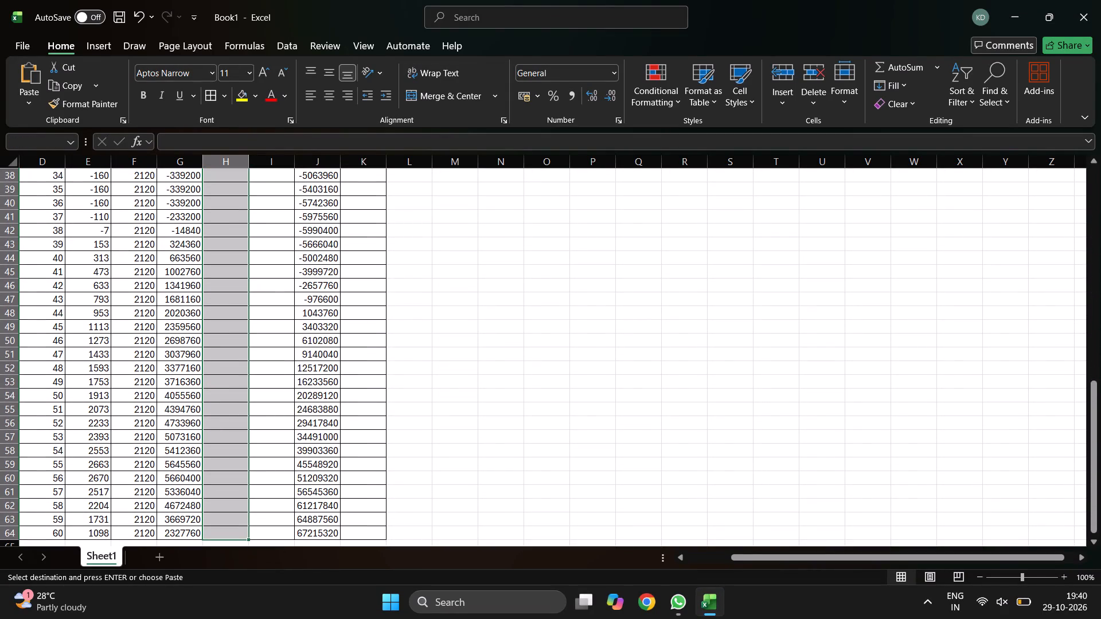
pyautogui.hotkey('ctrl', 'v')
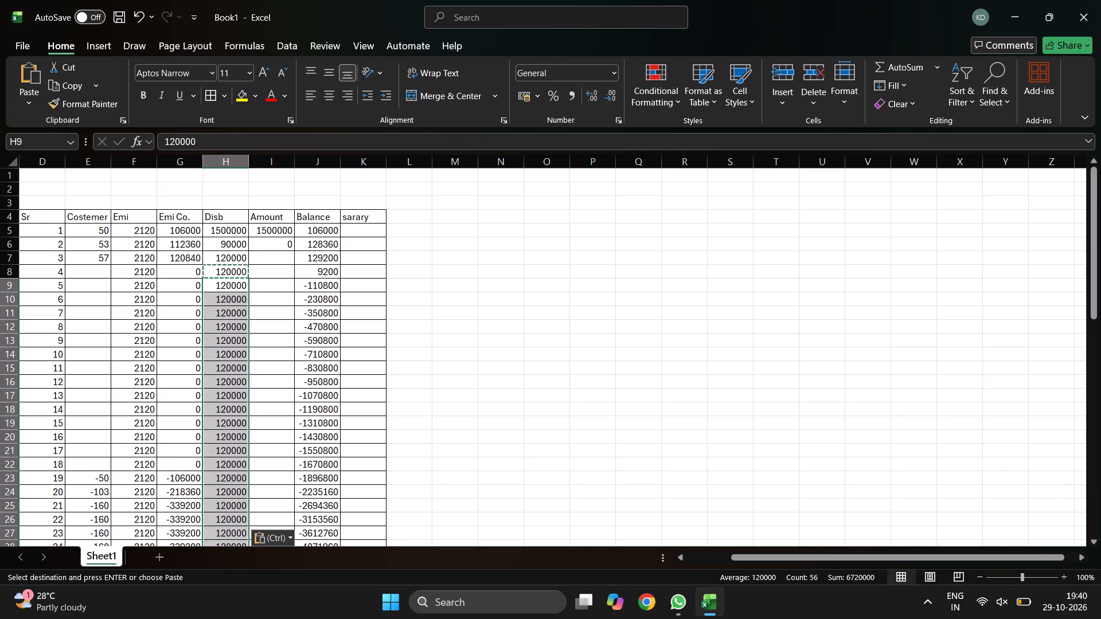
# Change the Amount on the Sr 2 row to 3.
pyautogui.click(281, 261)
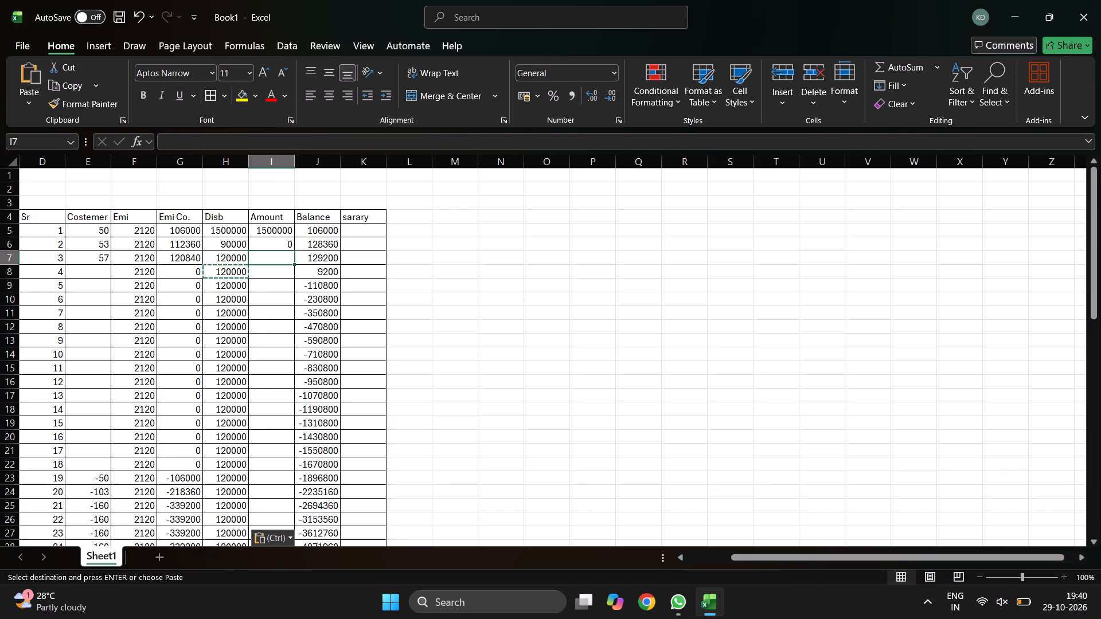
pyautogui.click(283, 245)
pyautogui.press('BackSpace')
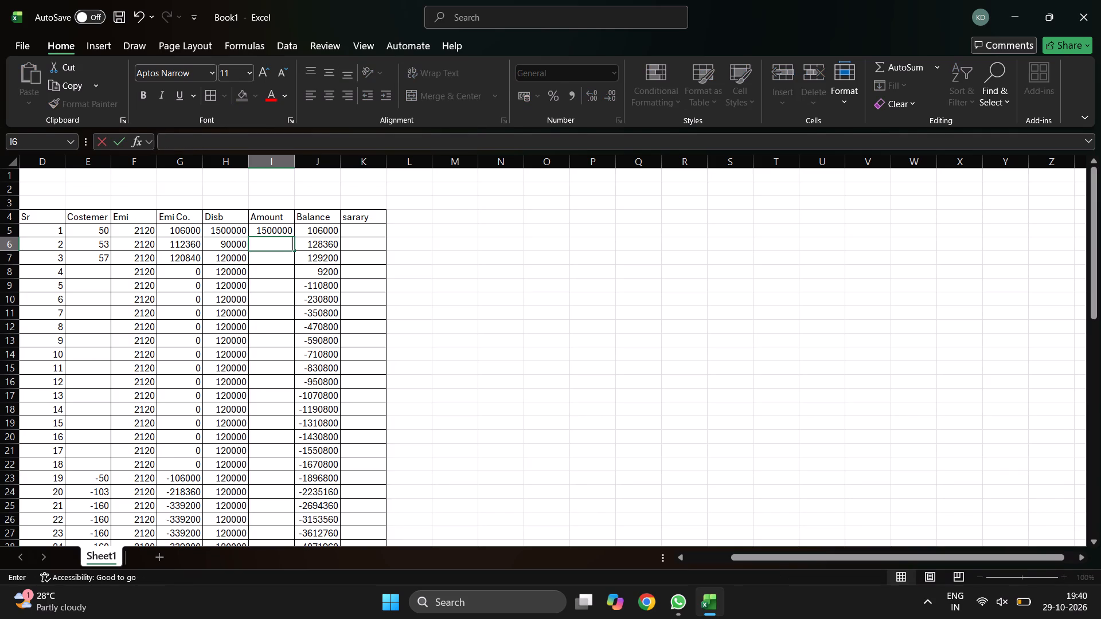
pyautogui.press('3')
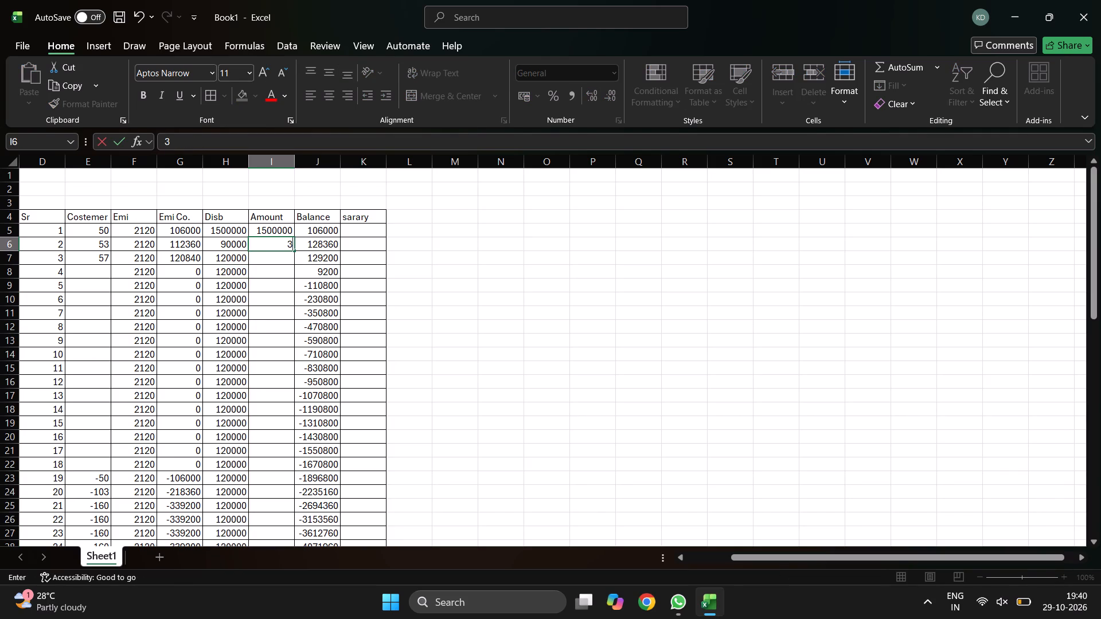
pyautogui.click(281, 244)
pyautogui.click(282, 267)
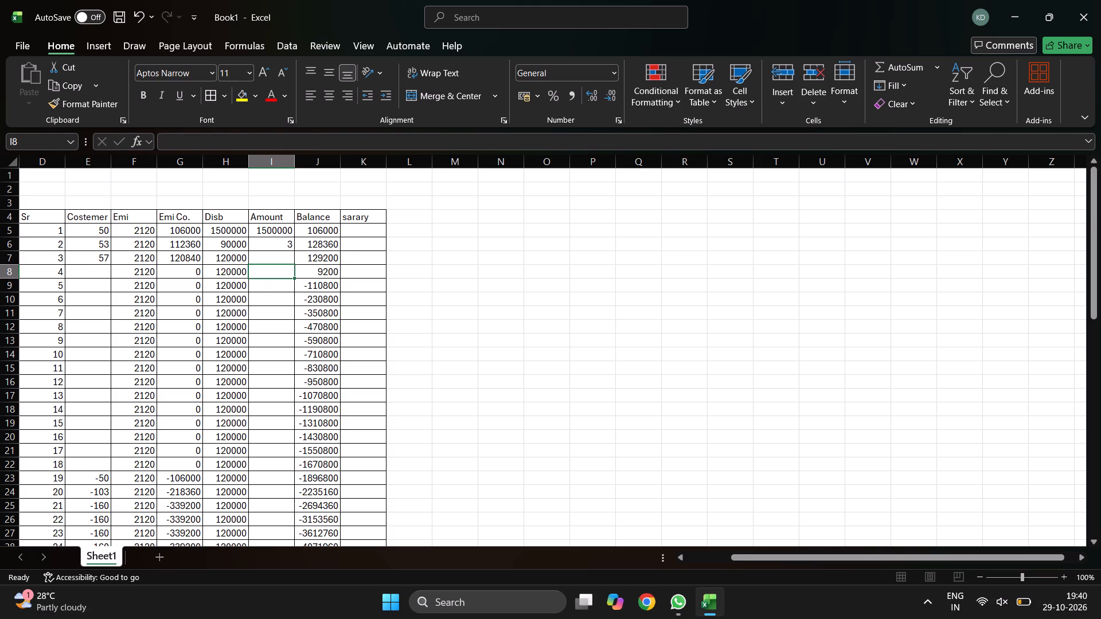
# Replace the Costemer value on the Sr 2 row with the formula =E5+I6.
pyautogui.click(93, 243)
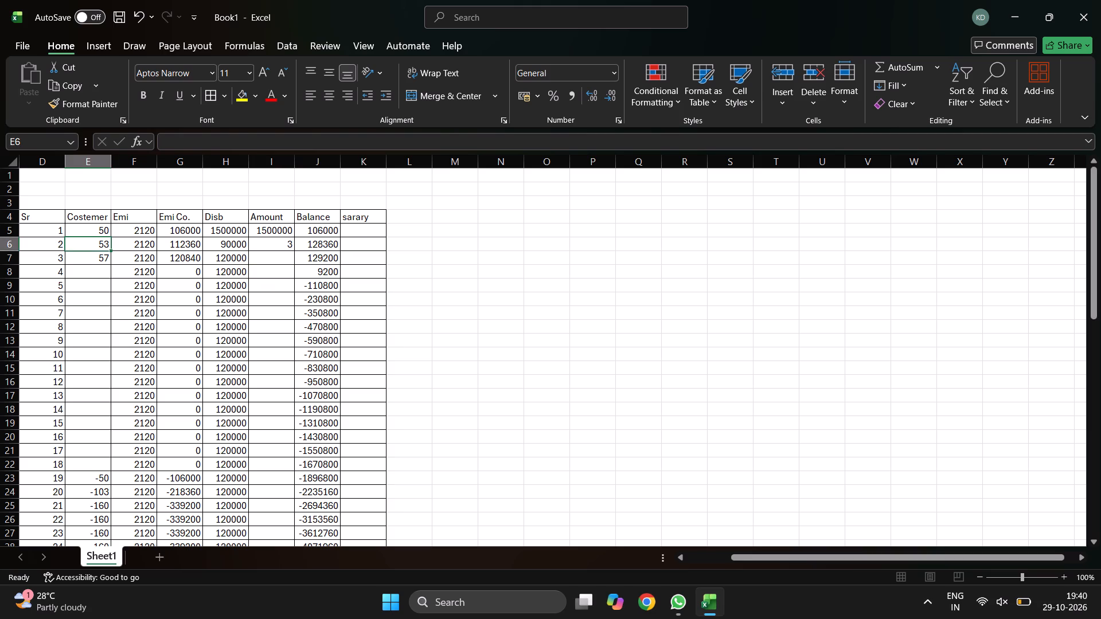
pyautogui.press('=')
pyautogui.click(101, 228)
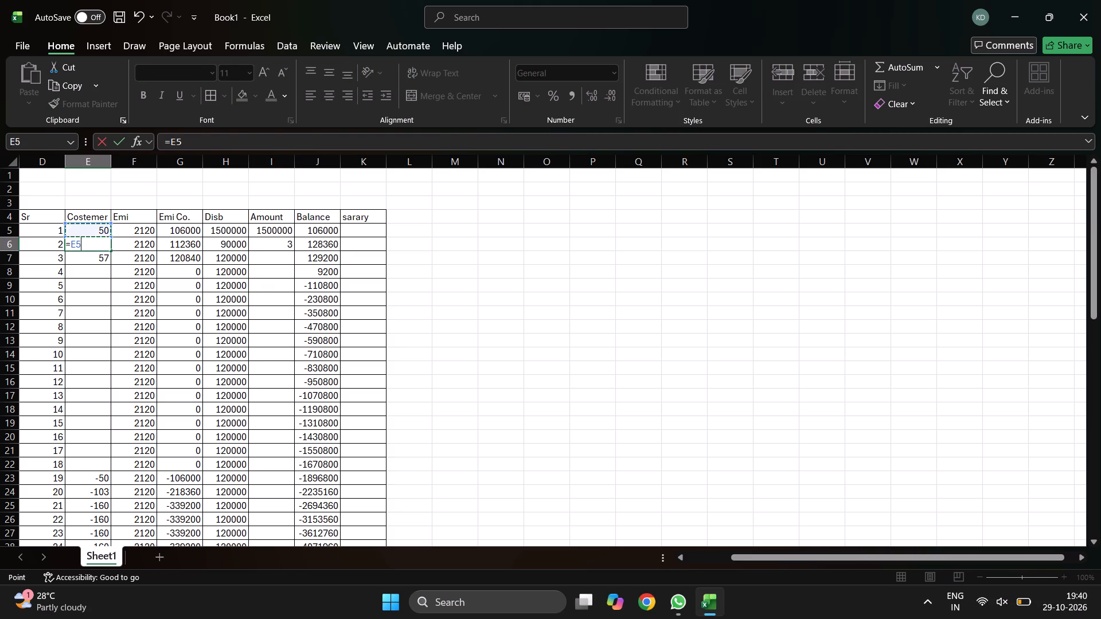
pyautogui.hotkey('shift', '+')
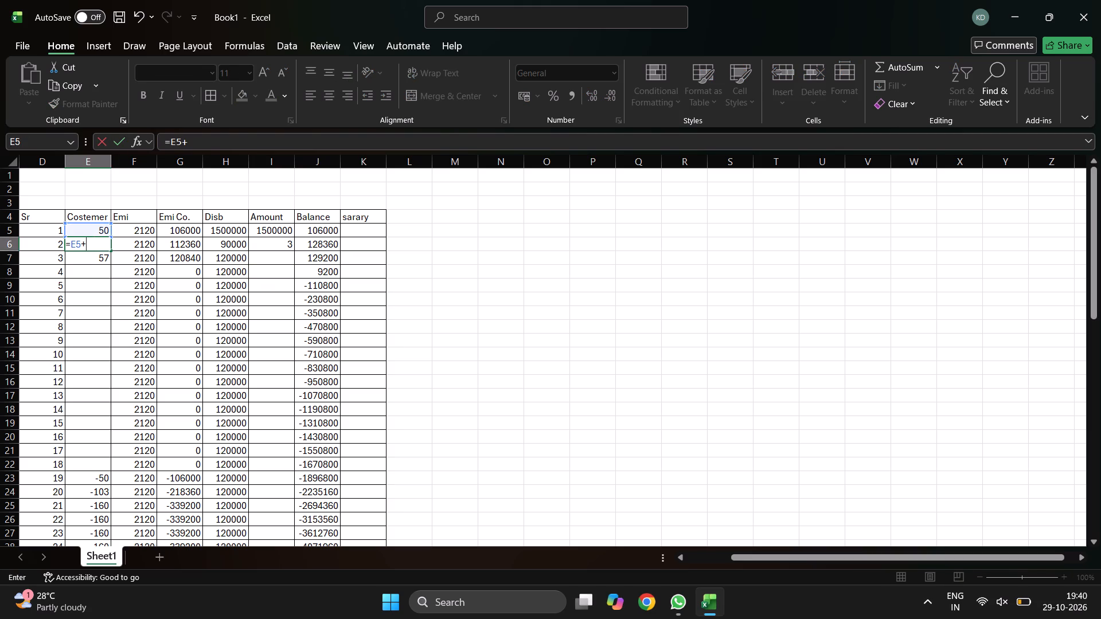
pyautogui.click(265, 239)
pyautogui.press('Return')
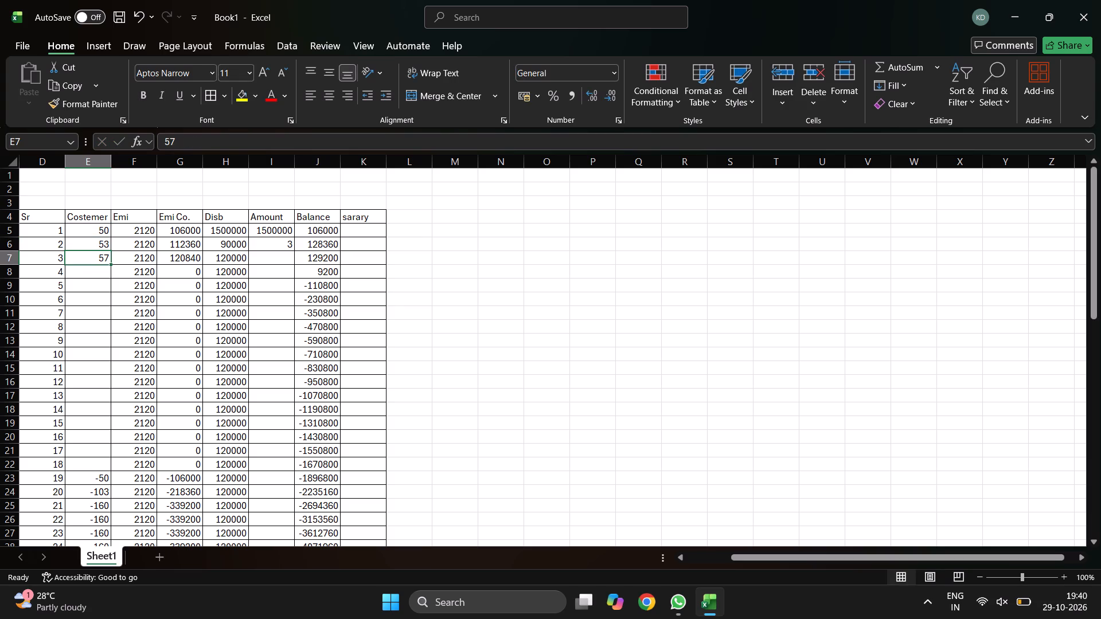
# Copy the Costemer formula from E6 down the column from the Sr 3 row through the Sr 60 row.
pyautogui.click(97, 242)
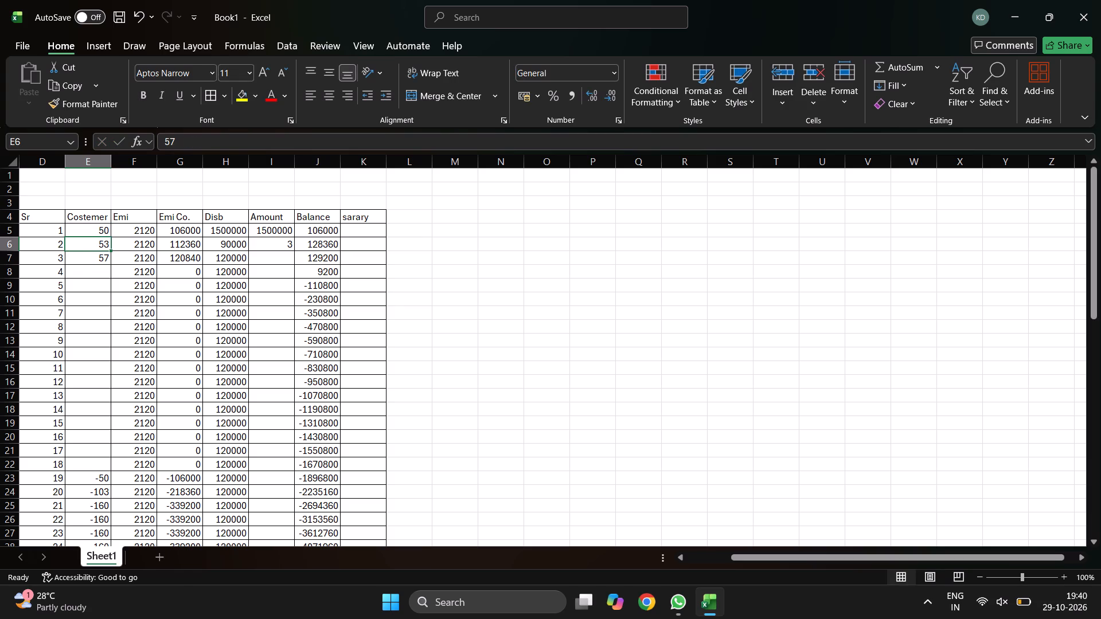
pyautogui.hotkey('ctrl', 'c')
pyautogui.click(95, 260)
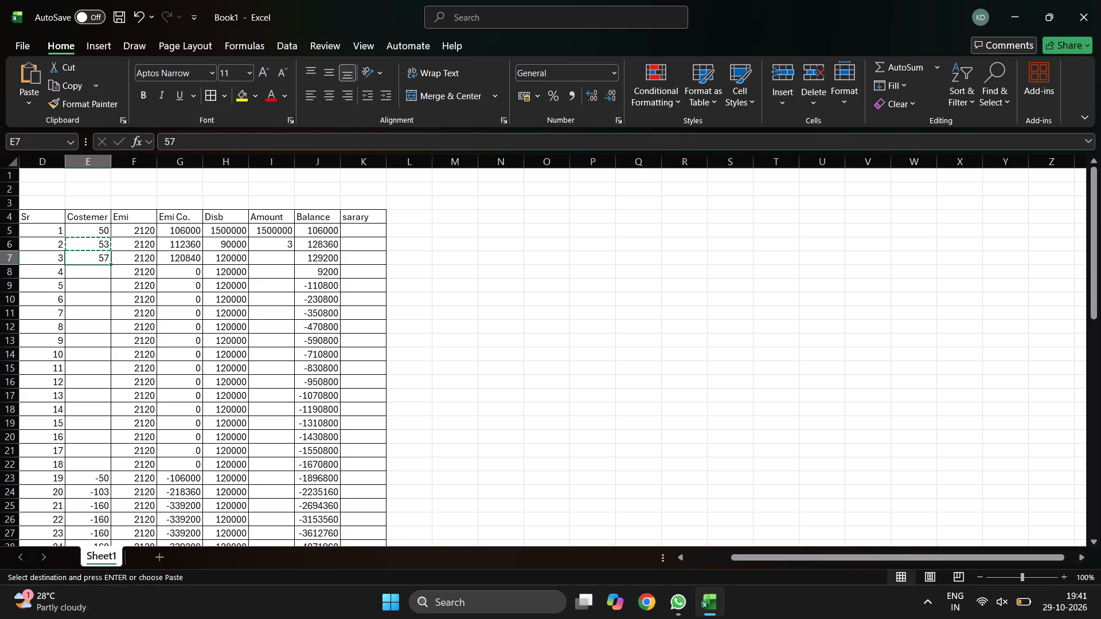
pyautogui.press('Up')
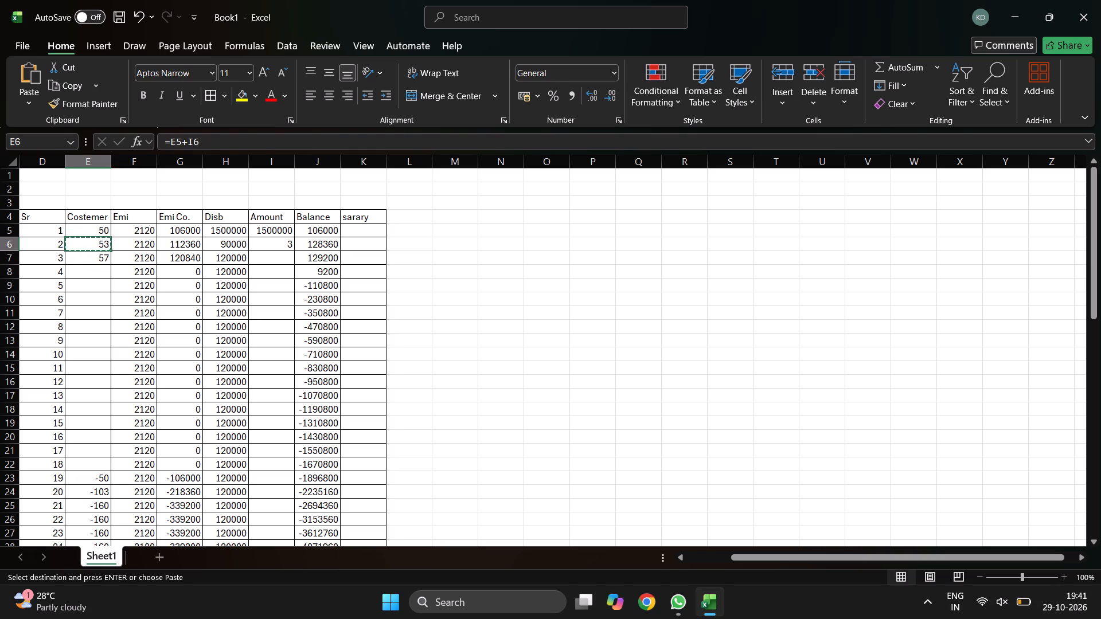
pyautogui.press('Down')
pyautogui.hotkey('shift', 'Down')
pyautogui.hotkey('shift', 'Down')
pyautogui.hotkey('shift', 'Down')
pyautogui.hotkey('shift', 'Down')
pyautogui.hotkey('shift', 'Down')
pyautogui.hotkey('shift', 'Down')
pyautogui.hotkey('shift', 'Down')
pyautogui.hotkey('shift', 'Down')
pyautogui.hotkey('shift', 'Down')
pyautogui.hotkey('shift', 'Down')
pyautogui.hotkey('shift', 'Down')
pyautogui.hotkey('shift', 'Down')
pyautogui.hotkey('shift', 'Down')
pyautogui.hotkey('shift', 'Down')
pyautogui.hotkey('shift', 'Down')
pyautogui.hotkey('shift', 'Down')
pyautogui.hotkey('shift', 'Down')
pyautogui.hotkey('shift', 'Down')
pyautogui.hotkey('shift', 'Down')
pyautogui.hotkey('shift', 'Down')
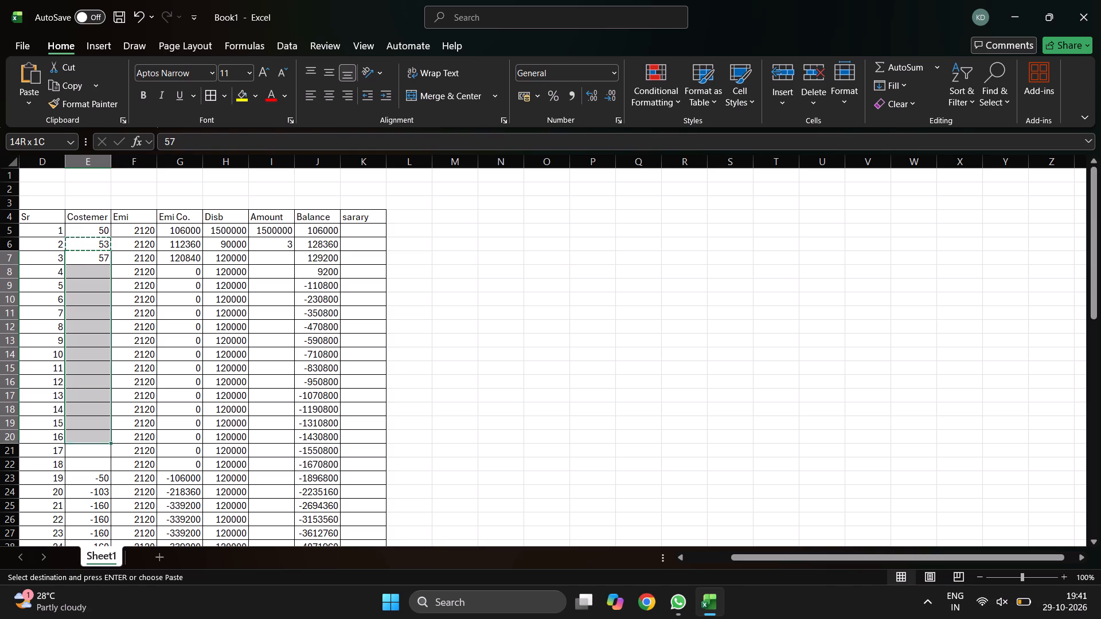
pyautogui.hotkey('shift', 'Down')
pyautogui.hotkey('shift', 'Down')
pyautogui.hotkey('shift', 'Down')
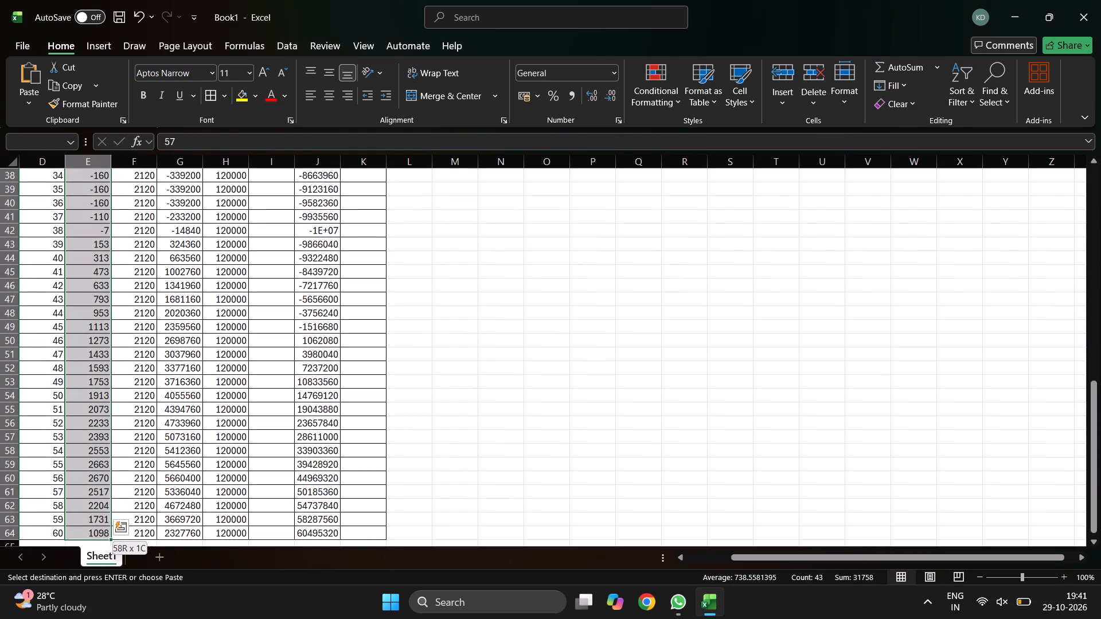
pyautogui.hotkey('shift', 'Up')
pyautogui.hotkey('shift', 'Up')
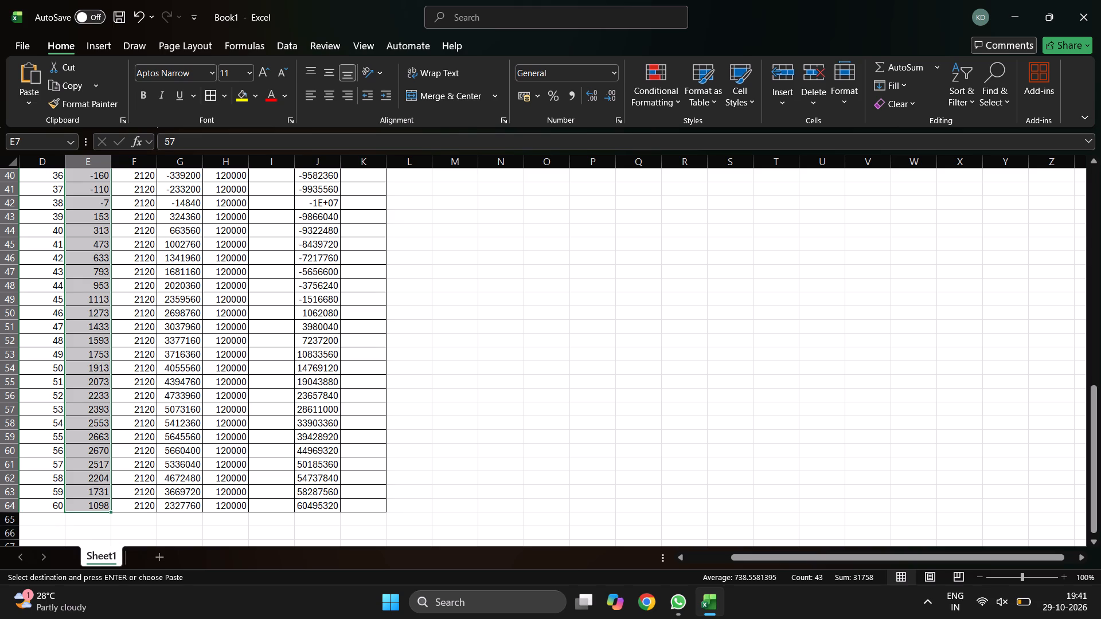
pyautogui.hotkey('ctrl', 'v')
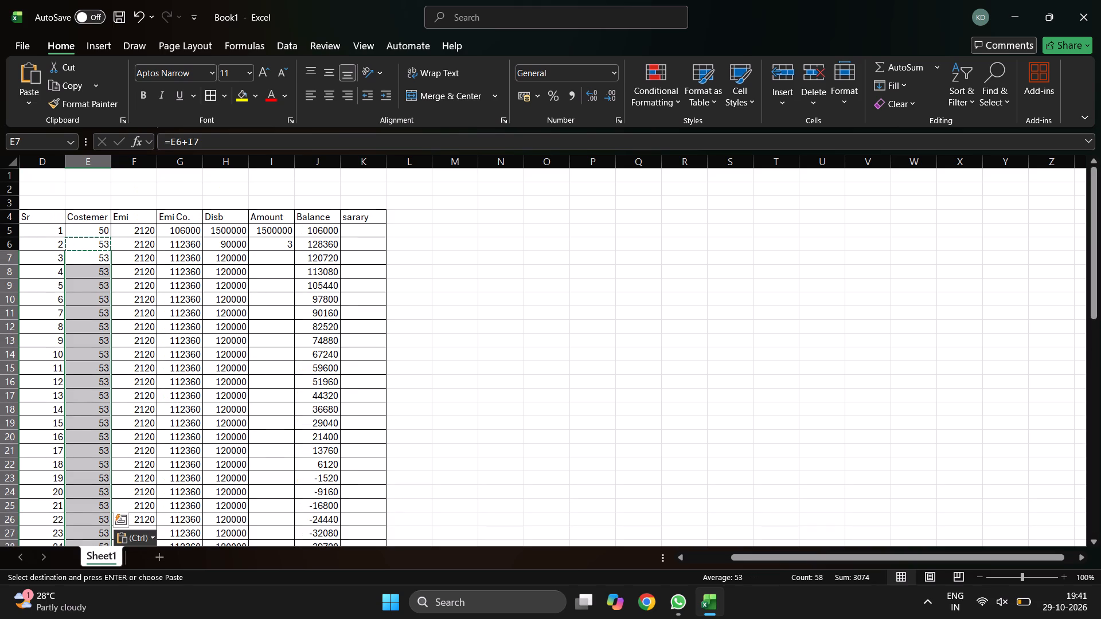
# Enter 4 as the Amount on the Sr 3 row.
pyautogui.click(276, 256)
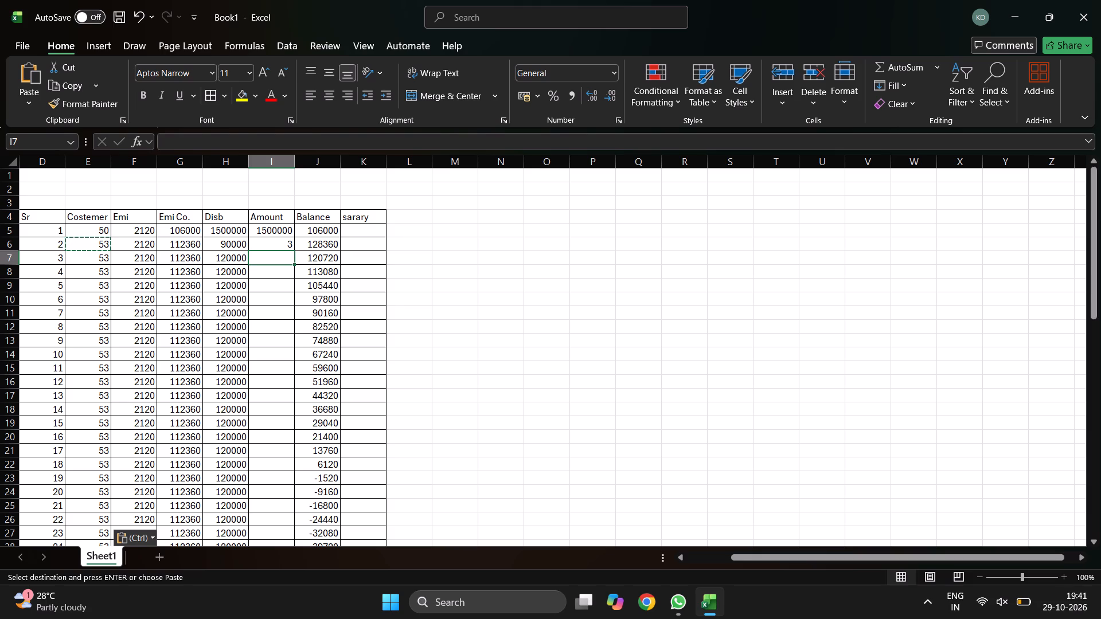
pyautogui.press('4')
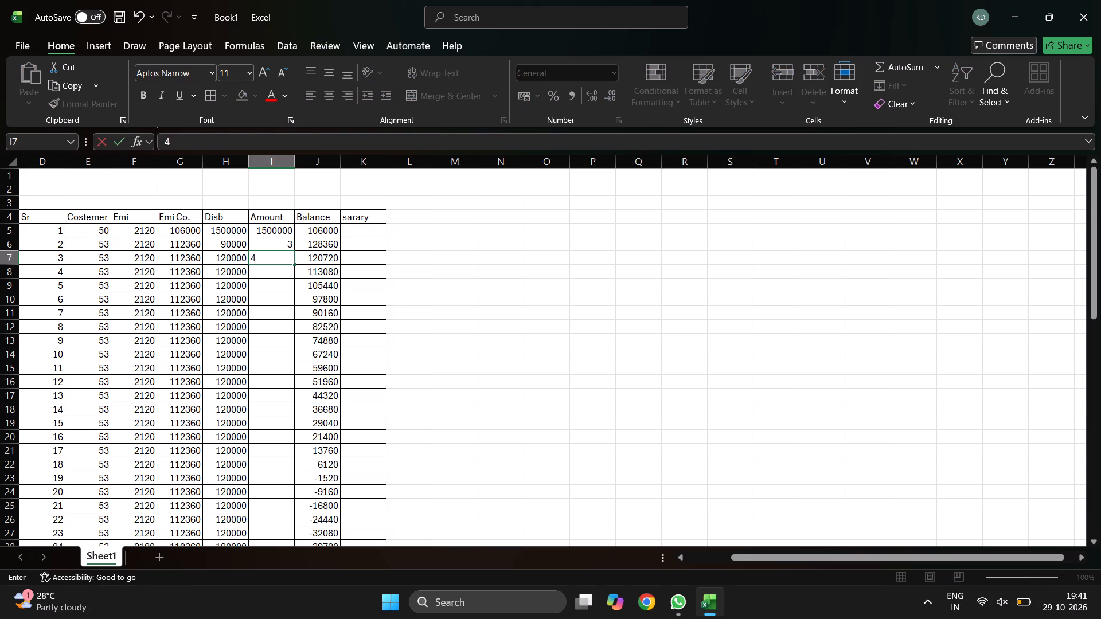
pyautogui.press('Down')
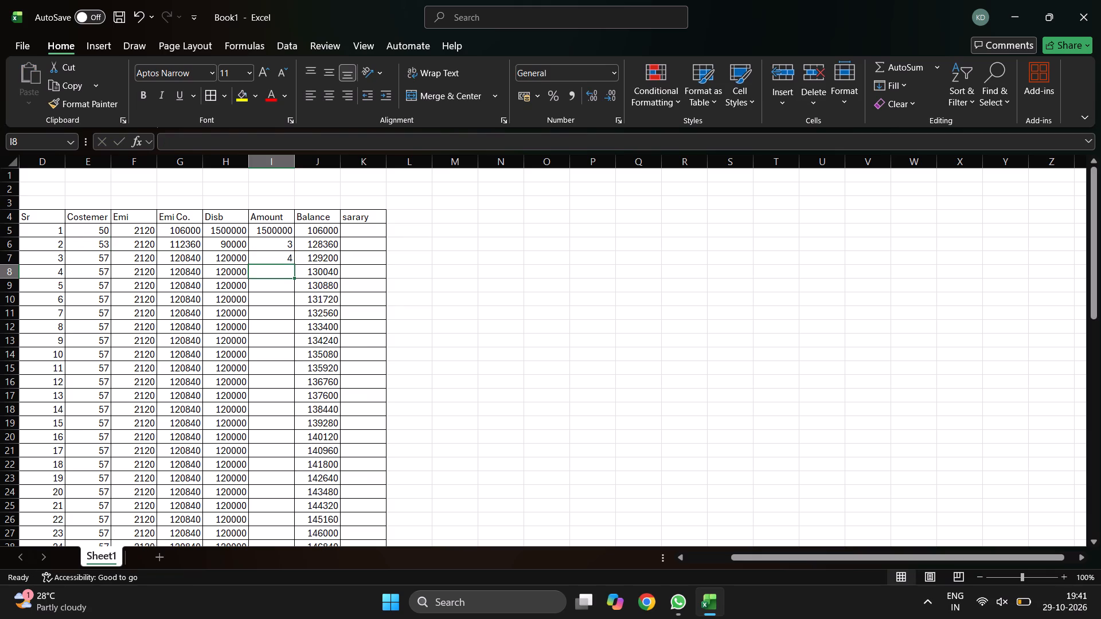
# Copy the Sr 3 row's Amount of 4 down the column from the Sr 4 row through the Sr 60 row.
pyautogui.click(286, 253)
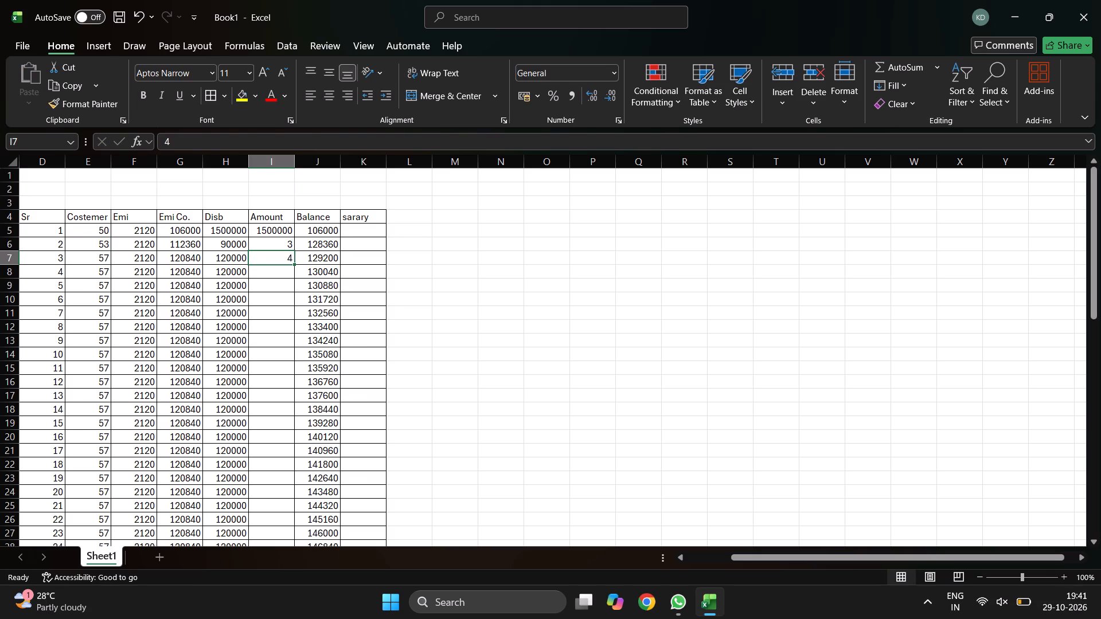
pyautogui.hotkey('ctrl', 'c')
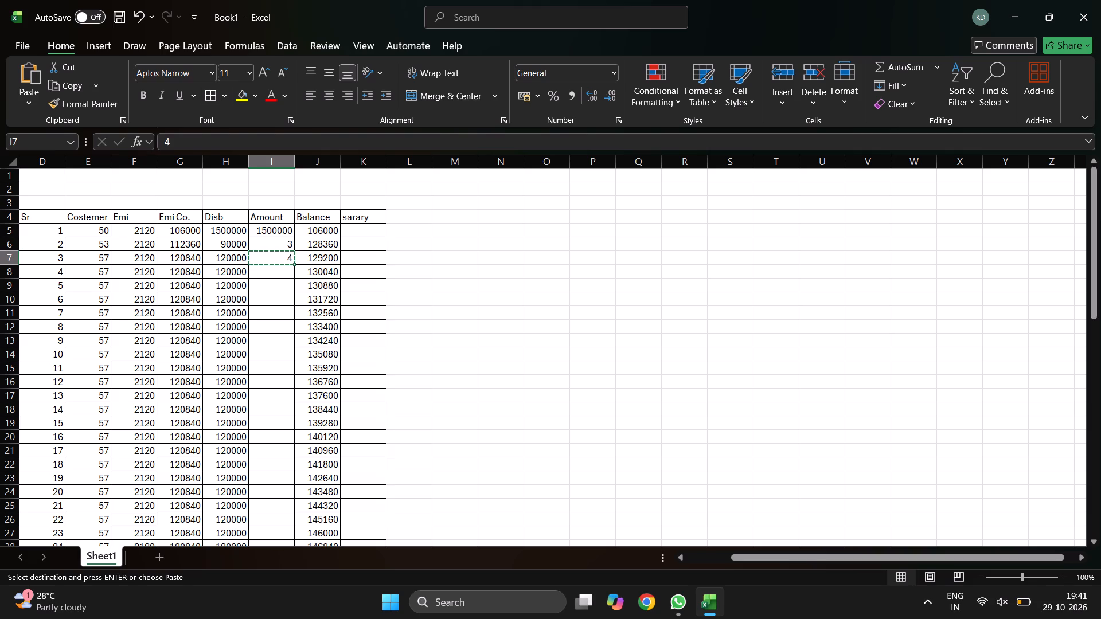
pyautogui.click(275, 278)
pyautogui.hotkey('shift', 'Down')
pyautogui.hotkey('shift', 'Down')
pyautogui.hotkey('shift', 'Down')
pyautogui.hotkey('shift', 'Down')
pyautogui.hotkey('shift', 'Down')
pyautogui.hotkey('shift', 'Down')
pyautogui.hotkey('shift', 'Down')
pyautogui.hotkey('shift', 'Down')
pyautogui.hotkey('shift', 'Down')
pyautogui.hotkey('shift', 'Down')
pyautogui.hotkey('shift', 'Down')
pyautogui.hotkey('shift', 'Down')
pyautogui.hotkey('shift', 'Down')
pyautogui.hotkey('shift', 'Down')
pyautogui.hotkey('shift', 'Down')
pyautogui.hotkey('shift', 'Down')
pyautogui.hotkey('shift', 'Down')
pyautogui.hotkey('shift', 'Down')
pyautogui.hotkey('shift', 'Down')
pyautogui.hotkey('shift', 'Down')
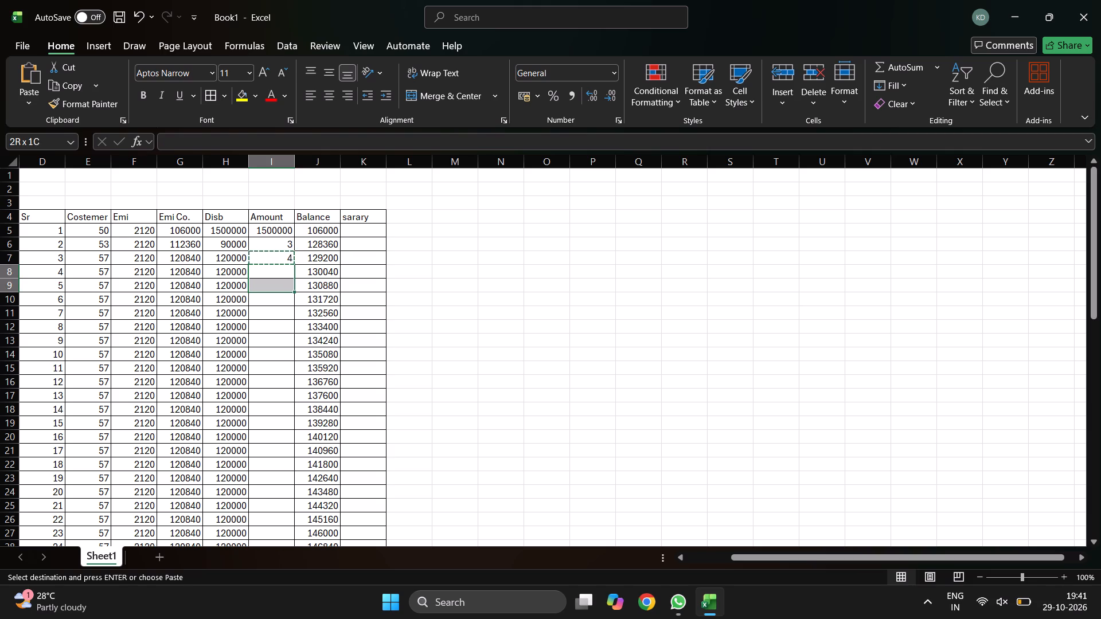
pyautogui.hotkey('shift', 'Down')
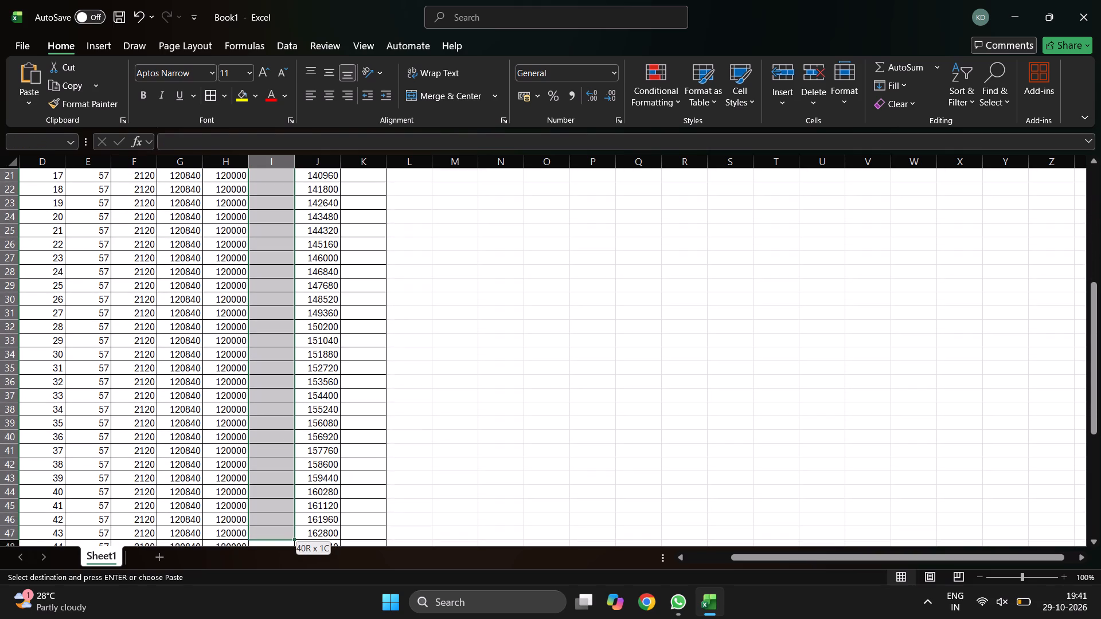
pyautogui.hotkey('shift', 'Down')
pyautogui.hotkey('shift', 'Down')
pyautogui.hotkey('shift', 'Down')
pyautogui.hotkey('shift', 'Down')
pyautogui.hotkey('shift', 'Down')
pyautogui.hotkey('shift', 'Down')
pyautogui.hotkey('shift', 'Down')
pyautogui.hotkey('shift', 'Down')
pyautogui.hotkey('shift', 'Down')
pyautogui.hotkey('shift', 'Down')
pyautogui.hotkey('shift', 'Down')
pyautogui.hotkey('shift', 'Down')
pyautogui.hotkey('shift', 'Down')
pyautogui.hotkey('shift', 'Down')
pyautogui.hotkey('shift', 'Down')
pyautogui.hotkey('shift', 'Down')
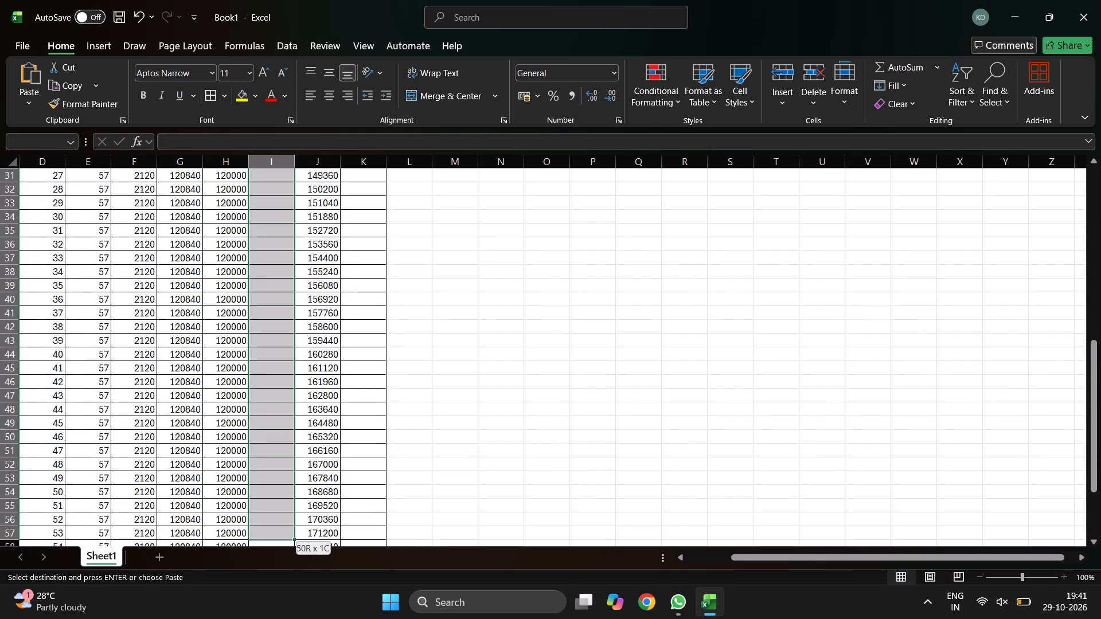
pyautogui.hotkey('shift', 'Down')
pyautogui.hotkey('shift', 'Down')
pyautogui.hotkey('shift', 'Up')
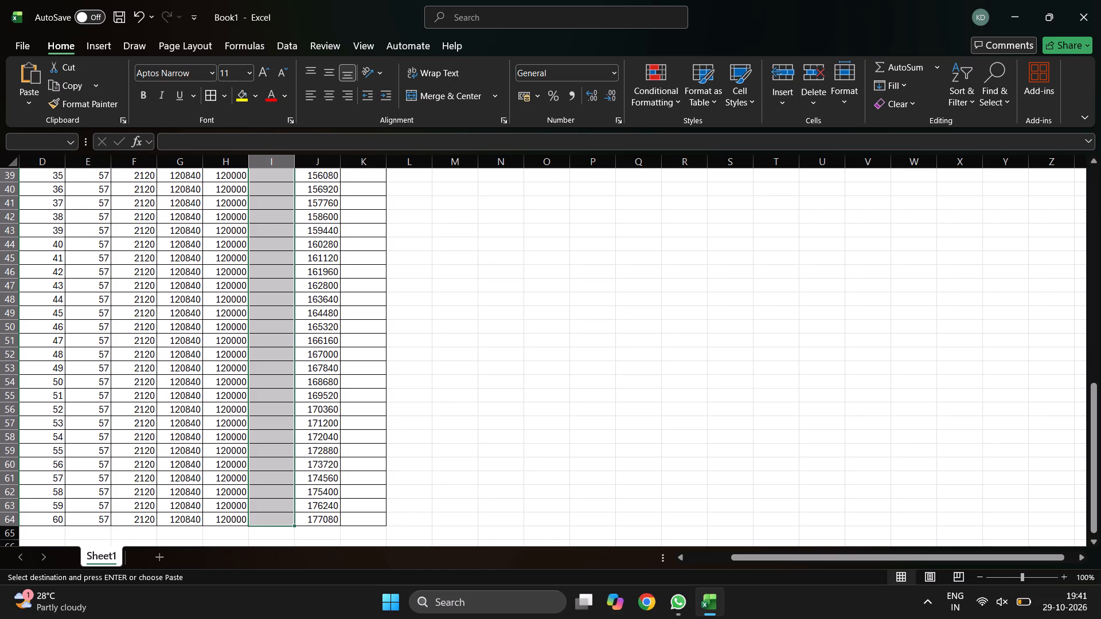
pyautogui.hotkey('ctrl', 'v')
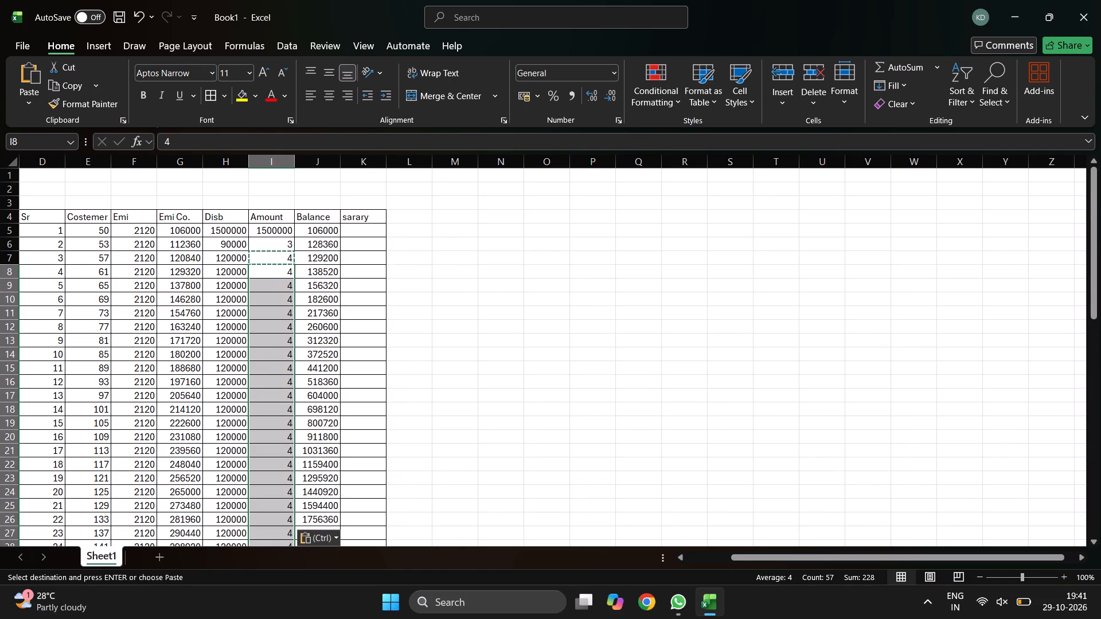
# Examine the Amount column down to the Sr 60 row and check that row's Balance formula.
pyautogui.click(260, 303)
pyautogui.press('Down')
pyautogui.press('Down')
pyautogui.press('Down')
pyautogui.press('Down')
pyautogui.press('Down')
pyautogui.press('Down')
pyautogui.press('Down')
pyautogui.press('Down')
pyautogui.press('Down')
pyautogui.press('Down')
pyautogui.press('Down')
pyautogui.press('Down')
pyautogui.press('Down')
pyautogui.press('Down')
pyautogui.press('Down')
pyautogui.press('Down')
pyautogui.press('Down')
pyautogui.press('Down')
pyautogui.press('Down')
pyautogui.press('Down')
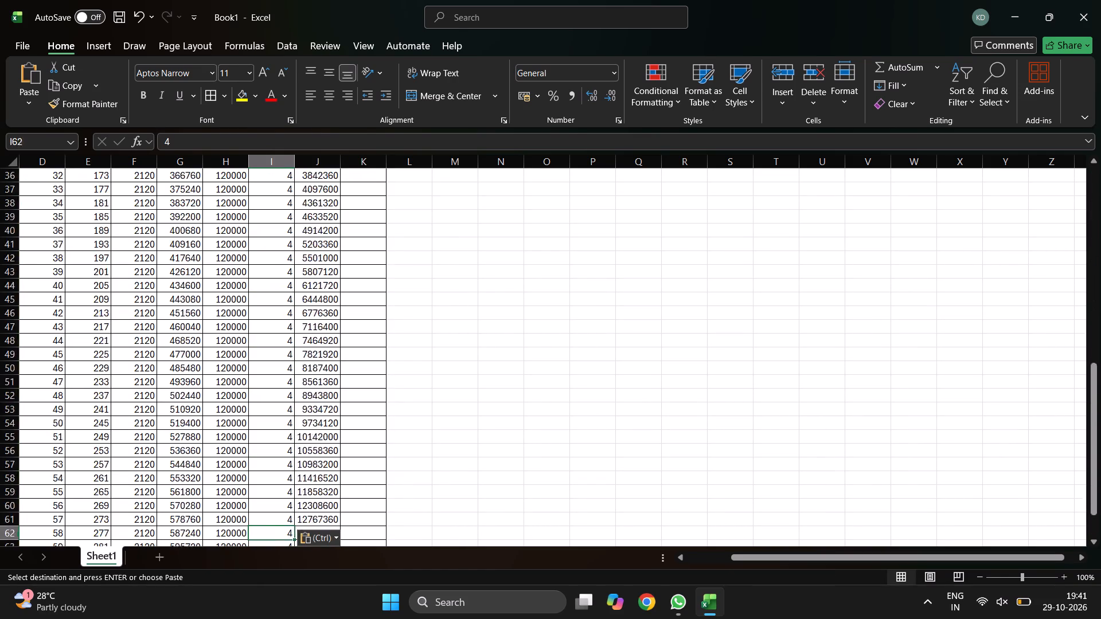
pyautogui.press('Up')
pyautogui.press('Up')
pyautogui.press('Up')
pyautogui.press('Up')
pyautogui.press('Up')
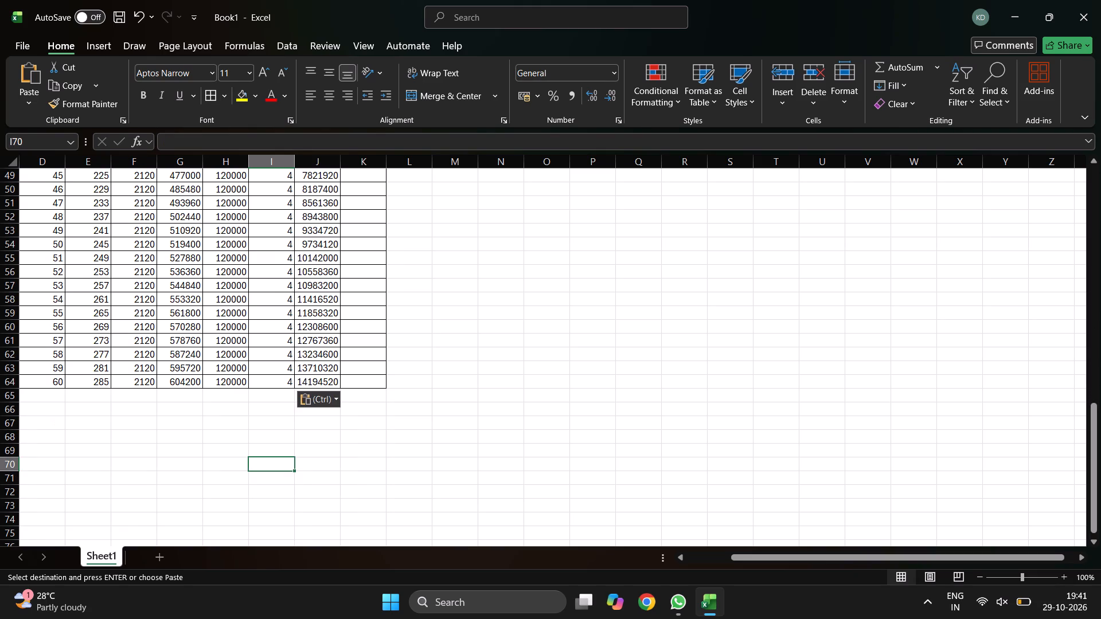
pyautogui.click(324, 382)
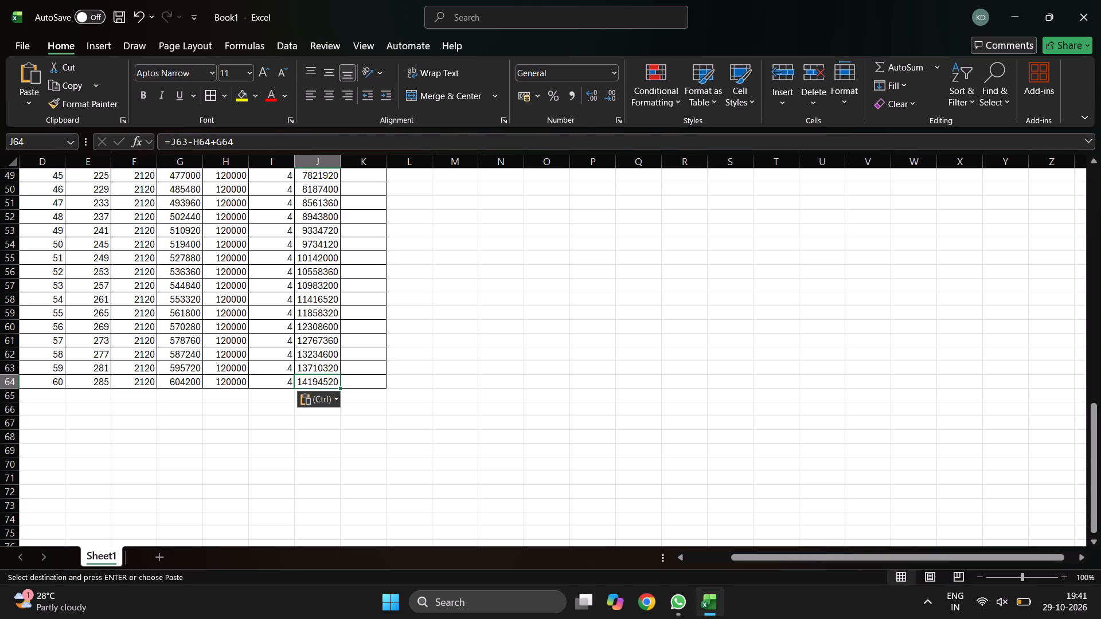
pyautogui.click(181, 429)
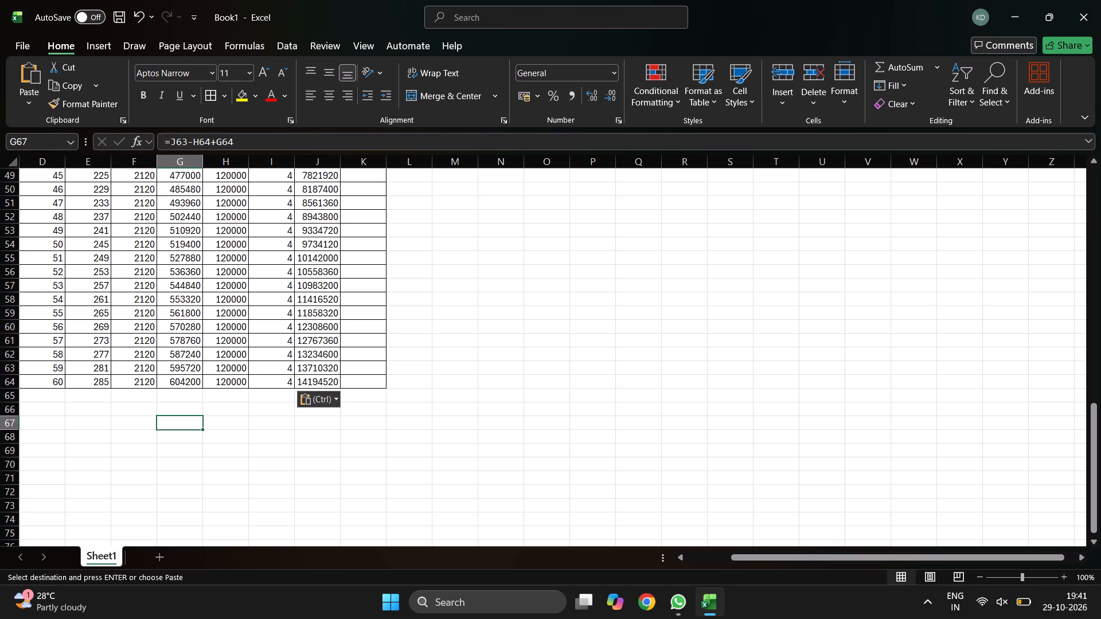
# Review the Emi column from the Sr 60 row back up to the table's header row.
pyautogui.click(138, 389)
pyautogui.press('Up')
pyautogui.press('Up')
pyautogui.press('Up')
pyautogui.press('Up')
pyautogui.press('Up')
pyautogui.press('Up')
pyautogui.press('Up')
pyautogui.press('Up')
pyautogui.press('Up')
pyautogui.press('Up')
pyautogui.press('Up')
pyautogui.press('Up')
pyautogui.press('Up')
pyautogui.press('Up')
pyautogui.press('Up')
pyautogui.press('Up')
pyautogui.press('Up')
pyautogui.press('Up')
pyautogui.press('Up')
pyautogui.press('Up')
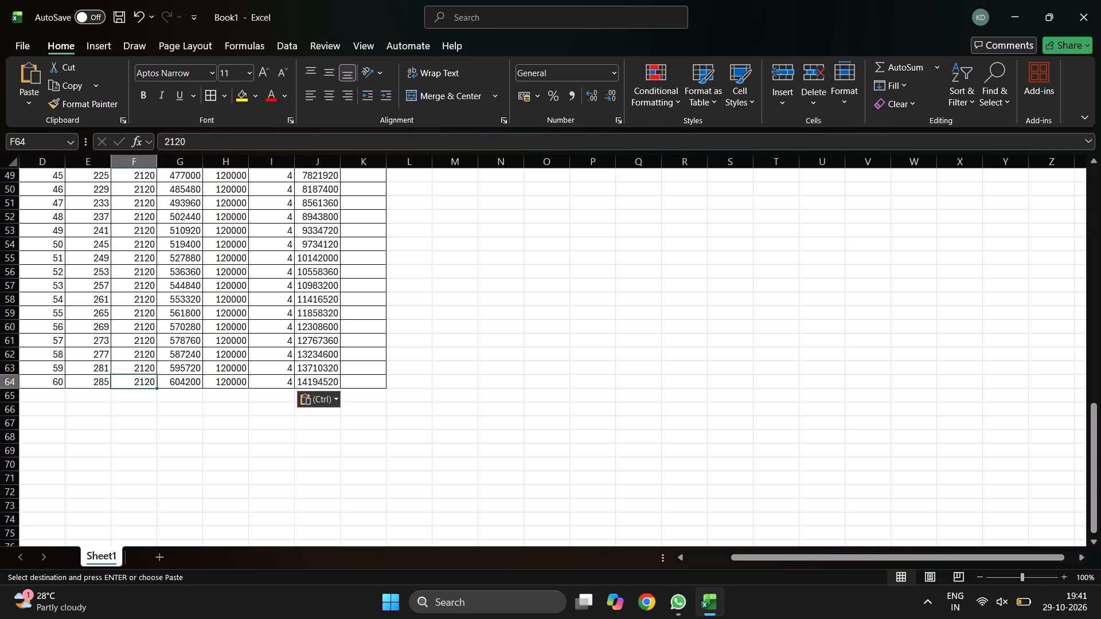
pyautogui.press('Up')
pyautogui.press('Up')
pyautogui.press('Up')
pyautogui.press('Up')
pyautogui.press('Up')
pyautogui.press('Up')
pyautogui.press('Up')
pyautogui.press('Up')
pyautogui.press('Up')
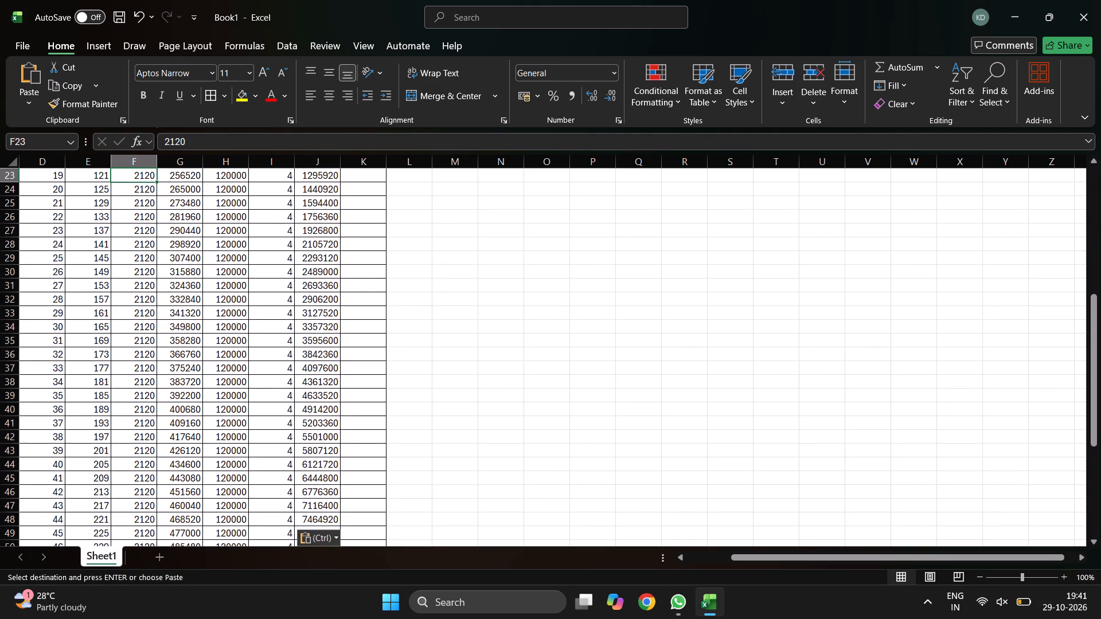
pyautogui.press('Up')
pyautogui.press('Up')
pyautogui.press('Up')
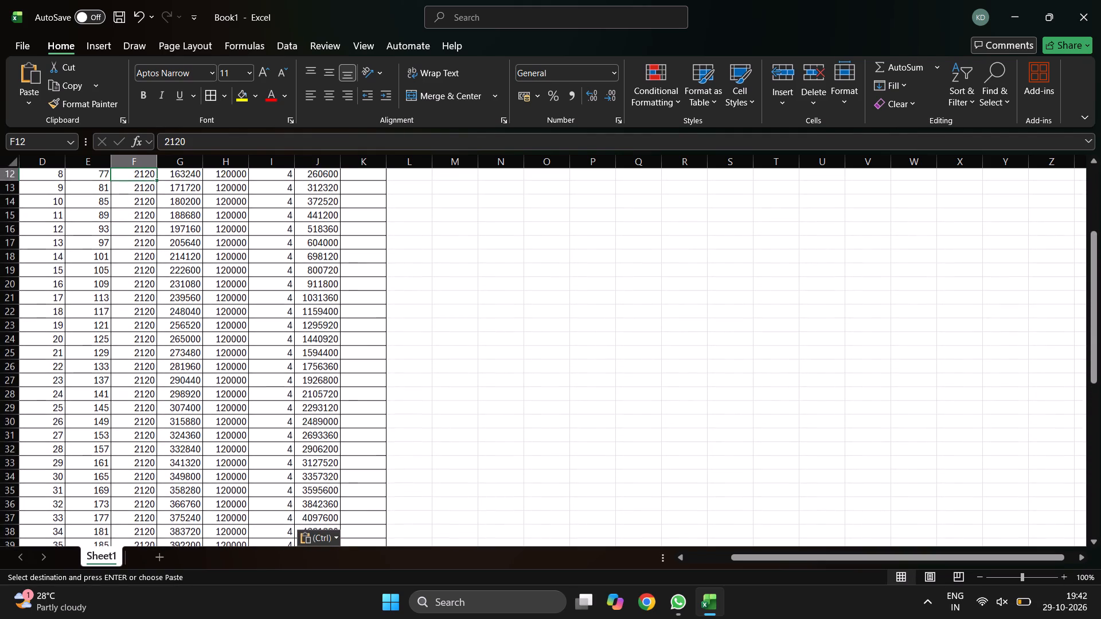
pyautogui.press('Up')
pyautogui.press('Up')
pyautogui.press('Up')
pyautogui.press('Up')
pyautogui.press('Up')
pyautogui.press('Up')
pyautogui.press('Up')
pyautogui.press('Up')
pyautogui.press('Up')
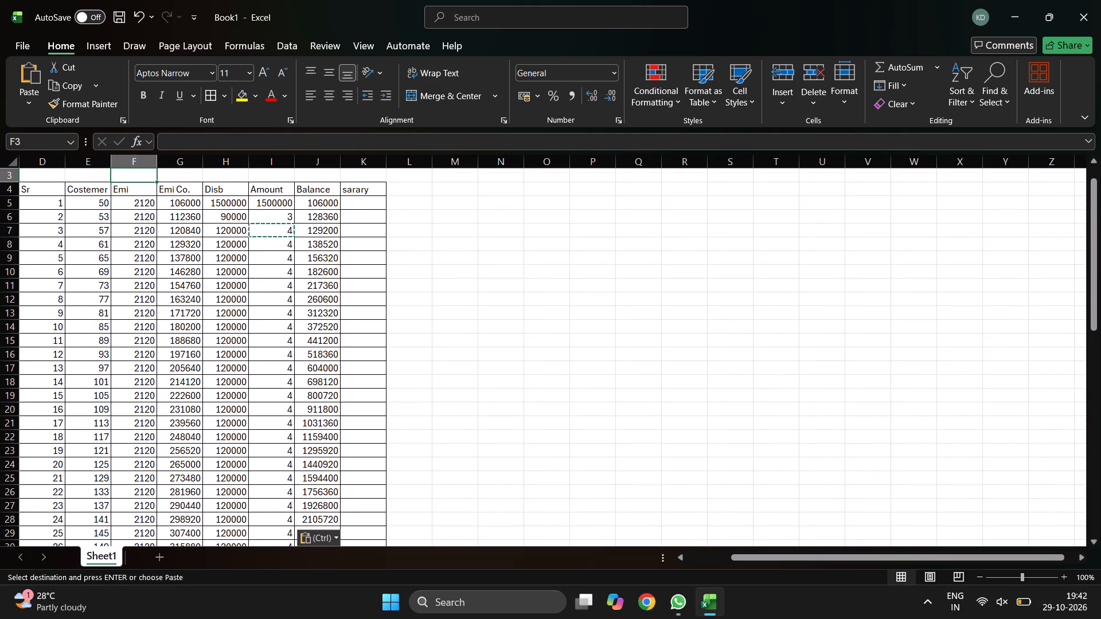
# Extend the Costemer formula on the Sr 18 row to =E21+I22-E5, subtracting the Sr 1 row's Costemer value.
pyautogui.press('Left')
pyautogui.press('Down')
pyautogui.press('Down')
pyautogui.press('Down')
pyautogui.press('Down')
pyautogui.press('Down')
pyautogui.press('Down')
pyautogui.press('Down')
pyautogui.press('Down')
pyautogui.press('Down')
pyautogui.press('Down')
pyautogui.press('Down')
pyautogui.press('Down')
pyautogui.press('Down')
pyautogui.press('Down')
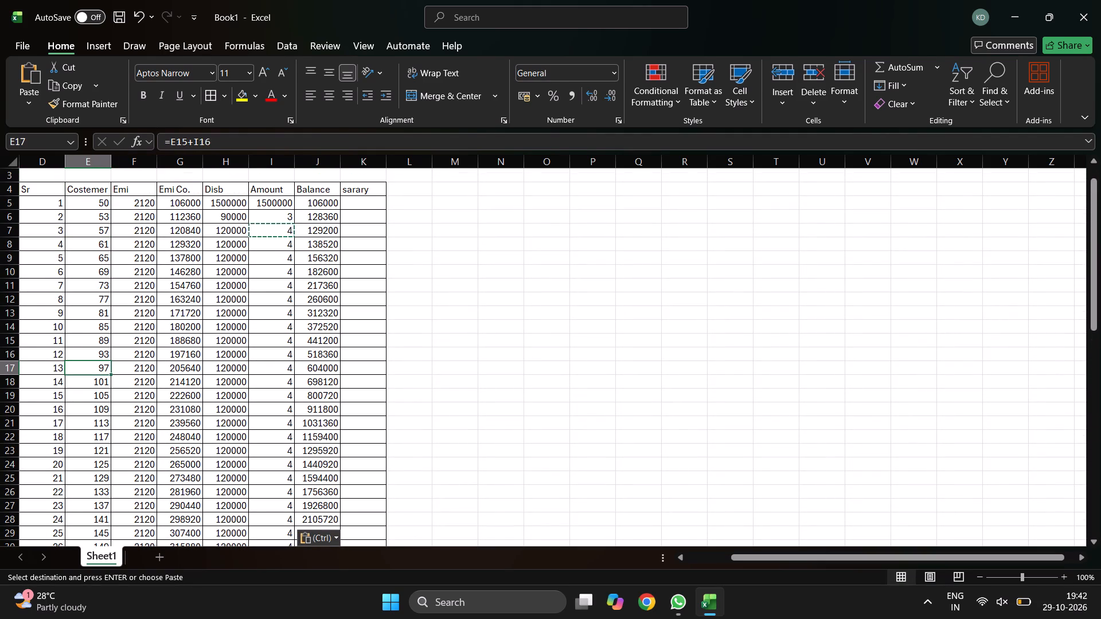
pyautogui.press('Down')
pyautogui.press('Down')
pyautogui.press('Down')
pyautogui.press('Down')
pyautogui.press('Down')
pyautogui.press('Down')
pyautogui.press('Down')
pyautogui.press('Down')
pyautogui.press('Down')
pyautogui.press('Down')
pyautogui.press('Up')
pyautogui.press('Up')
pyautogui.press('Up')
pyautogui.press('Up')
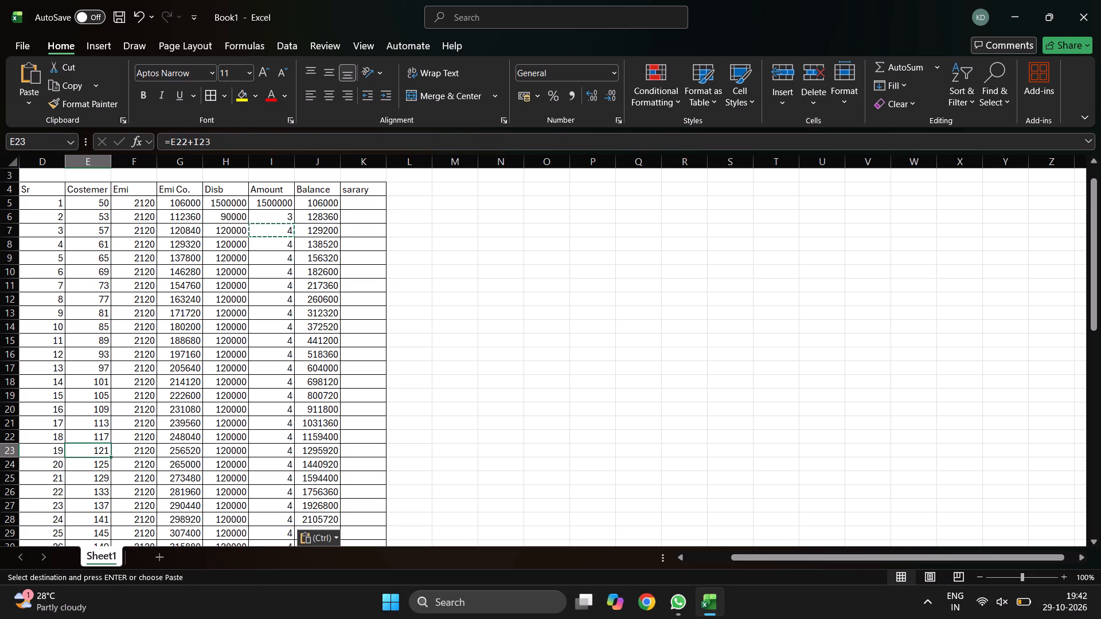
pyautogui.press('Up')
pyautogui.press('Up')
pyautogui.press('Up')
pyautogui.press('Down')
pyautogui.press('Down')
pyautogui.press('Down')
pyautogui.press('Down')
pyautogui.press('Down')
pyautogui.press('Up')
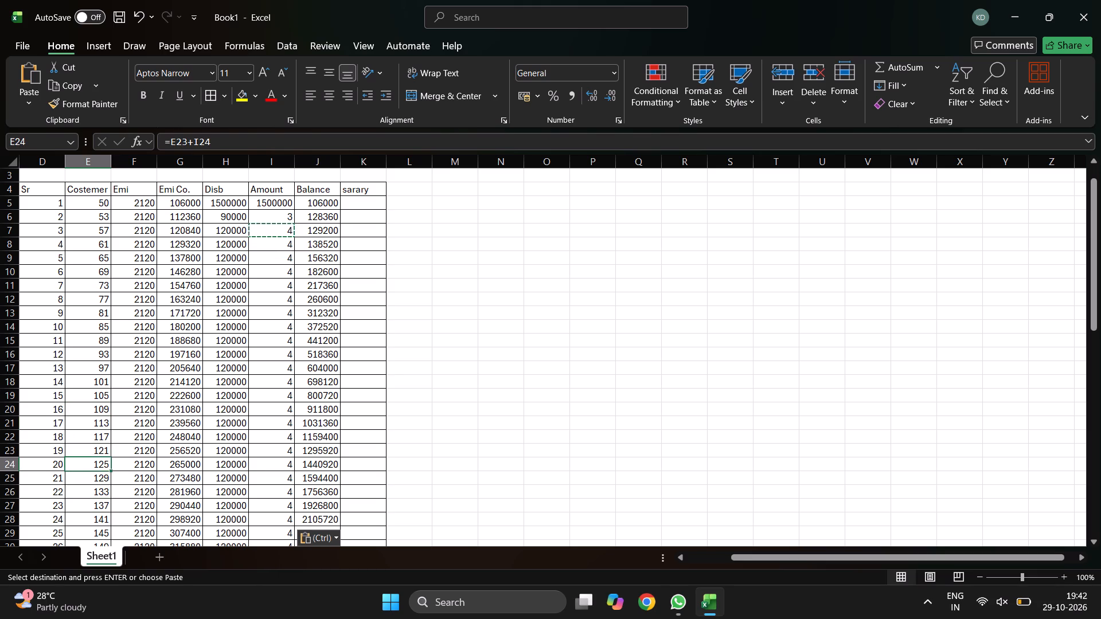
pyautogui.press('Up')
pyautogui.press('Up')
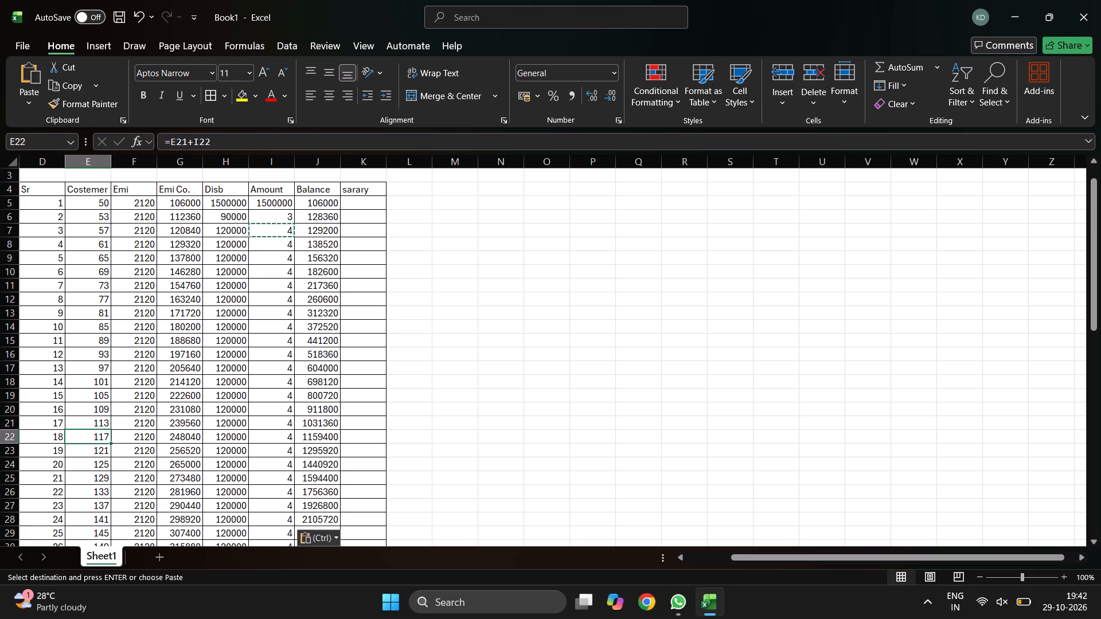
pyautogui.click(244, 145)
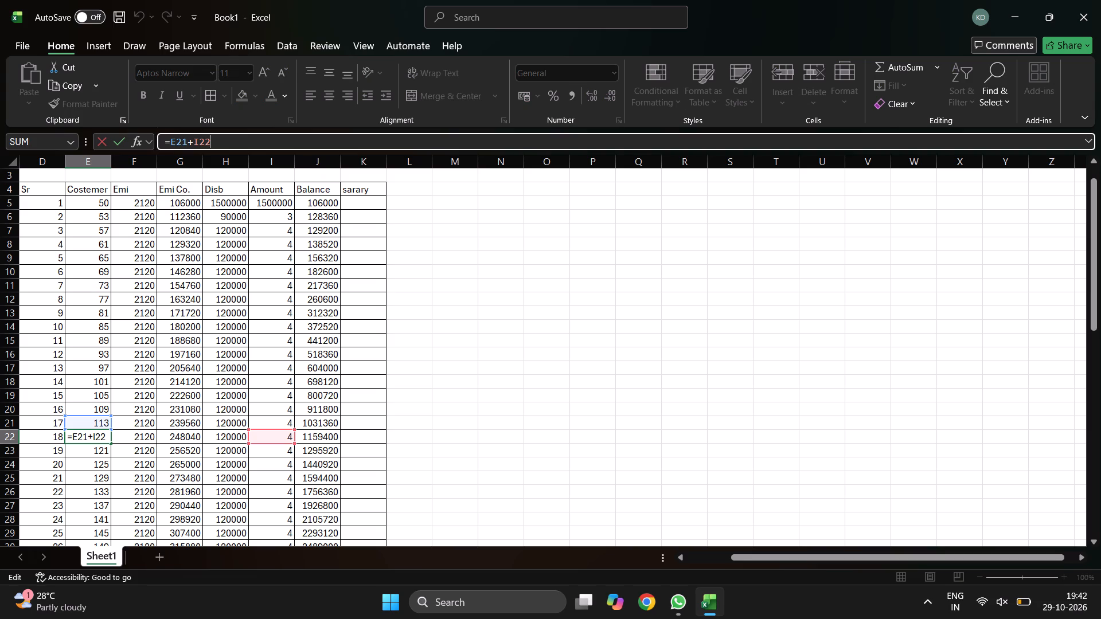
pyautogui.press('-')
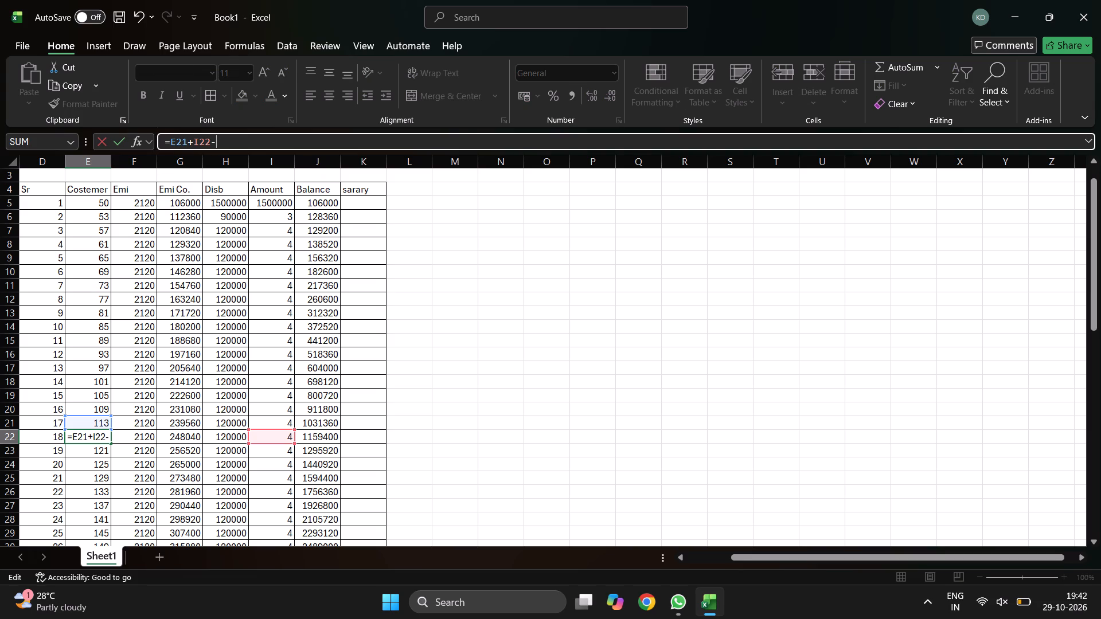
pyautogui.click(94, 202)
pyautogui.press('Return')
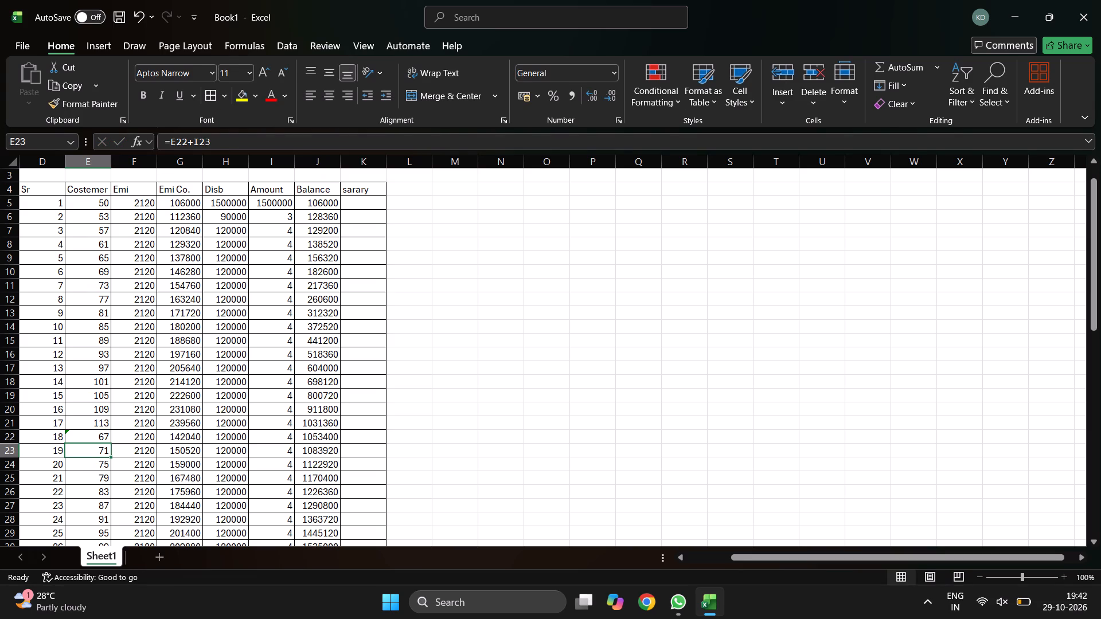
# Copy the Costemer formula from the Sr 19 row down the column from the Sr 20 row through the Sr 60 row.
pyautogui.click(99, 453)
pyautogui.hotkey('ctrl', 'c')
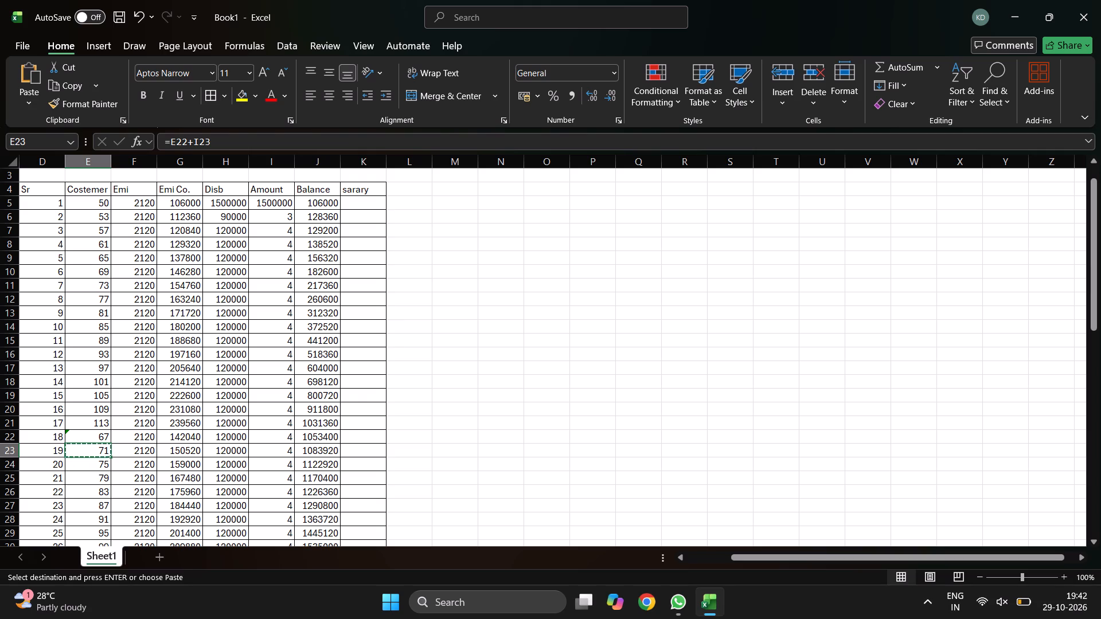
pyautogui.click(105, 471)
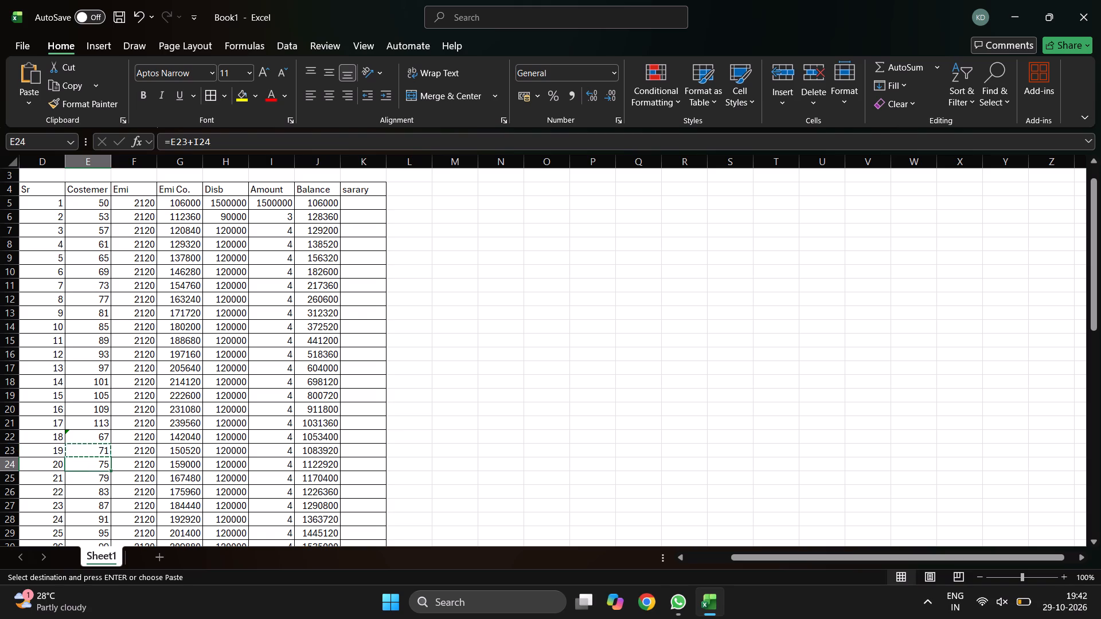
pyautogui.hotkey('shift', 'Down')
pyautogui.hotkey('shift', 'Down')
pyautogui.hotkey('shift', 'Down')
pyautogui.hotkey('shift', 'Down')
pyautogui.hotkey('shift', 'Down')
pyautogui.hotkey('shift', 'Down')
pyautogui.hotkey('shift', 'Down')
pyautogui.hotkey('shift', 'Down')
pyautogui.hotkey('shift', 'Down')
pyautogui.hotkey('shift', 'Down')
pyautogui.hotkey('shift', 'Down')
pyautogui.hotkey('shift', 'Down')
pyautogui.hotkey('shift', 'Down')
pyautogui.hotkey('shift', 'Down')
pyautogui.hotkey('shift', 'Down')
pyautogui.hotkey('shift', 'Down')
pyautogui.hotkey('shift', 'Down')
pyautogui.hotkey('shift', 'Down')
pyautogui.hotkey('shift', 'Down')
pyautogui.hotkey('shift', 'Down')
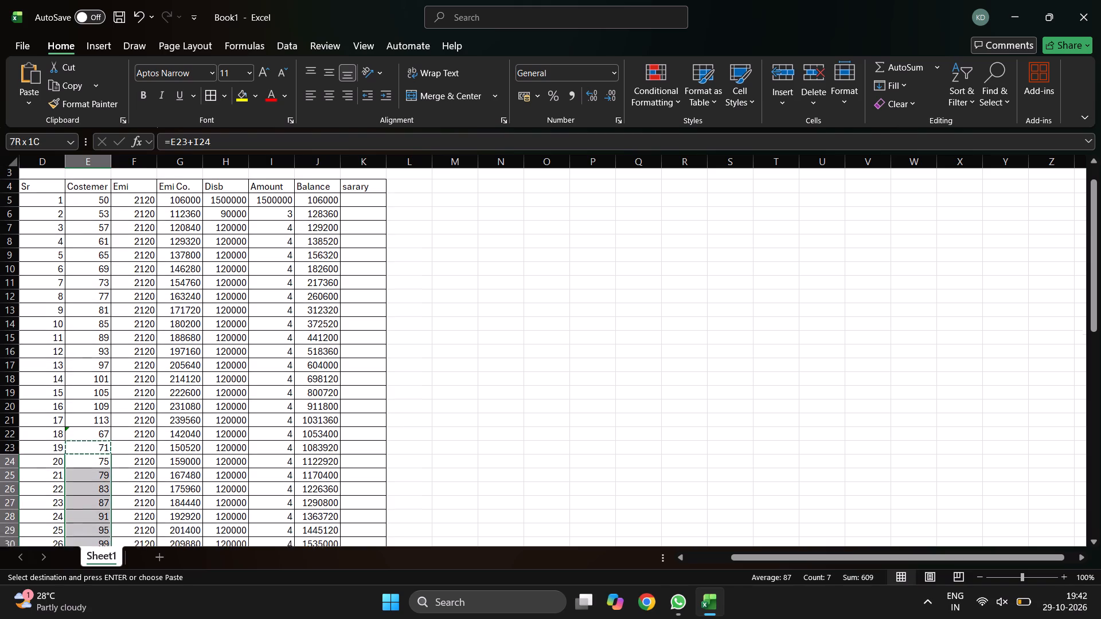
pyautogui.hotkey('shift', 'Down')
pyautogui.hotkey('shift', 'Down')
pyautogui.hotkey('shift', 'Down')
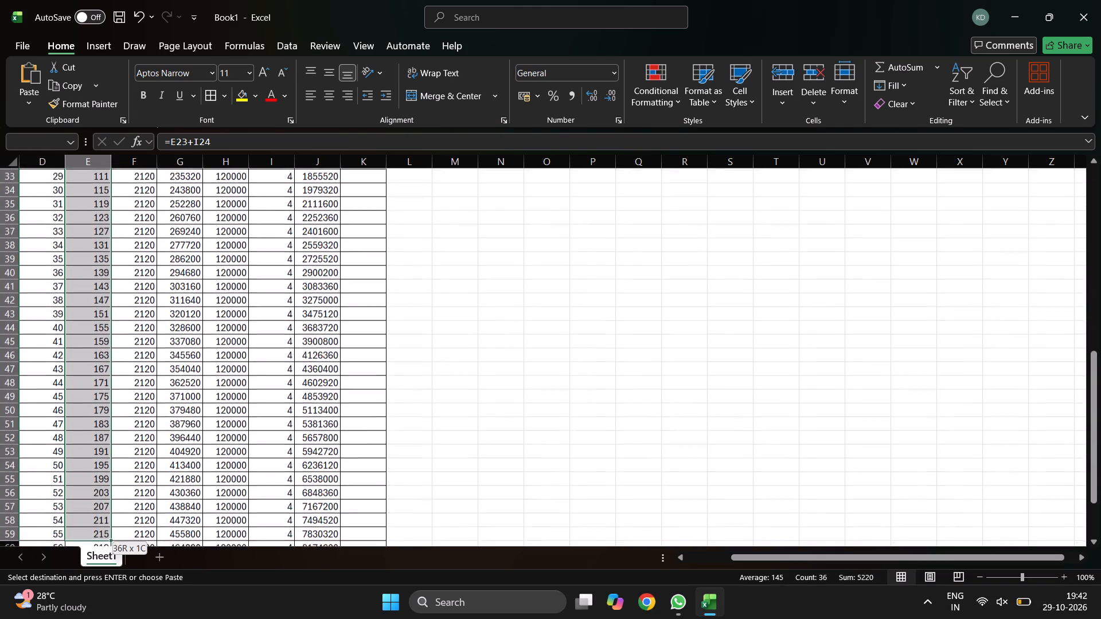
pyautogui.hotkey('shift', 'Down')
pyautogui.hotkey('shift', 'Down')
pyautogui.hotkey('shift', 'Down')
pyautogui.hotkey('shift', 'Down')
pyautogui.hotkey('shift', 'Down')
pyautogui.hotkey('shift', 'Down')
pyautogui.hotkey('shift', 'Down')
pyautogui.hotkey('shift', 'Up')
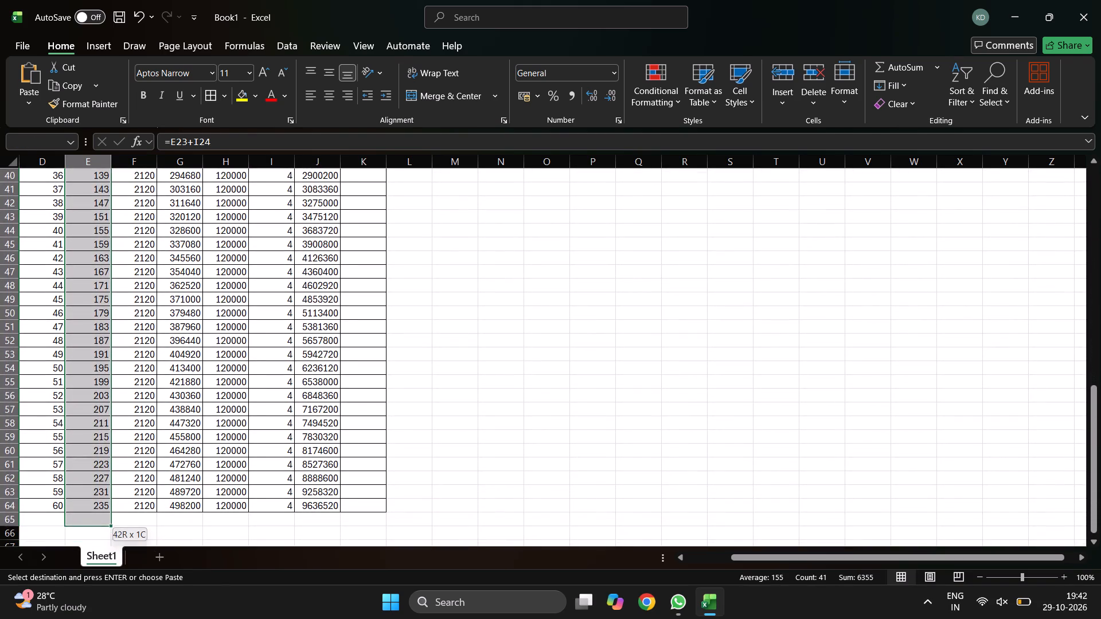
pyautogui.hotkey('shift', 'Up')
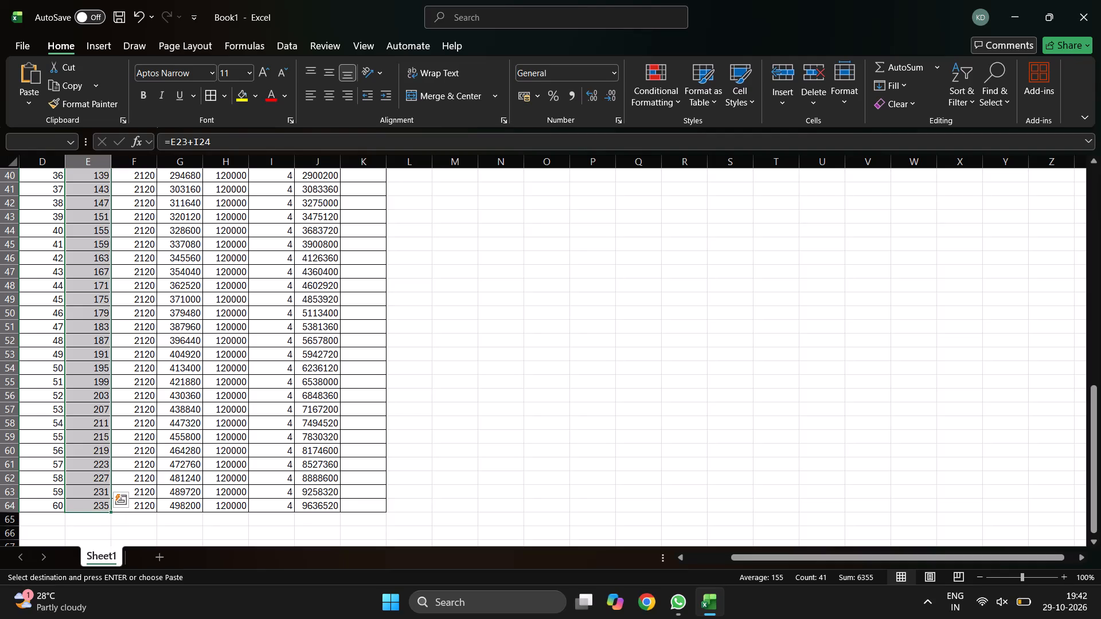
pyautogui.hotkey('ctrl', 'v')
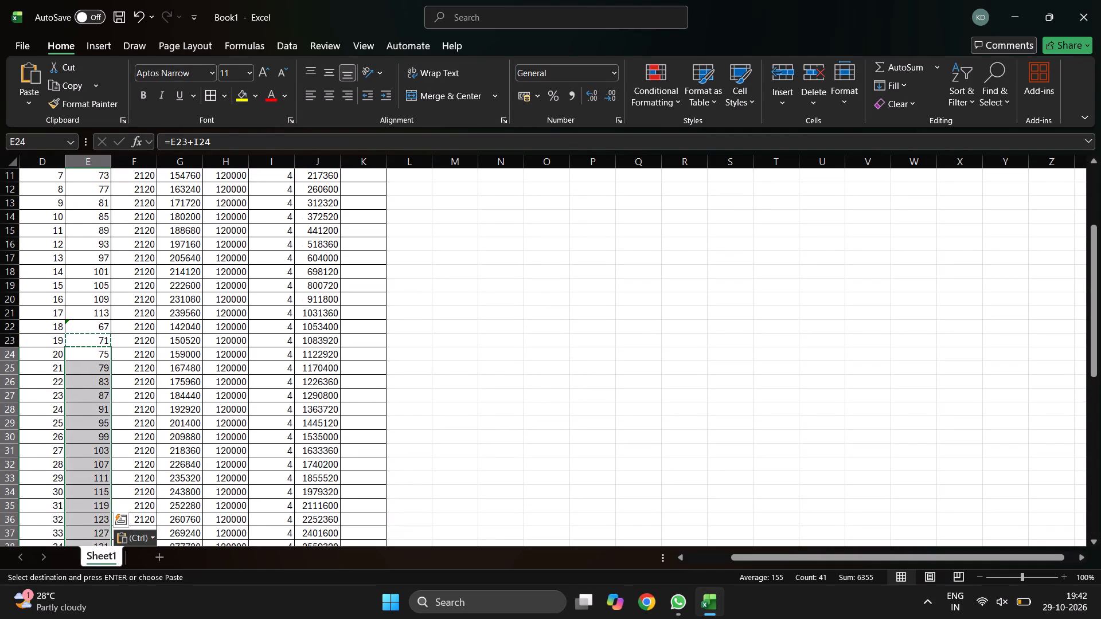
pyautogui.click(85, 461)
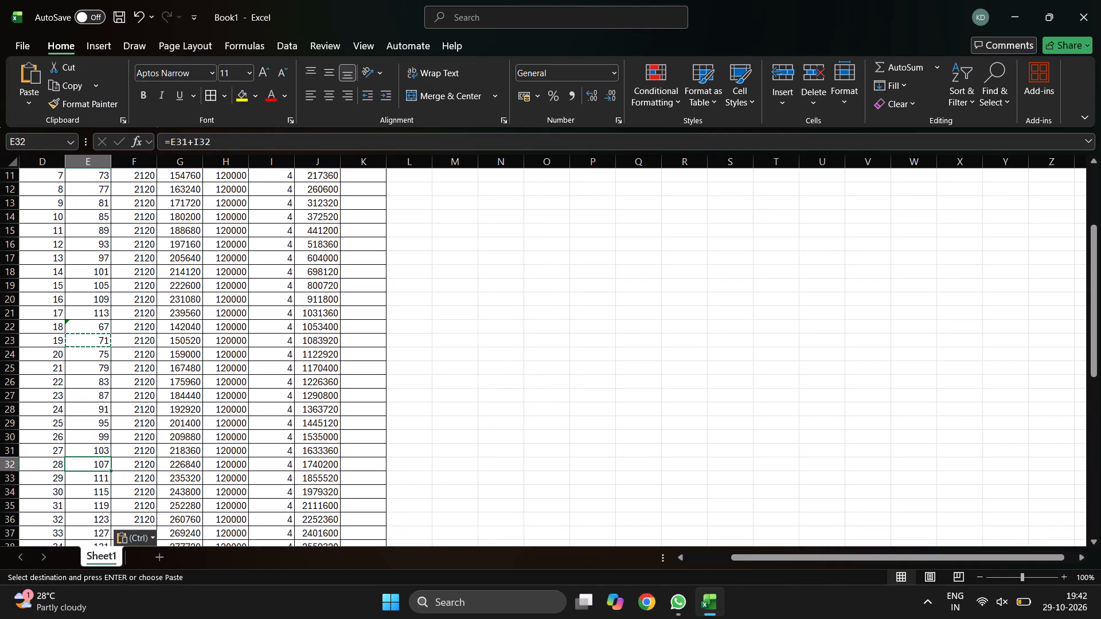
# Review the Costemer column from the Sr 28 row up to the Sr 1 row.
pyautogui.press('Up')
pyautogui.press('Up')
pyautogui.press('Up')
pyautogui.press('Up')
pyautogui.press('Up')
pyautogui.press('Up')
pyautogui.press('Up')
pyautogui.press('Up')
pyautogui.press('Up')
pyautogui.press('Up')
pyautogui.press('Up')
pyautogui.press('Up')
pyautogui.press('Up')
pyautogui.press('Up')
pyautogui.press('Up')
pyautogui.press('Up')
pyautogui.press('Up')
pyautogui.press('Up')
pyautogui.press('Up')
pyautogui.press('Up')
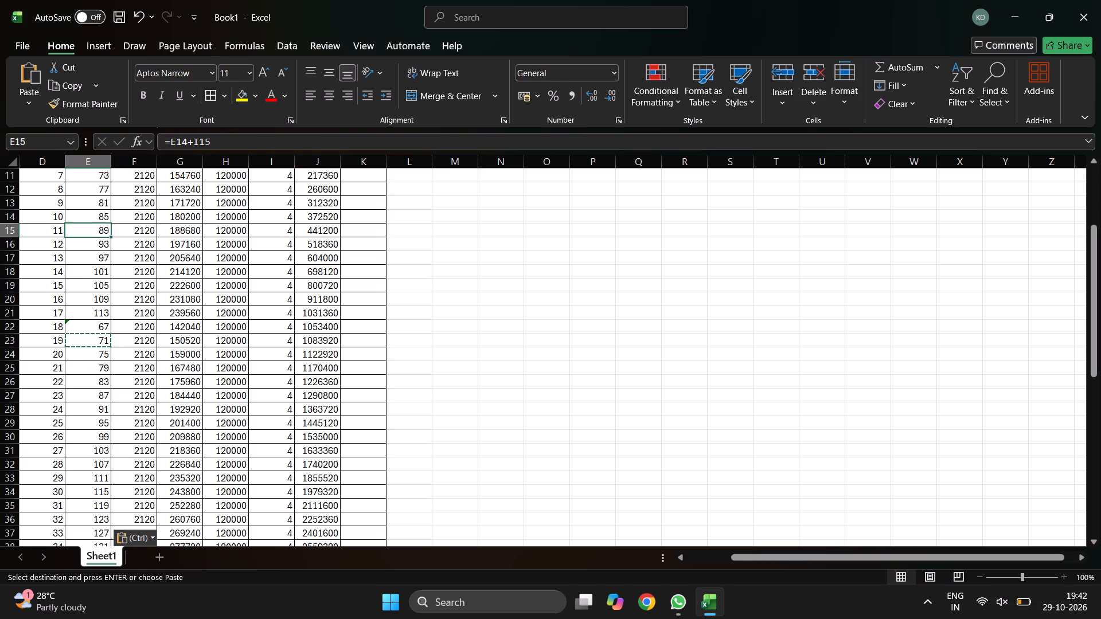
pyautogui.press('Down')
pyautogui.press('Down')
pyautogui.press('Down')
pyautogui.press('Down')
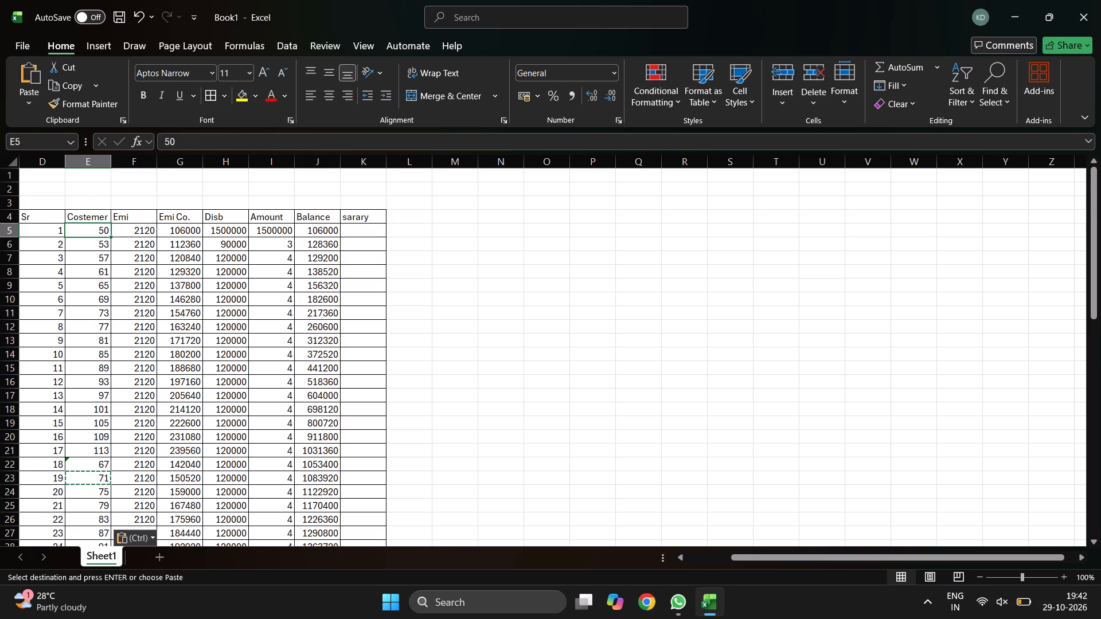
# Check the Sr 1 row's cells from Costemer across to the Balance formula.
pyautogui.press('Right')
pyautogui.press('Right')
pyautogui.press('Right')
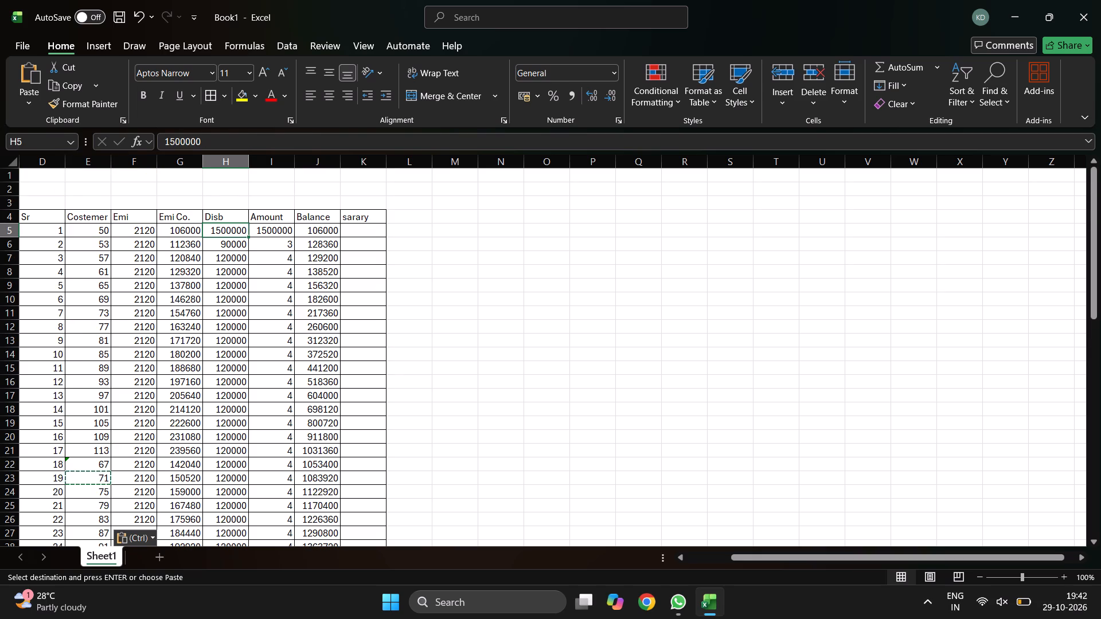
pyautogui.press('Left')
pyautogui.press('Left')
pyautogui.press('Left')
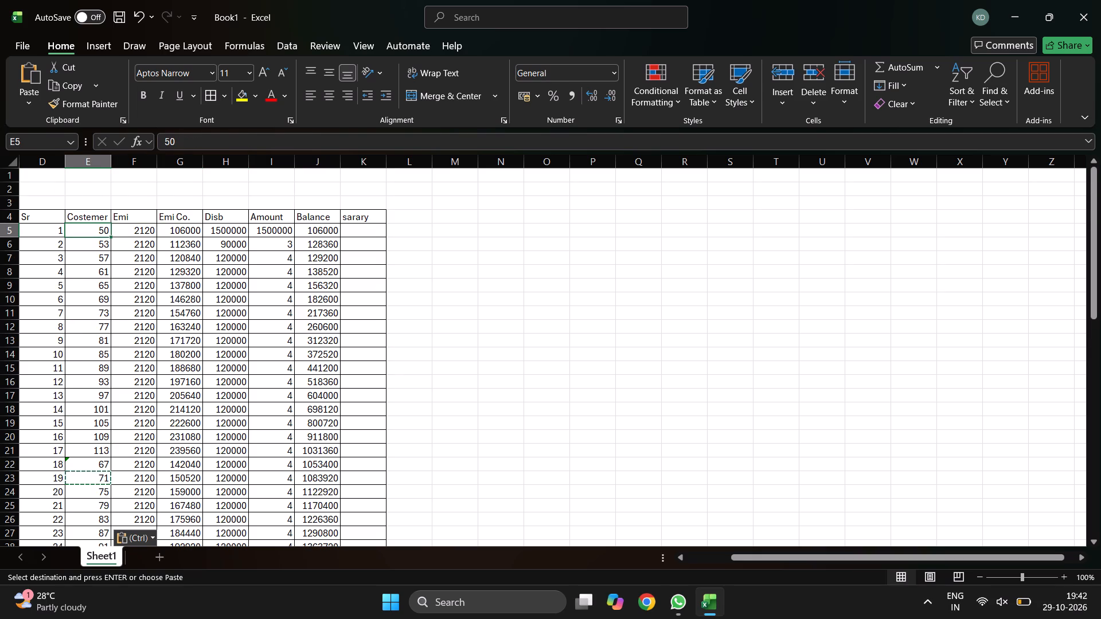
pyautogui.press('Right')
pyautogui.press('Right')
pyautogui.press('Right')
pyautogui.press('Right')
pyautogui.press('Right')
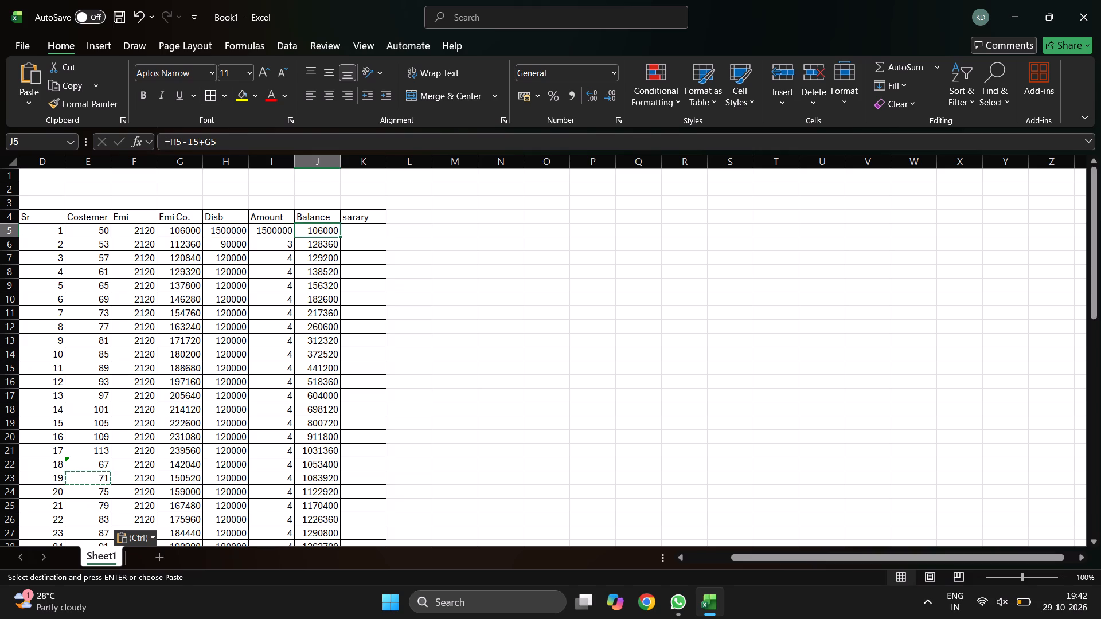
# Examine the Emi Co. column from the Sr 1 row down to the Sr 60 row.
pyautogui.press('Left')
pyautogui.press('Left')
pyautogui.press('Left')
pyautogui.press('Down')
pyautogui.press('Down')
pyautogui.press('Down')
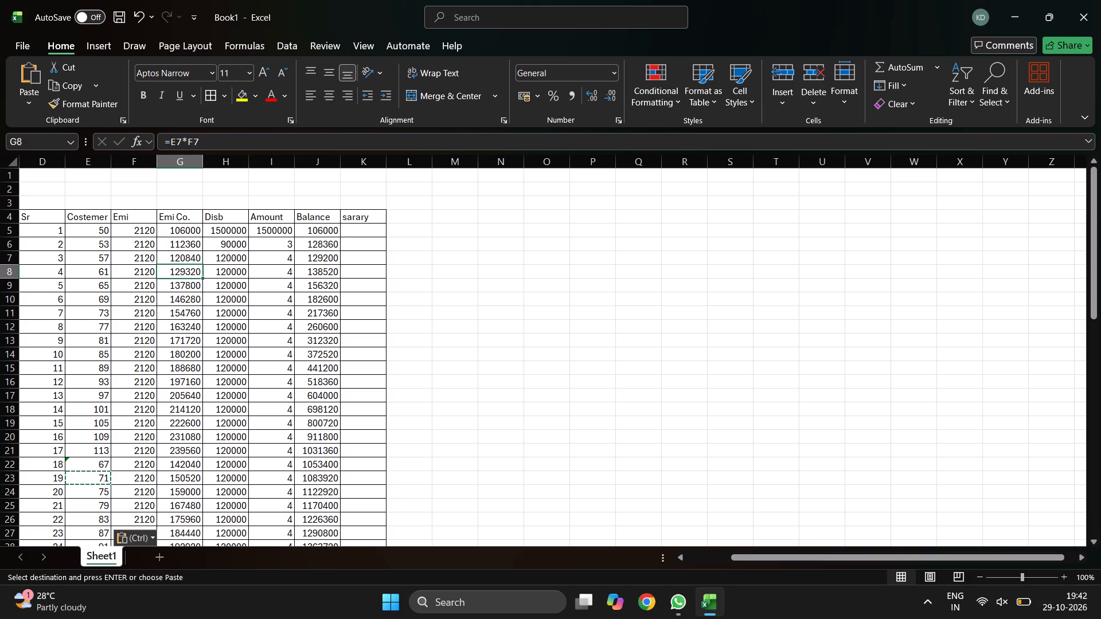
pyautogui.press('Down')
pyautogui.press('Down')
pyautogui.press('Down')
pyautogui.press('Down')
pyautogui.press('Down')
pyautogui.press('Down')
pyautogui.press('Down')
pyautogui.press('Down')
pyautogui.press('Down')
pyautogui.press('Down')
pyautogui.press('Down')
pyautogui.press('Down')
pyautogui.press('Down')
pyautogui.press('Down')
pyautogui.press('Down')
pyautogui.press('Down')
pyautogui.press('Down')
pyautogui.press('Down')
pyautogui.press('Down')
pyautogui.press('Down')
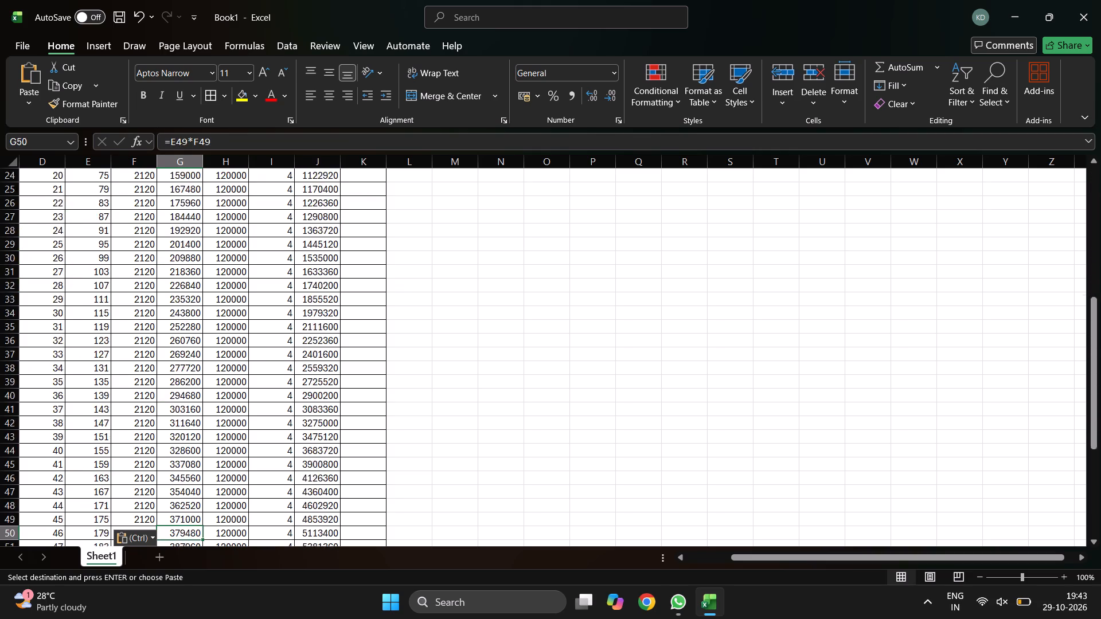
pyautogui.press('Up')
pyautogui.press('Up')
pyautogui.press('Up')
pyautogui.press('Up')
pyautogui.press('Up')
pyautogui.press('Up')
pyautogui.press('Up')
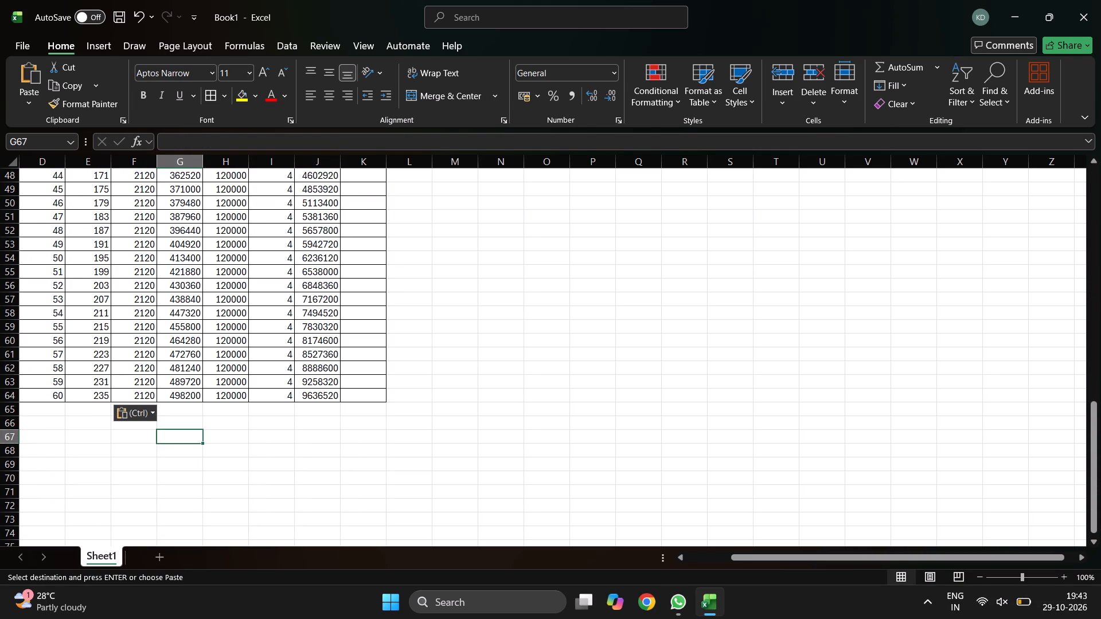
pyautogui.press('Up')
pyautogui.press('Up')
pyautogui.press('Up')
# Review the Costemer formulas from the Sr 60 row up to the rows around Sr 18.
pyautogui.press('Left')
pyautogui.press('Left')
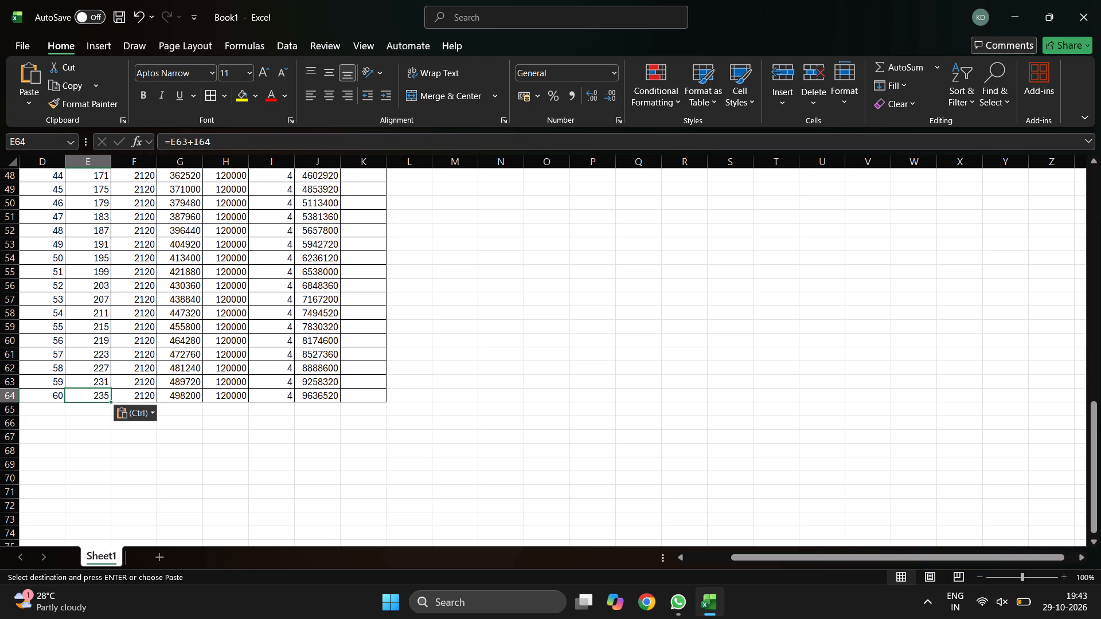
pyautogui.press('Up')
pyautogui.press('Up')
pyautogui.press('Up')
pyautogui.press('Up')
pyautogui.press('Up')
pyautogui.press('Up')
pyautogui.press('Up')
pyautogui.press('Up')
pyautogui.press('Up')
pyautogui.press('Up')
pyautogui.press('Up')
pyautogui.press('Up')
pyautogui.press('Up')
pyautogui.press('Up')
pyautogui.press('Up')
pyautogui.press('Up')
pyautogui.press('Up')
pyautogui.press('Up')
pyautogui.press('Up')
pyautogui.press('Up')
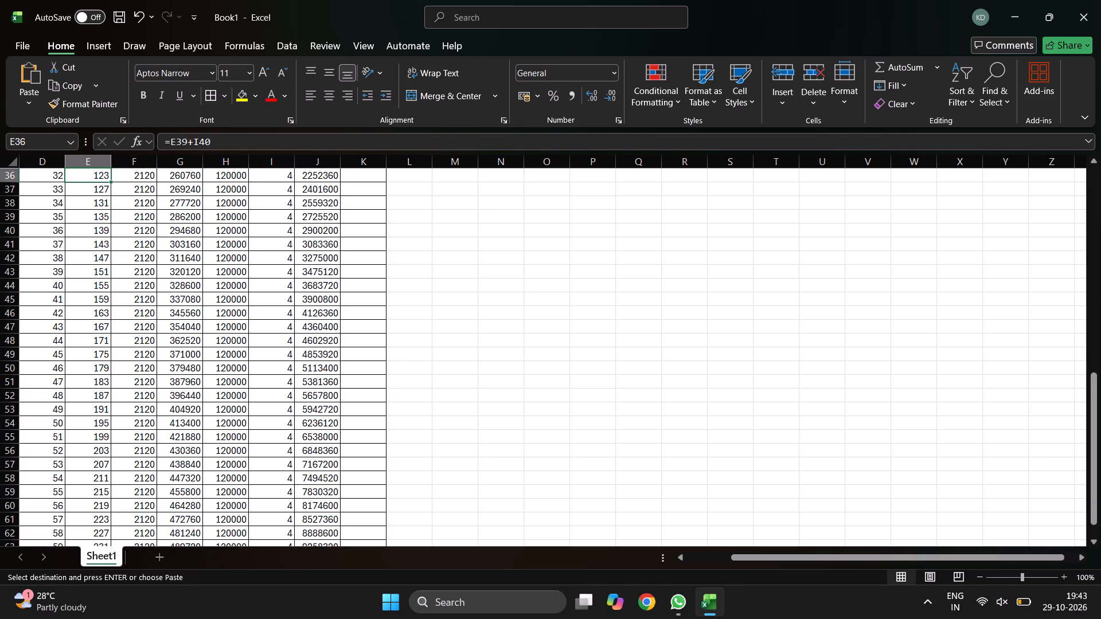
pyautogui.press('Up')
pyautogui.press('Up')
pyautogui.press('Up')
pyautogui.press('Up')
pyautogui.press('Up')
pyautogui.press('Up')
pyautogui.press('Up')
pyautogui.press('Up')
pyautogui.press('Up')
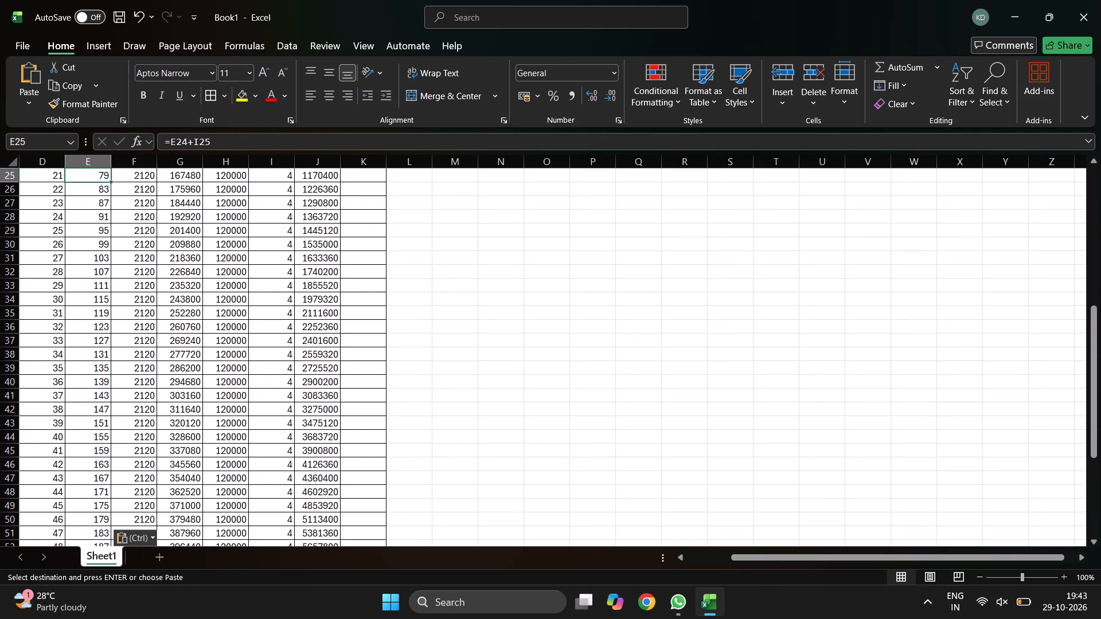
pyautogui.press('Up')
pyautogui.press('Up')
pyautogui.press('Up')
pyautogui.press('Up')
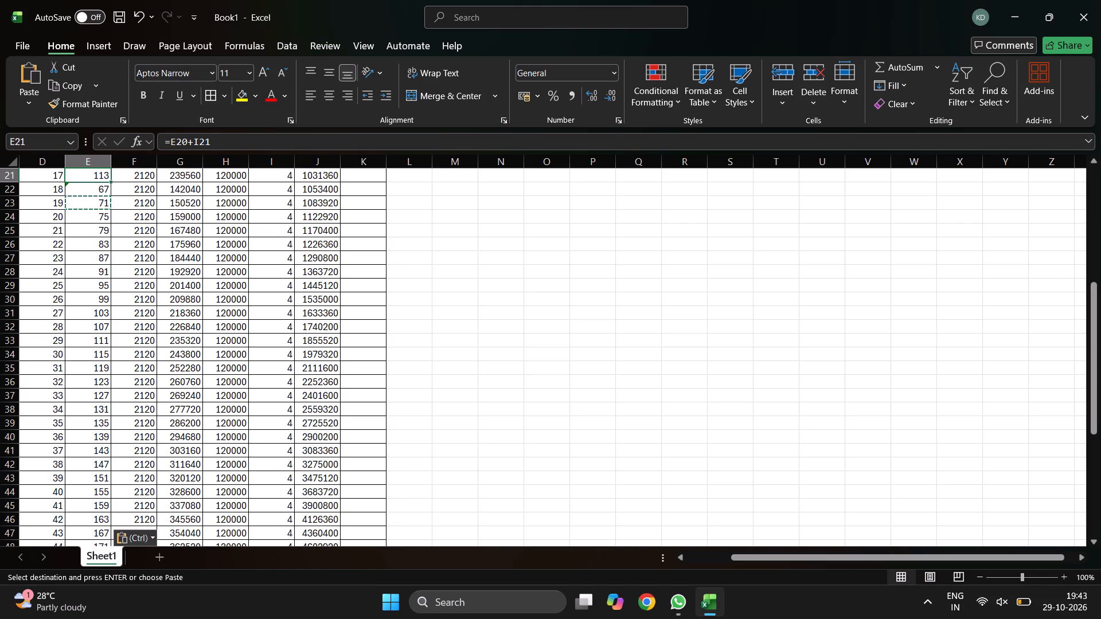
pyautogui.press('Up')
pyautogui.press('Up')
pyautogui.press('Down')
pyautogui.press('Down')
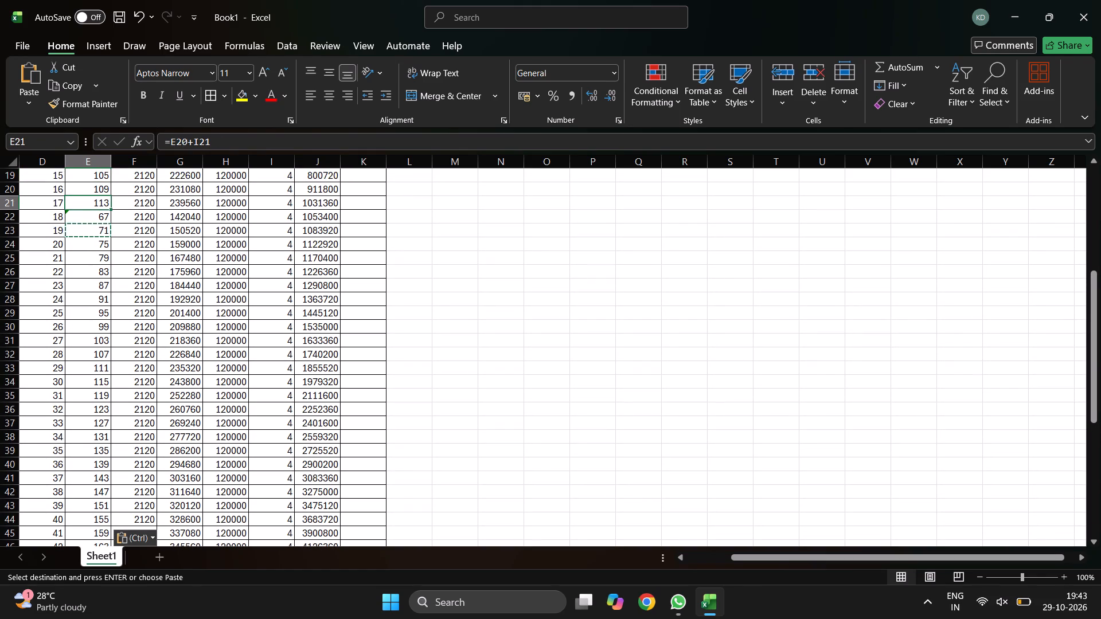
pyautogui.press('Down')
pyautogui.press('Down')
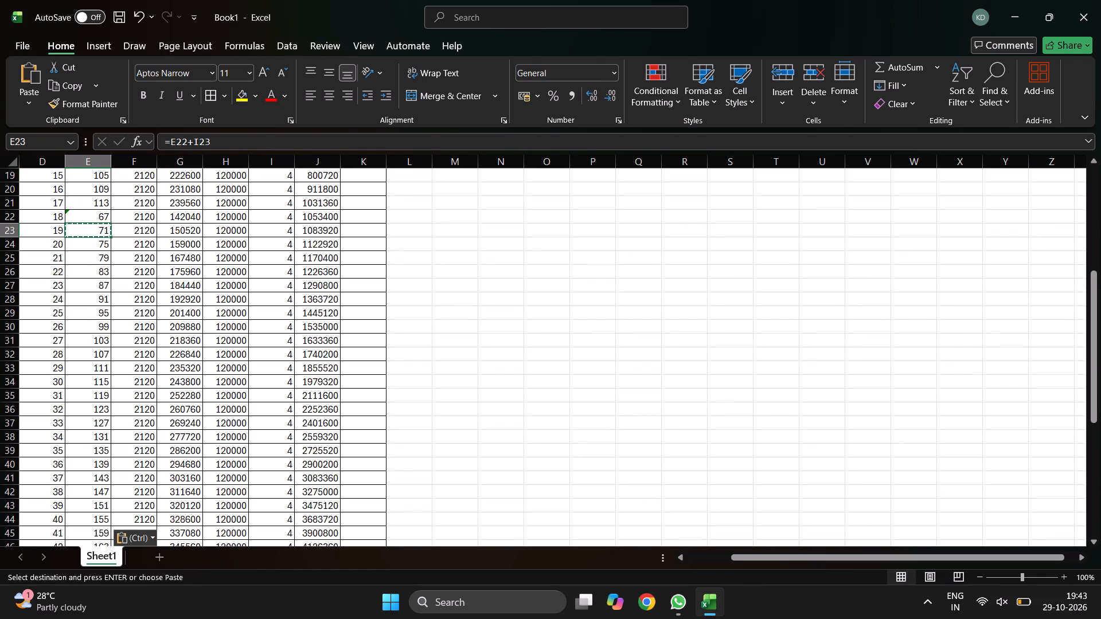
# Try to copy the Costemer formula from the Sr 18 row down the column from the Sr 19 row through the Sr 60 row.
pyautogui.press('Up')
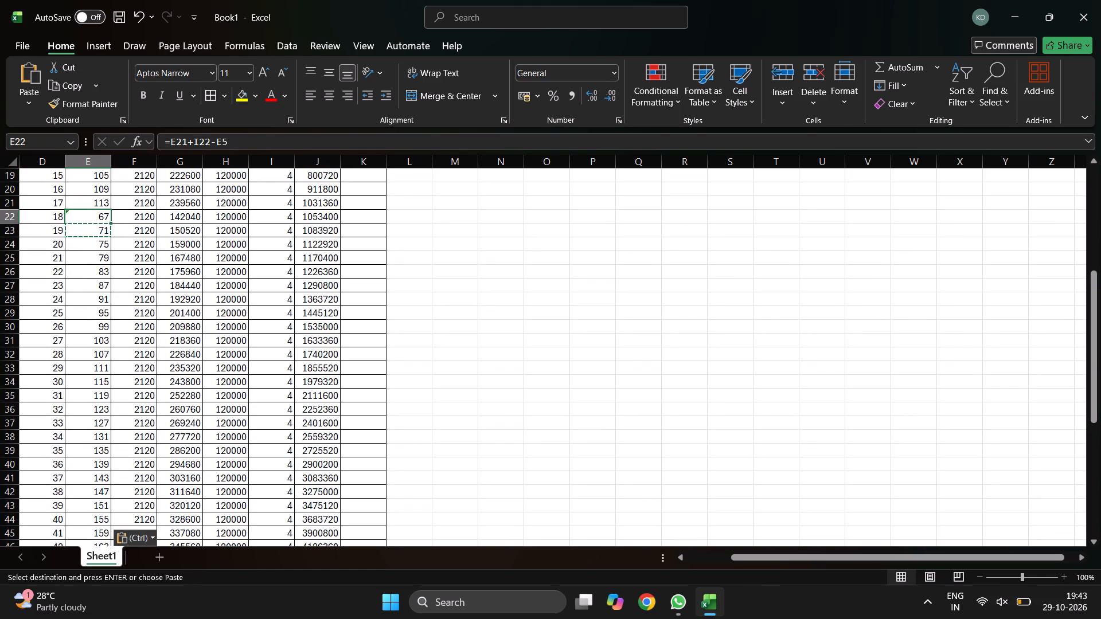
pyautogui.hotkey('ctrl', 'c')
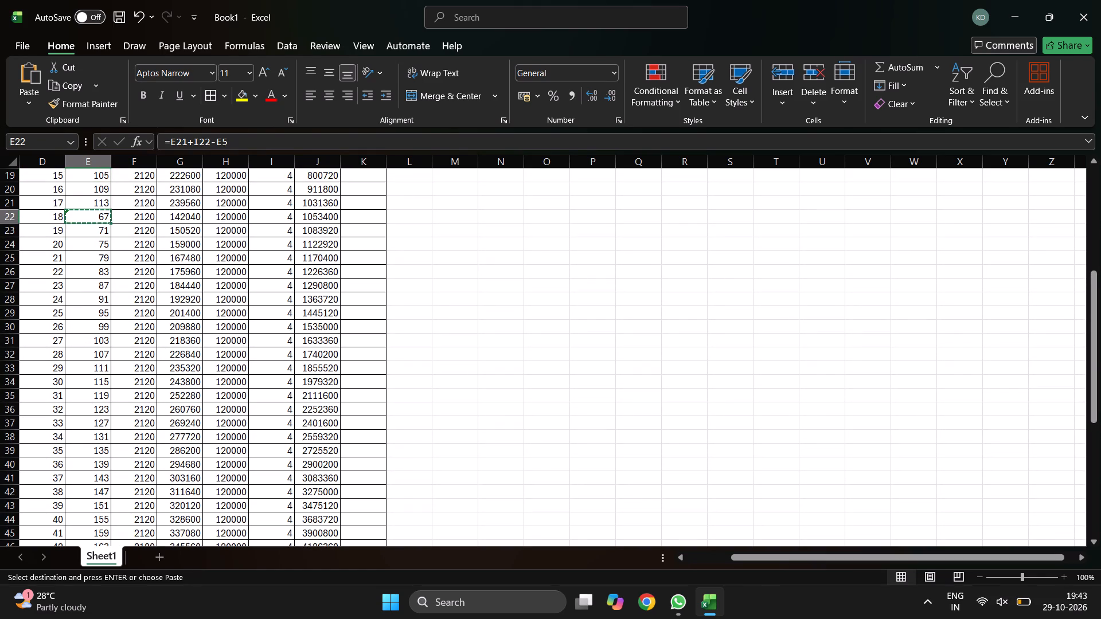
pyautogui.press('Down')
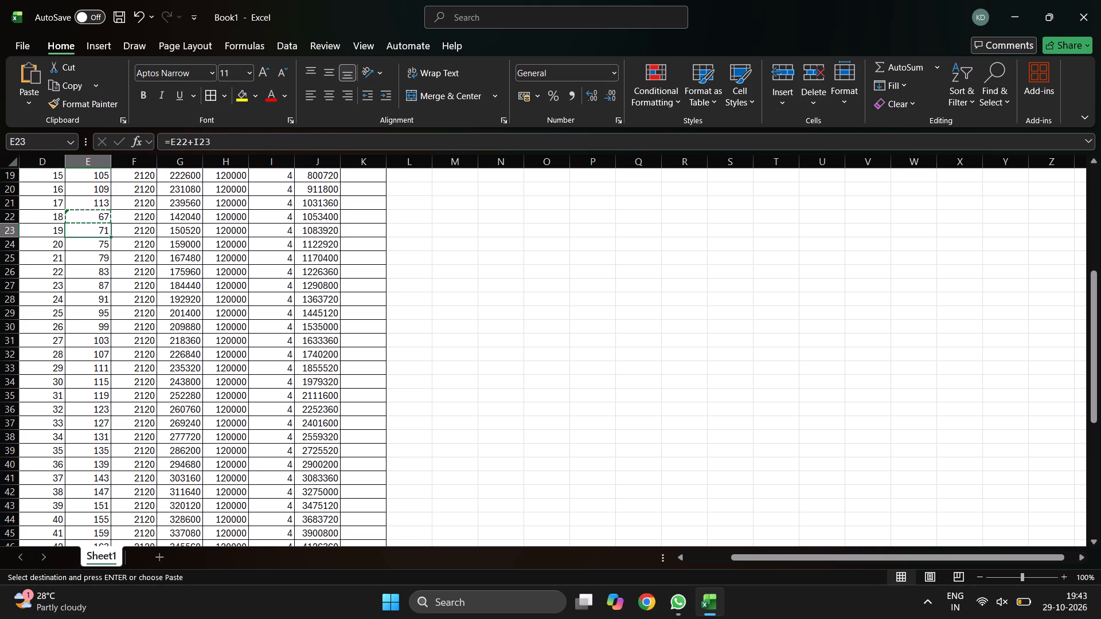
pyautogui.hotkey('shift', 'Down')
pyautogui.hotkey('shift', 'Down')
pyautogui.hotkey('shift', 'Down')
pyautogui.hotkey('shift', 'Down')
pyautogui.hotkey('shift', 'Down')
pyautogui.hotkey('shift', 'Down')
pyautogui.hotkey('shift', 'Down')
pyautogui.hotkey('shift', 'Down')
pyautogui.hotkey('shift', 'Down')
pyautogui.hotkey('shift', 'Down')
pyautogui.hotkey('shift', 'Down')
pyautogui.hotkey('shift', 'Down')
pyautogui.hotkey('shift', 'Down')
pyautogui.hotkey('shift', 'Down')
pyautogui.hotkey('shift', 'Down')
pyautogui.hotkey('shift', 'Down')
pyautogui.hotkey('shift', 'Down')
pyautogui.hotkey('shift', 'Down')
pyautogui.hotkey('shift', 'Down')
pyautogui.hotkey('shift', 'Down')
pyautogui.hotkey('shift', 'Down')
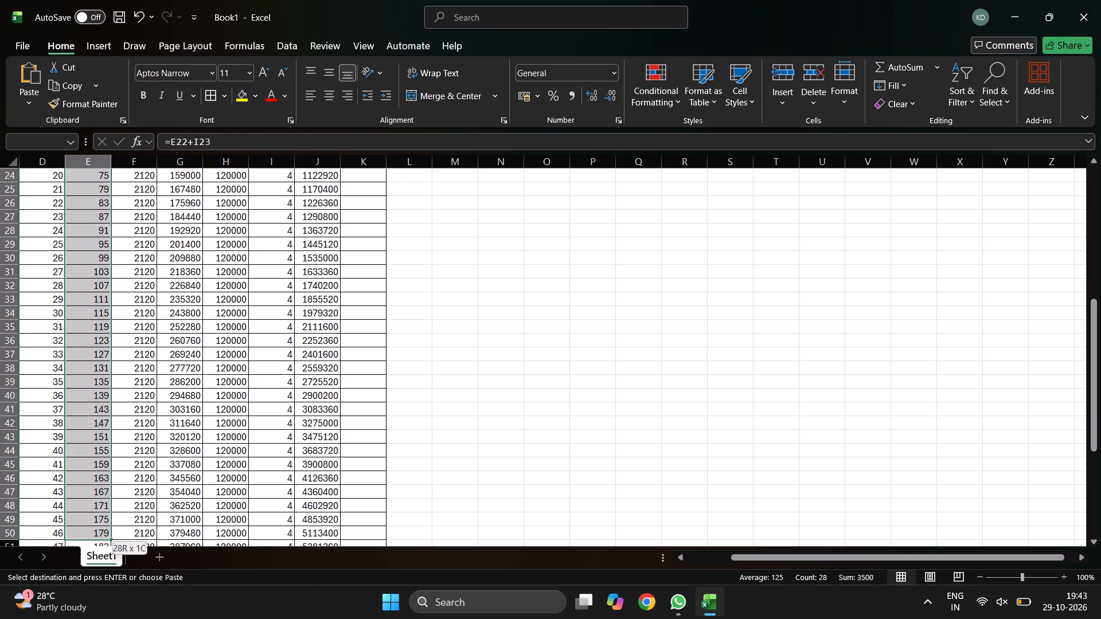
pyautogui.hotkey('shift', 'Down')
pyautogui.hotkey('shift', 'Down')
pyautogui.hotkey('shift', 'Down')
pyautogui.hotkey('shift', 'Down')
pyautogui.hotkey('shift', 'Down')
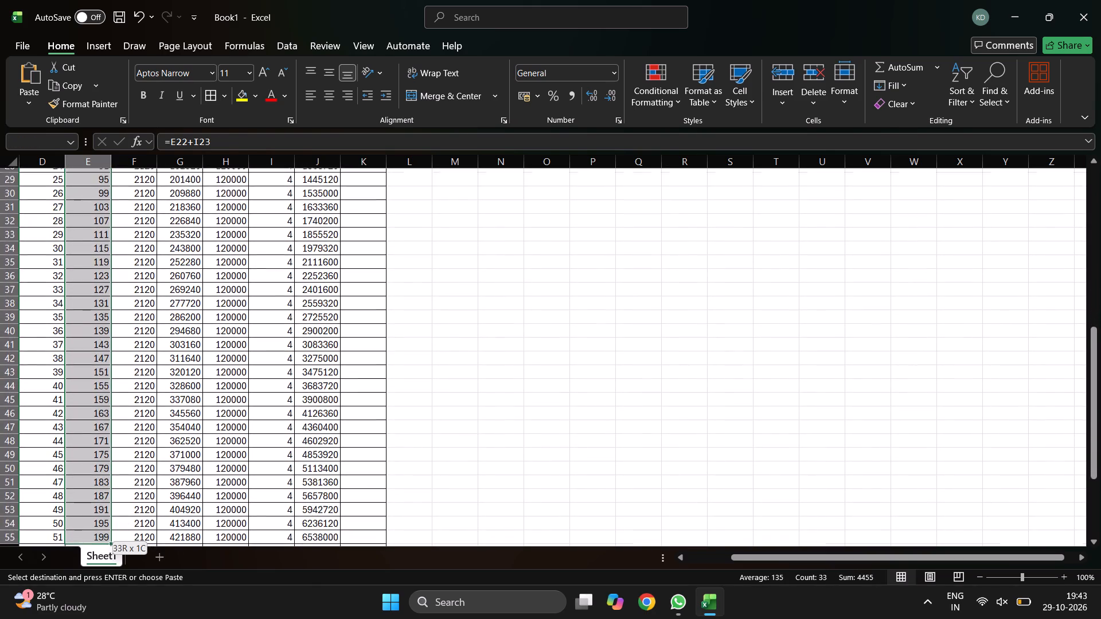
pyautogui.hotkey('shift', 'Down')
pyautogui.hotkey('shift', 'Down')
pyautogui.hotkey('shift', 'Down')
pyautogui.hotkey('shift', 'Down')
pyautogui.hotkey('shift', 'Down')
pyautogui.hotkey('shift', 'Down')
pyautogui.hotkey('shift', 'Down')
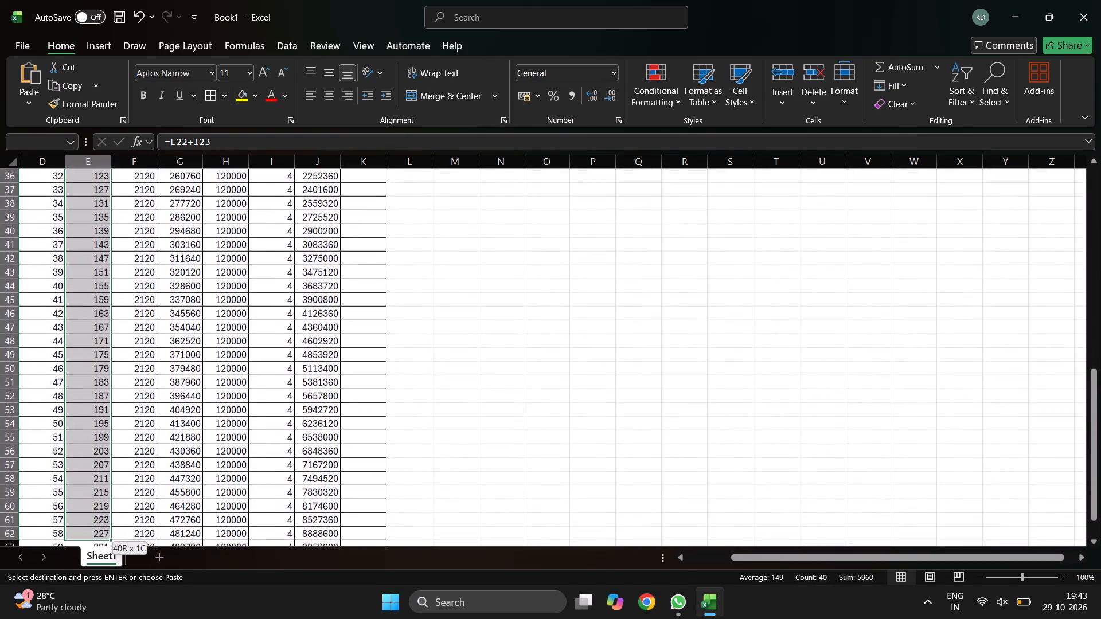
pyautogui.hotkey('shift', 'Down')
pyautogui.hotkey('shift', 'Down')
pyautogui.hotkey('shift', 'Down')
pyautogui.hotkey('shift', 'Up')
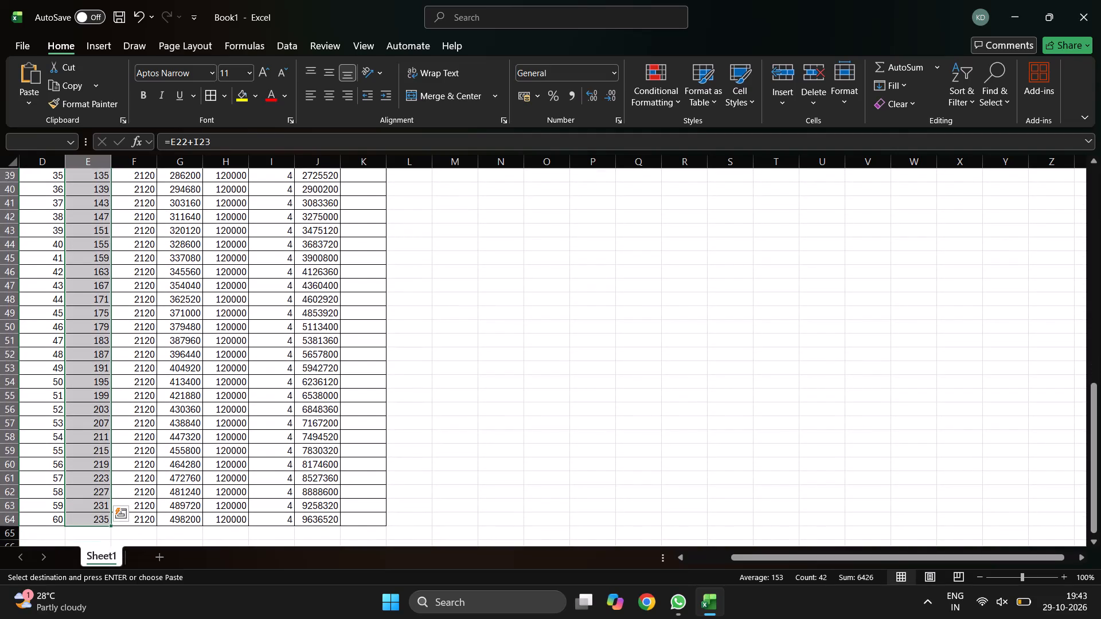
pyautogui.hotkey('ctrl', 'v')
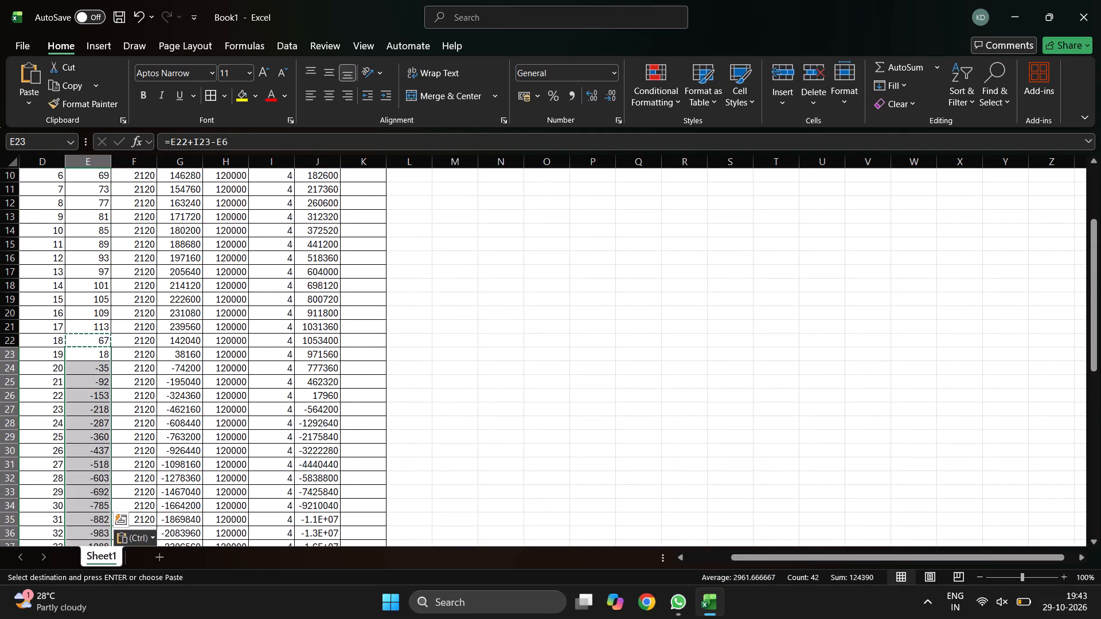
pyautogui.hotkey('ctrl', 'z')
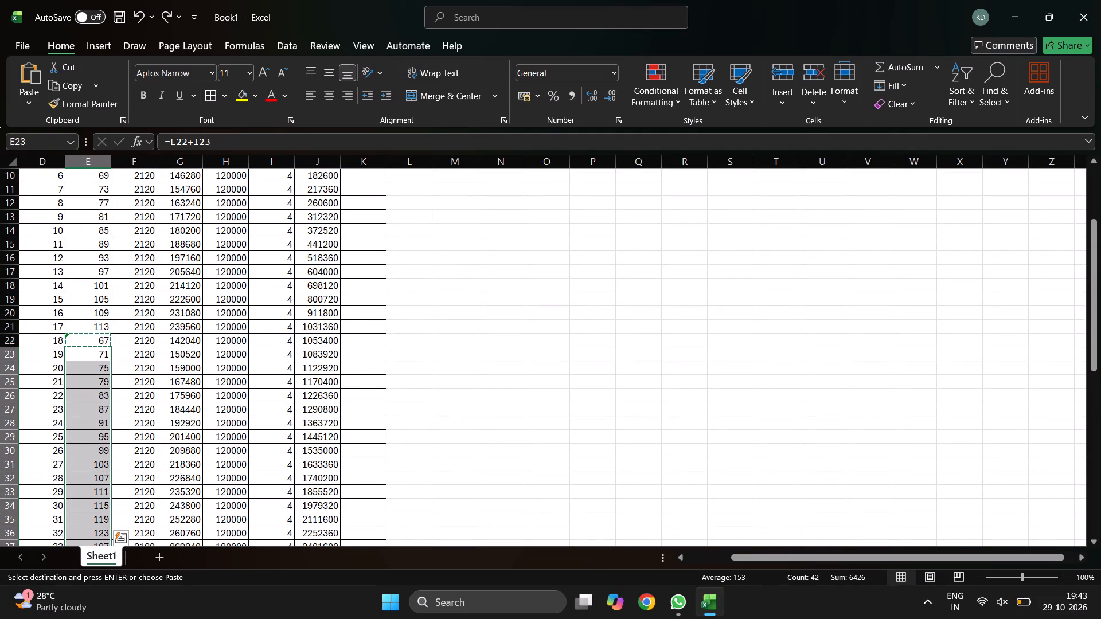
# Set the Amount in the Sr 1 row to 50.
pyautogui.press('Up')
pyautogui.press('Up')
pyautogui.press('Up')
pyautogui.press('Up')
pyautogui.press('Up')
pyautogui.press('Up')
pyautogui.press('Up')
pyautogui.press('Up')
pyautogui.press('Up')
pyautogui.press('Up')
pyautogui.press('Up')
pyautogui.press('Up')
pyautogui.press('Up')
pyautogui.press('Up')
pyautogui.press('Up')
pyautogui.press('Up')
pyautogui.press('Up')
pyautogui.press('Up')
pyautogui.press('Up')
pyautogui.press('Up')
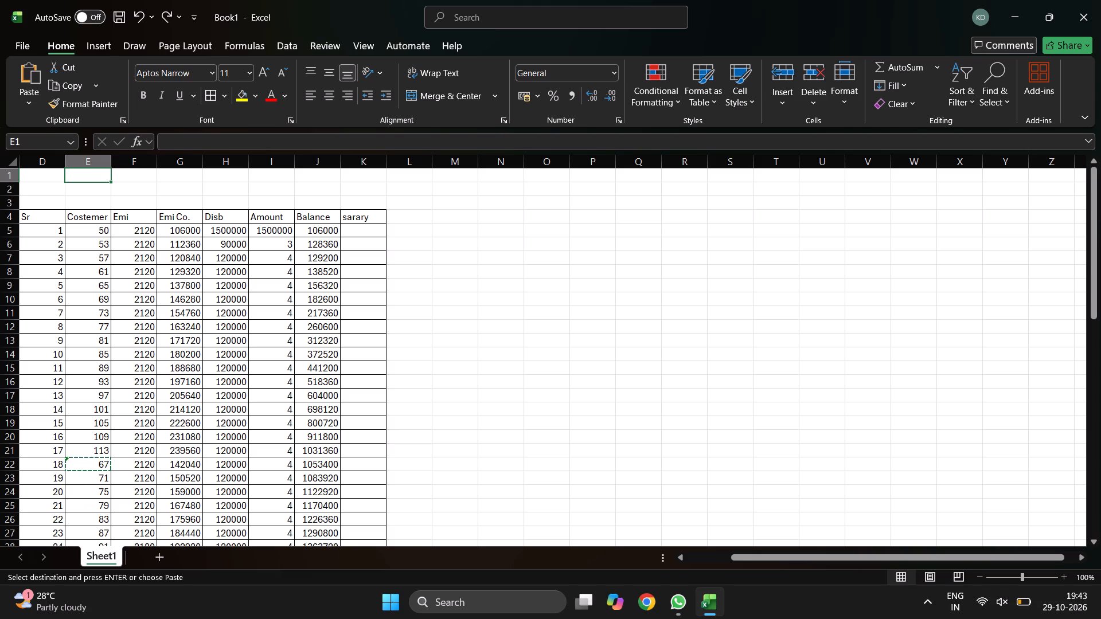
pyautogui.click(286, 230)
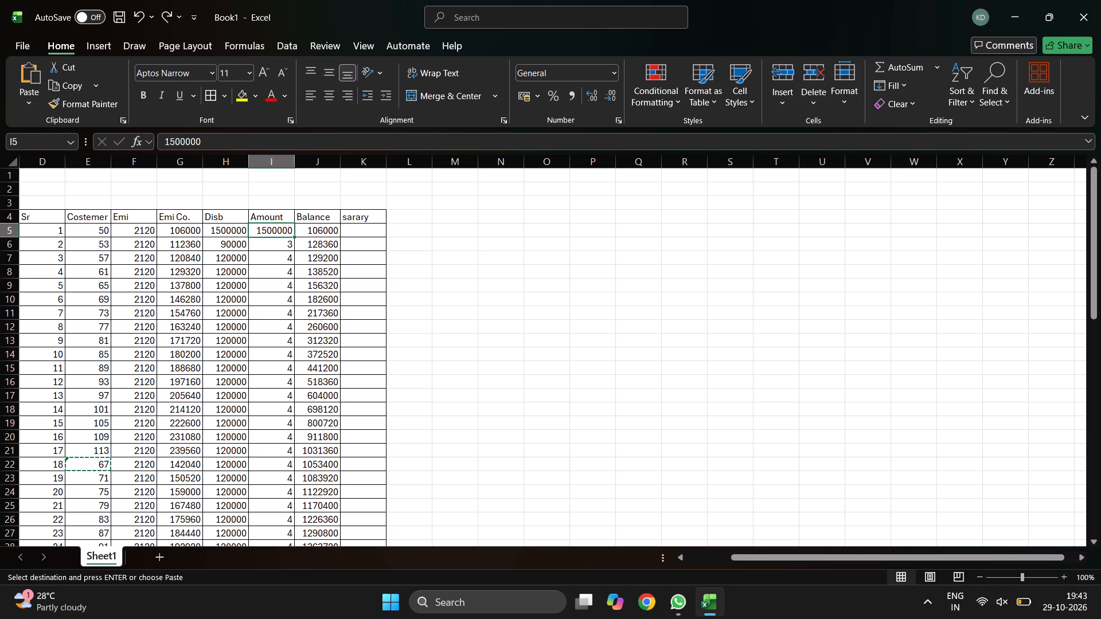
pyautogui.write('5000')
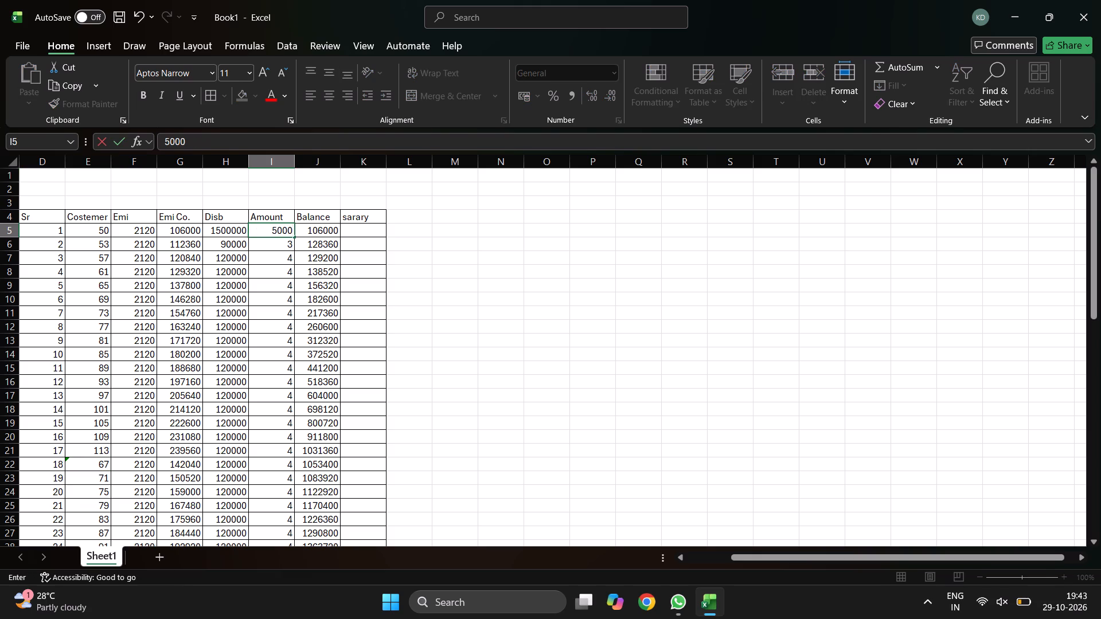
pyautogui.press('BackSpace')
pyautogui.press('BackSpace')
pyautogui.click(417, 330)
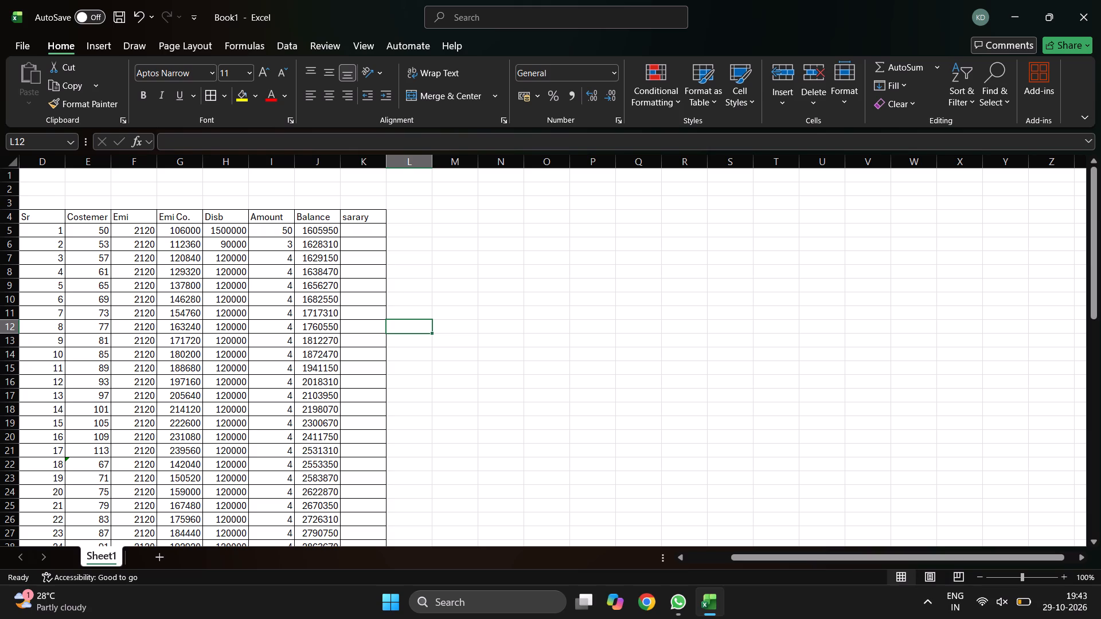
# Set the Disb value in the Sr 1 row to 0.
pyautogui.click(221, 237)
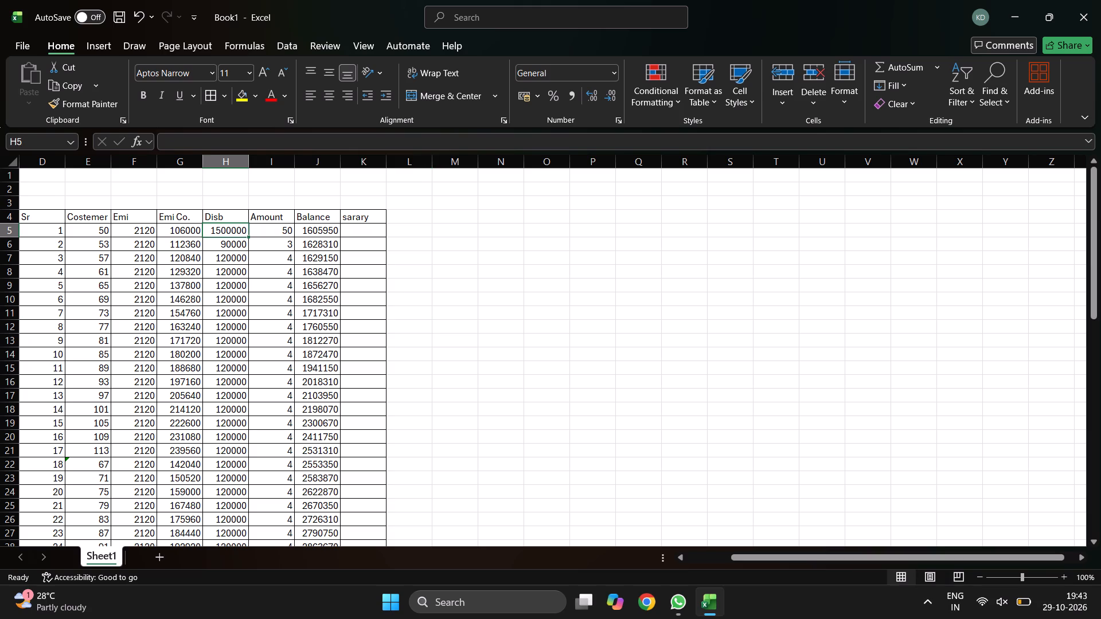
pyautogui.press('0')
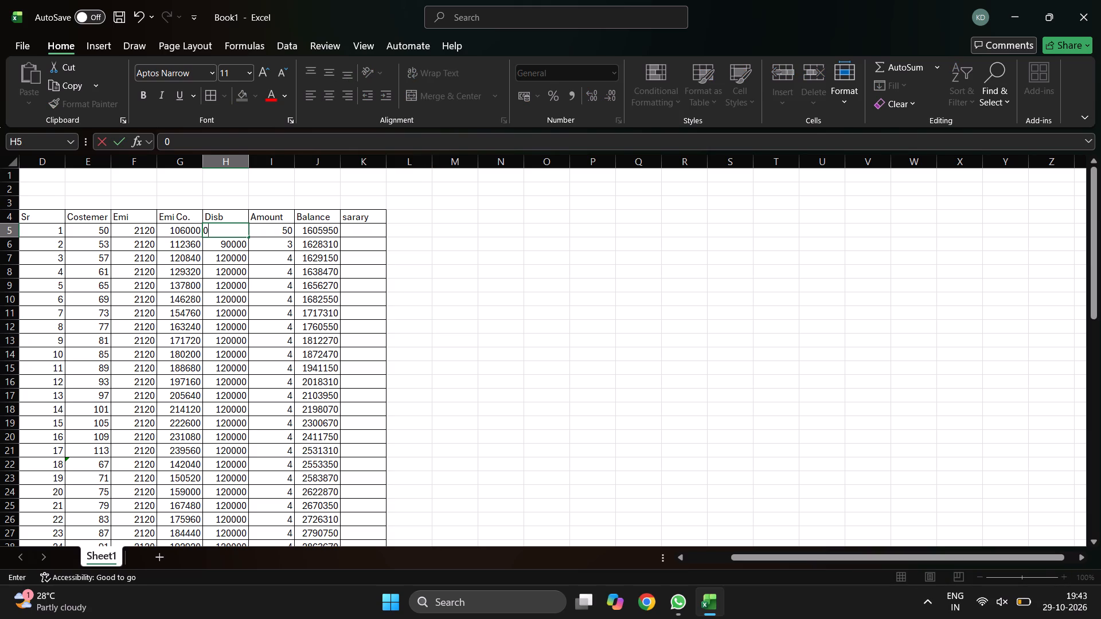
pyautogui.click(405, 250)
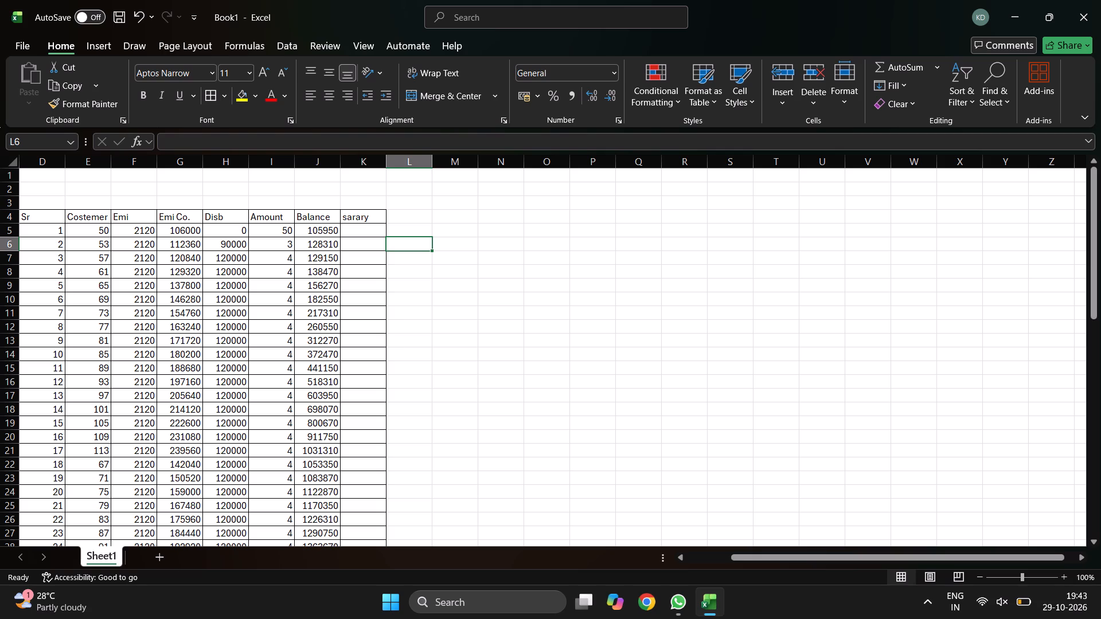
# Change the Costemer formula in the Sr 18 row to =E21+I22-I5, subtracting the Sr 1 row's Amount.
pyautogui.click(90, 464)
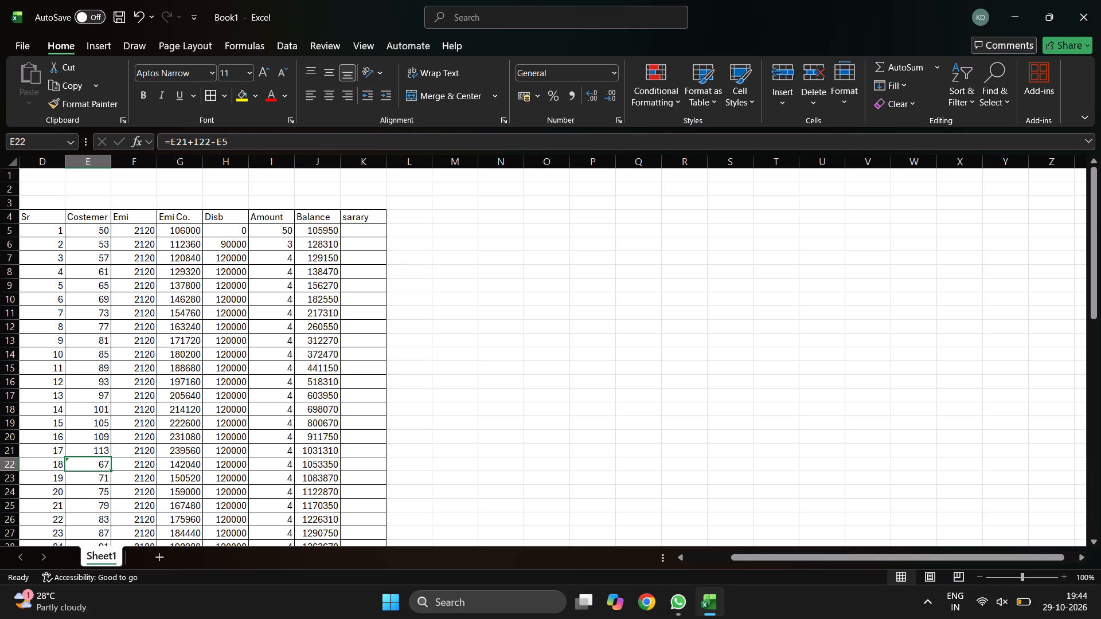
pyautogui.click(234, 144)
pyautogui.press('BackSpace')
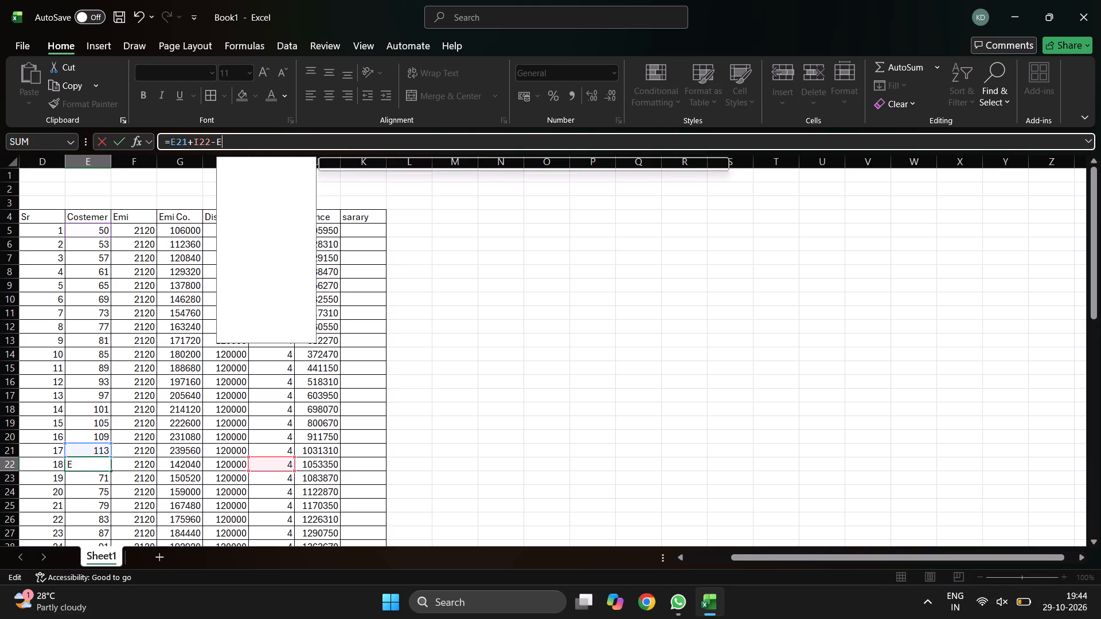
pyautogui.press('BackSpace')
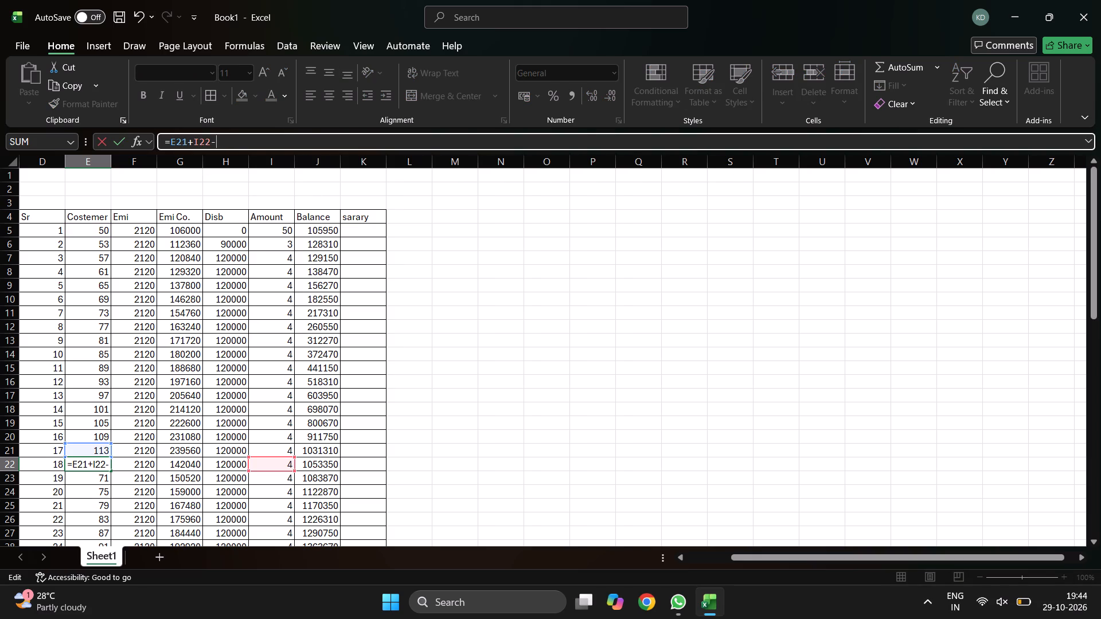
pyautogui.click(280, 229)
pyautogui.press('Return')
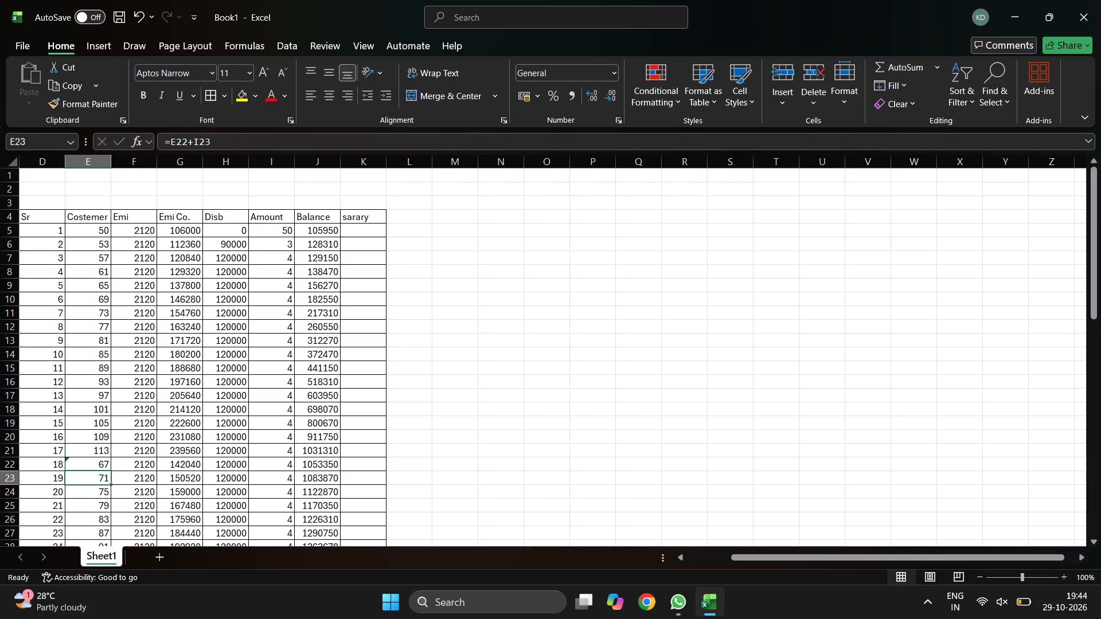
# Copy the Costemer formula from the Sr 18 row down the column to the Sr 19 through Sr 60 rows.
pyautogui.click(97, 465)
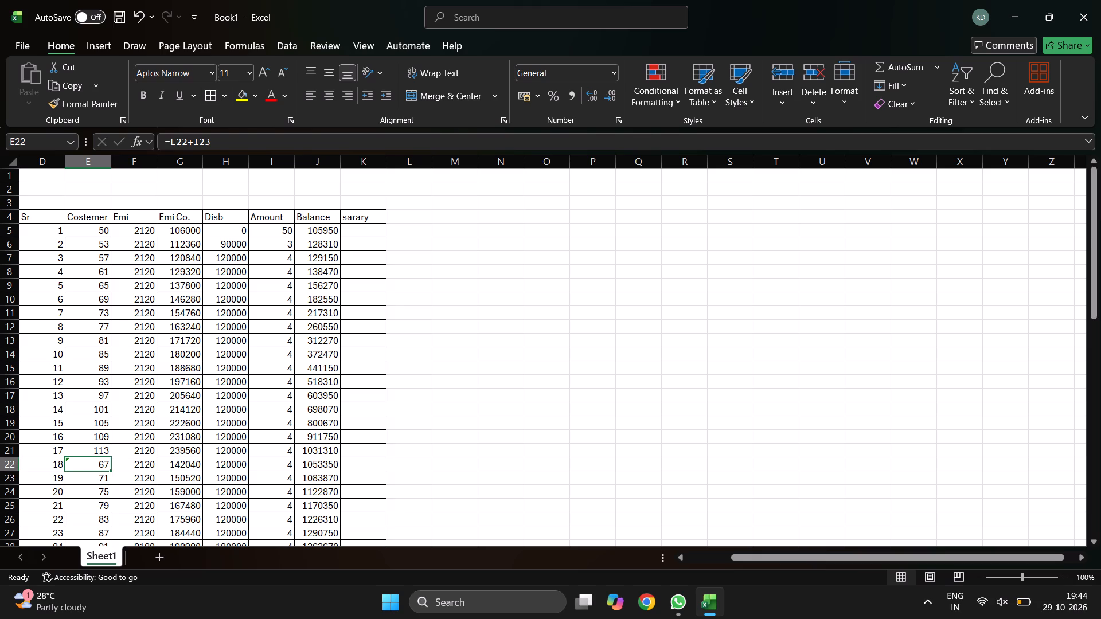
pyautogui.hotkey('ctrl', 'c')
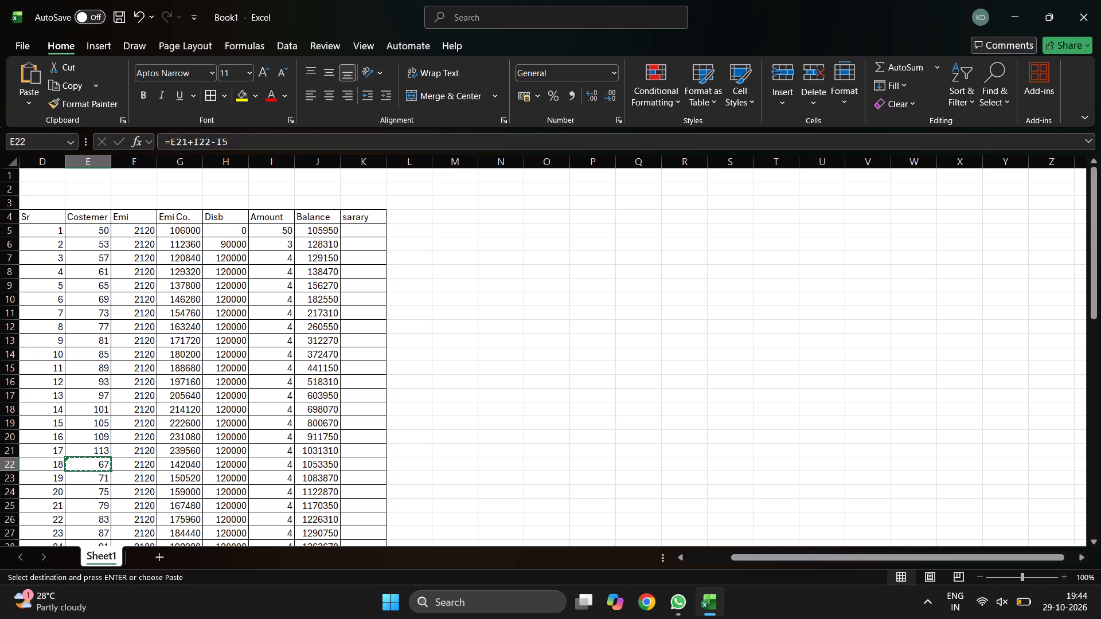
pyautogui.click(95, 477)
pyautogui.hotkey('shift', 'Down')
pyautogui.hotkey('shift', 'Down')
pyautogui.hotkey('shift', 'Down')
pyautogui.hotkey('shift', 'Down')
pyautogui.hotkey('shift', 'Down')
pyautogui.hotkey('shift', 'Down')
pyautogui.hotkey('shift', 'Down')
pyautogui.hotkey('shift', 'Down')
pyautogui.hotkey('shift', 'Down')
pyautogui.hotkey('shift', 'Down')
pyautogui.hotkey('shift', 'Down')
pyautogui.hotkey('shift', 'Down')
pyautogui.hotkey('shift', 'Down')
pyautogui.hotkey('shift', 'Down')
pyautogui.hotkey('shift', 'Down')
pyautogui.hotkey('shift', 'Down')
pyautogui.hotkey('shift', 'Down')
pyautogui.hotkey('shift', 'Down')
pyautogui.hotkey('shift', 'Down')
pyautogui.hotkey('shift', 'Down')
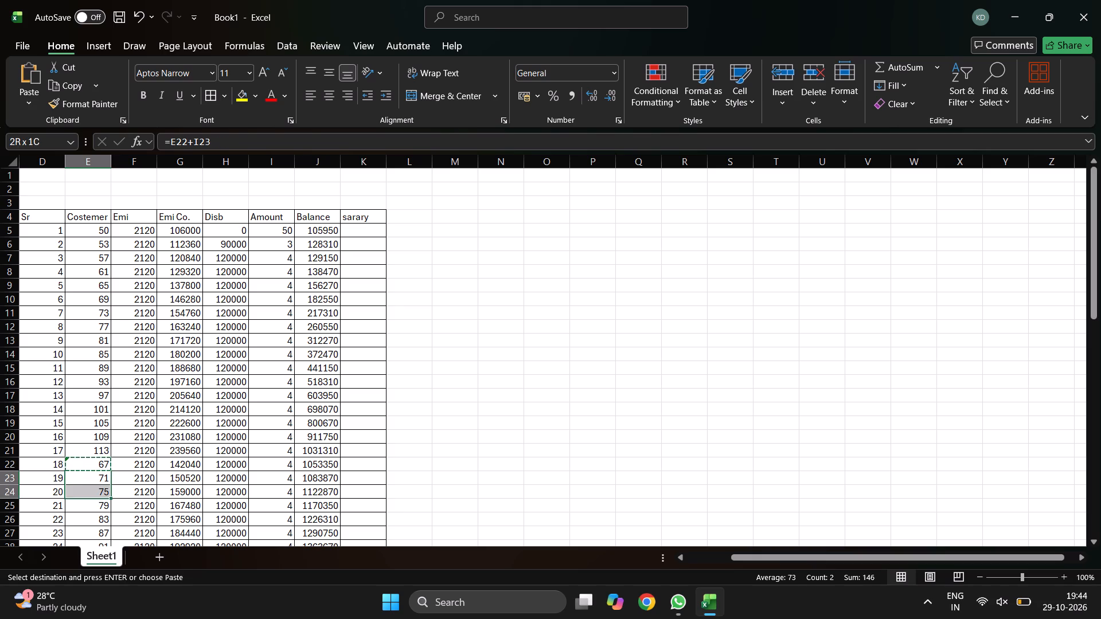
pyautogui.hotkey('shift', 'Down')
pyautogui.hotkey('shift', 'Down')
pyautogui.hotkey('shift', 'Down')
pyautogui.hotkey('shift', 'Down')
pyautogui.hotkey('shift', 'Down')
pyautogui.hotkey('shift', 'Down')
pyautogui.hotkey('shift', 'Down')
pyautogui.hotkey('shift', 'Down')
pyautogui.hotkey('shift', 'Down')
pyautogui.hotkey('shift', 'Down')
pyautogui.hotkey('shift', 'Down')
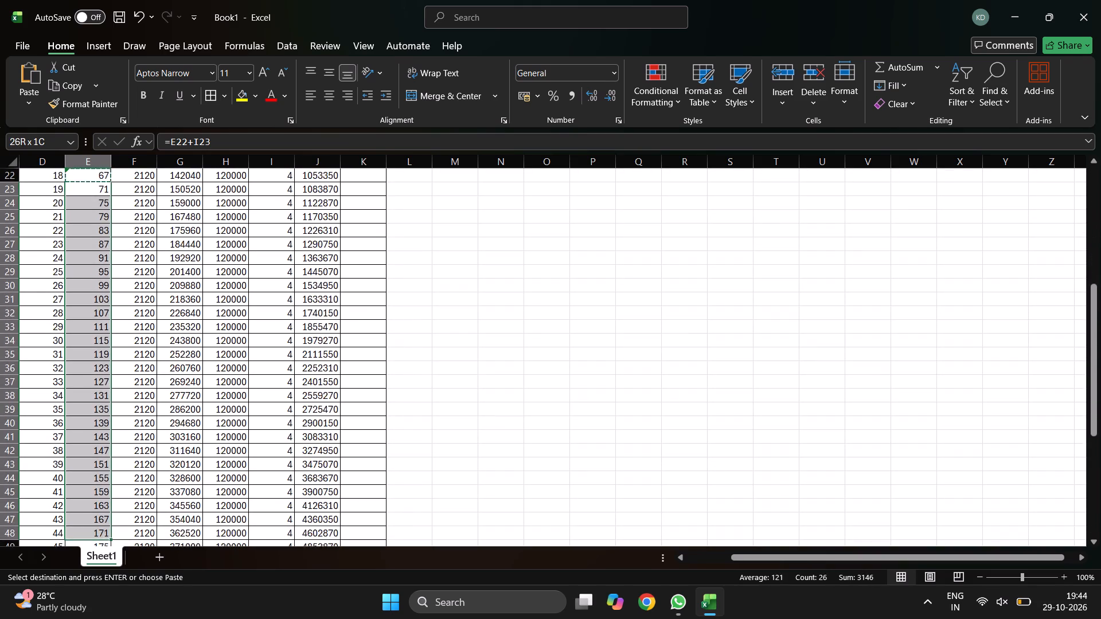
pyautogui.hotkey('shift', 'Down')
pyautogui.hotkey('shift', 'Down')
pyautogui.hotkey('shift', 'Down')
pyautogui.hotkey('shift', 'Down')
pyautogui.hotkey('shift', 'Down')
pyautogui.hotkey('shift', 'Down')
pyautogui.hotkey('shift', 'Down')
pyautogui.hotkey('shift', 'Down')
pyautogui.hotkey('shift', 'Down')
pyautogui.hotkey('shift', 'Down')
pyautogui.hotkey('shift', 'Down')
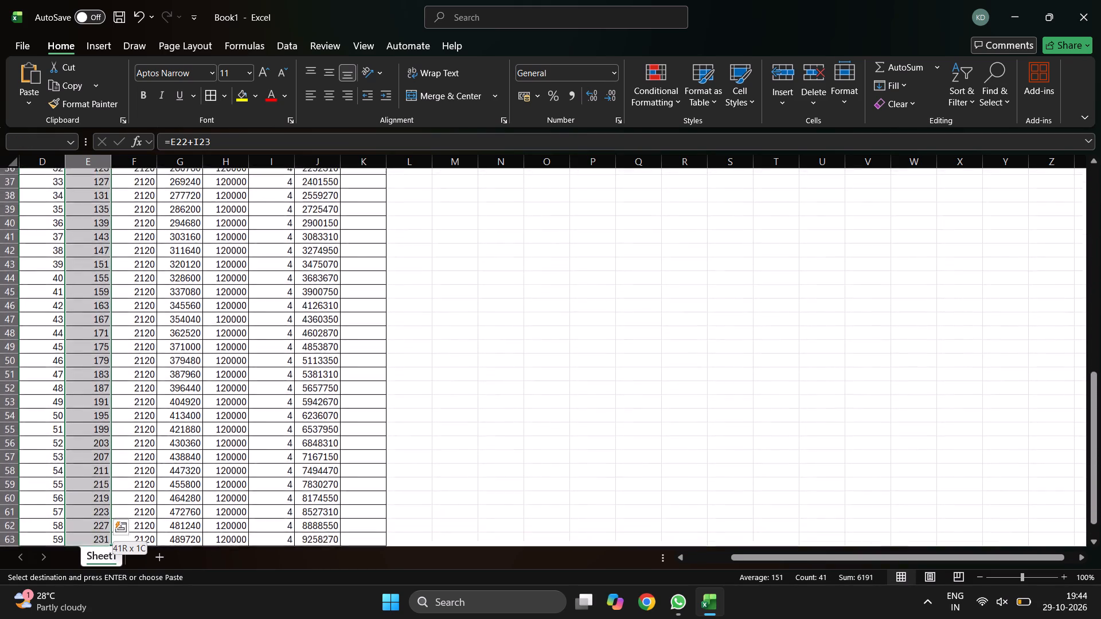
pyautogui.hotkey('shift', 'Down')
pyautogui.hotkey('shift', 'Down')
pyautogui.hotkey('shift', 'Up')
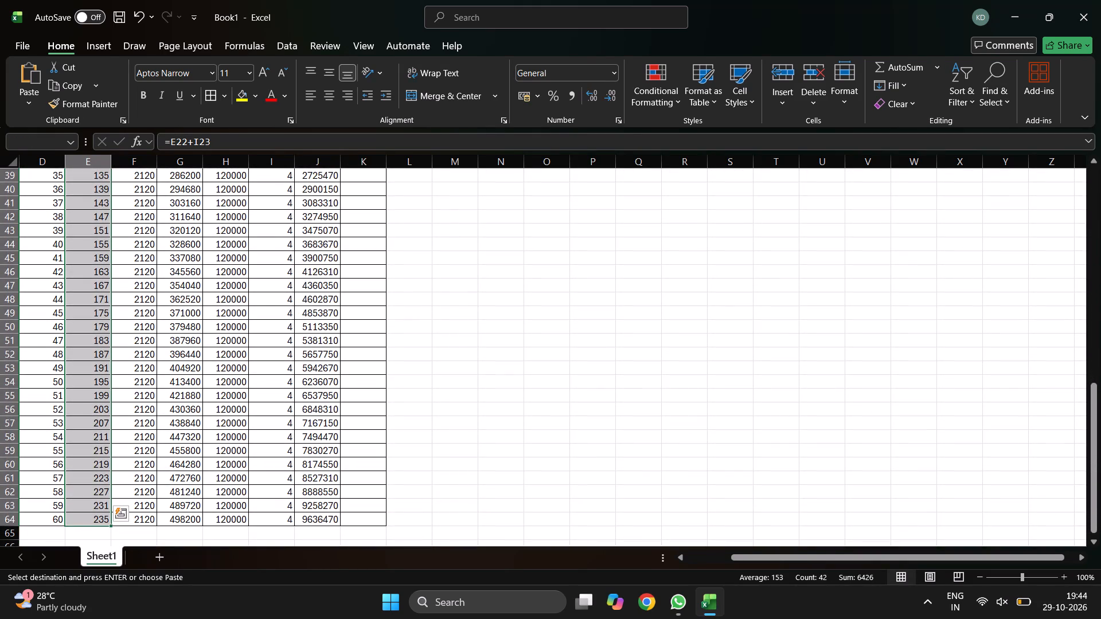
pyautogui.hotkey('ctrl', 'v')
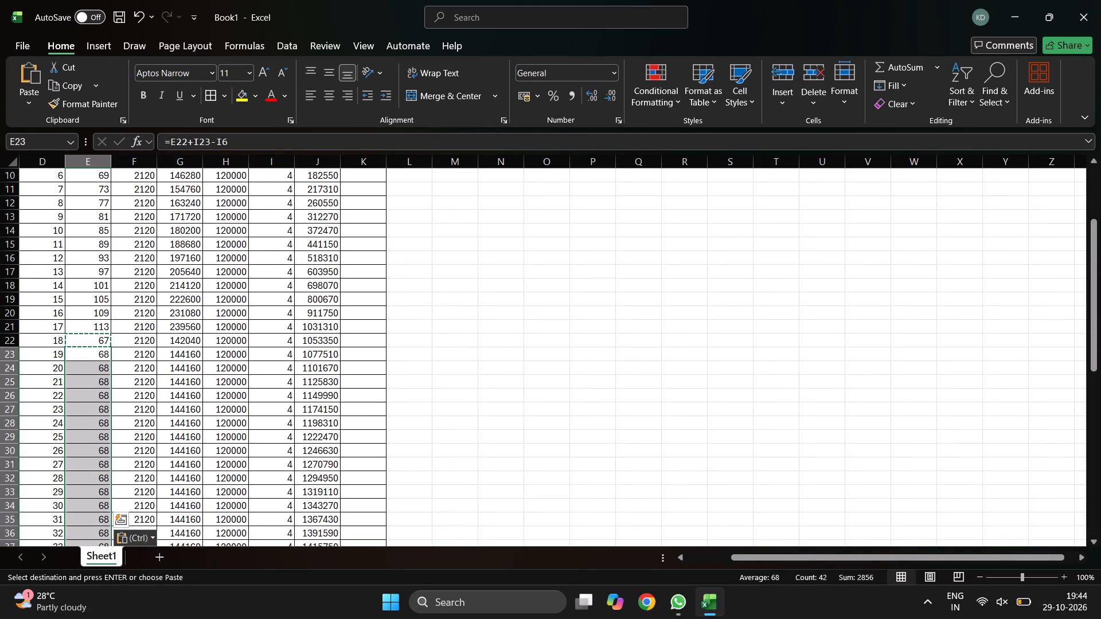
pyautogui.click(432, 409)
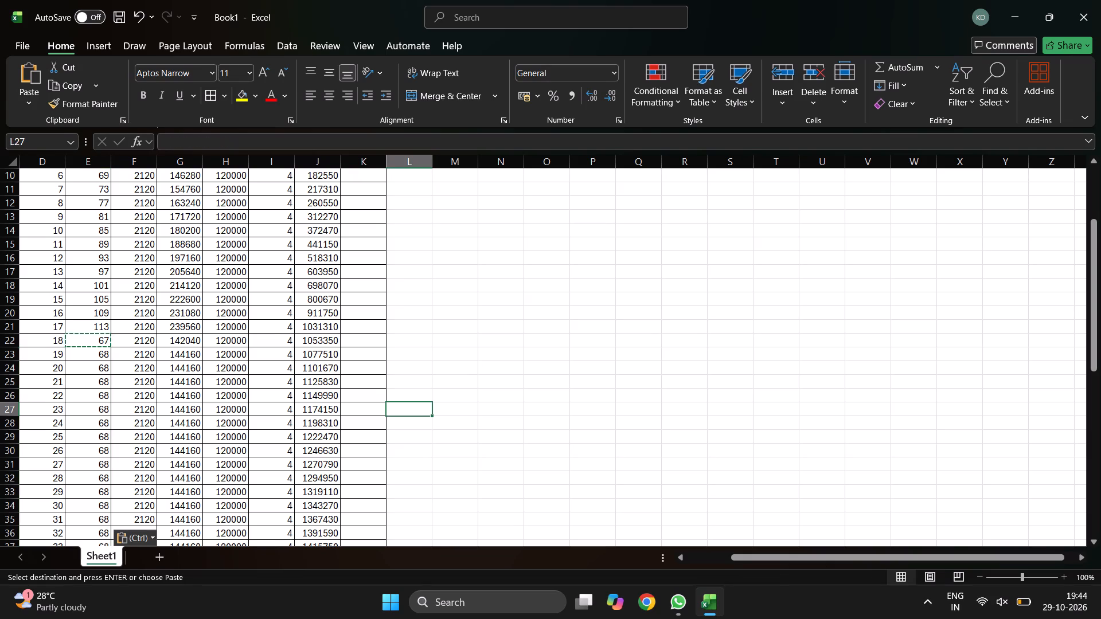
# Check the copied Costemer formula in the Sr 20 row and review the table's values down to the Sr 60 row.
pyautogui.click(106, 370)
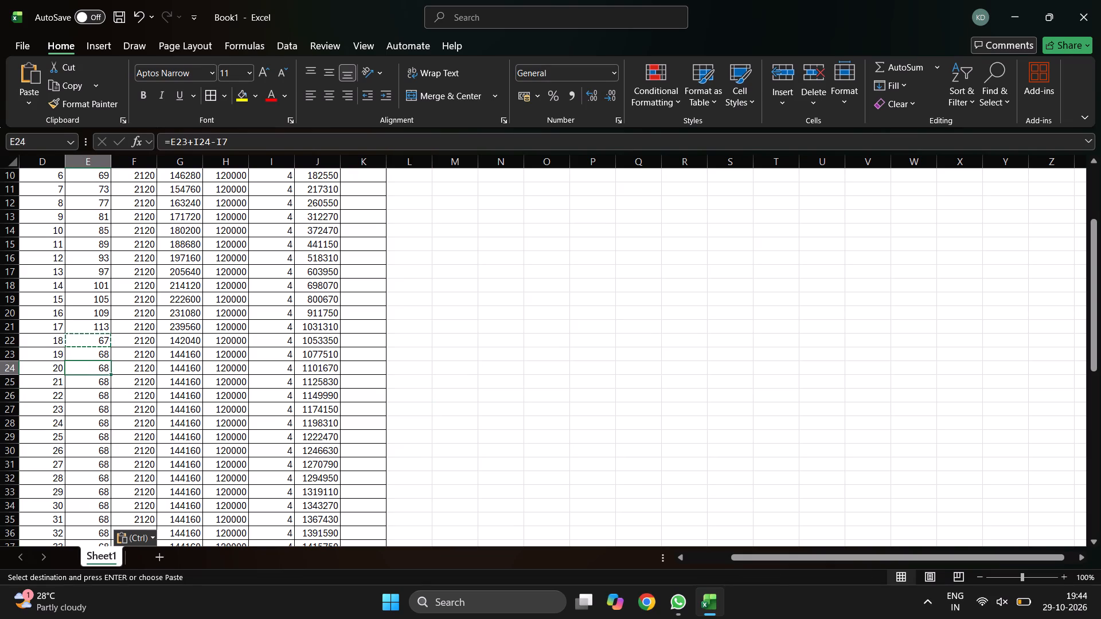
pyautogui.click(557, 324)
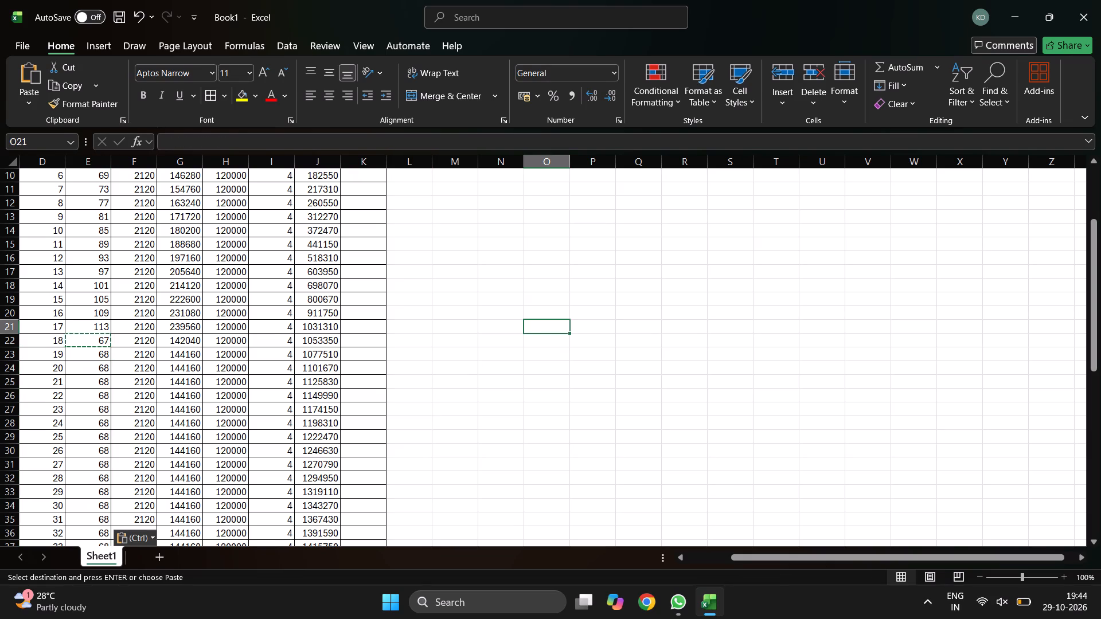
pyautogui.press('Down')
pyautogui.press('Down')
pyautogui.press('Down')
pyautogui.press('Down')
pyautogui.press('Down')
pyautogui.press('Down')
pyautogui.press('Down')
pyautogui.press('Down')
pyautogui.press('Down')
pyautogui.press('Down')
pyautogui.press('Down')
pyautogui.press('Down')
pyautogui.press('Down')
pyautogui.press('Down')
pyautogui.press('Down')
pyautogui.press('Down')
pyautogui.press('Down')
pyautogui.press('Down')
pyautogui.press('Down')
pyautogui.press('Down')
pyautogui.press('Down')
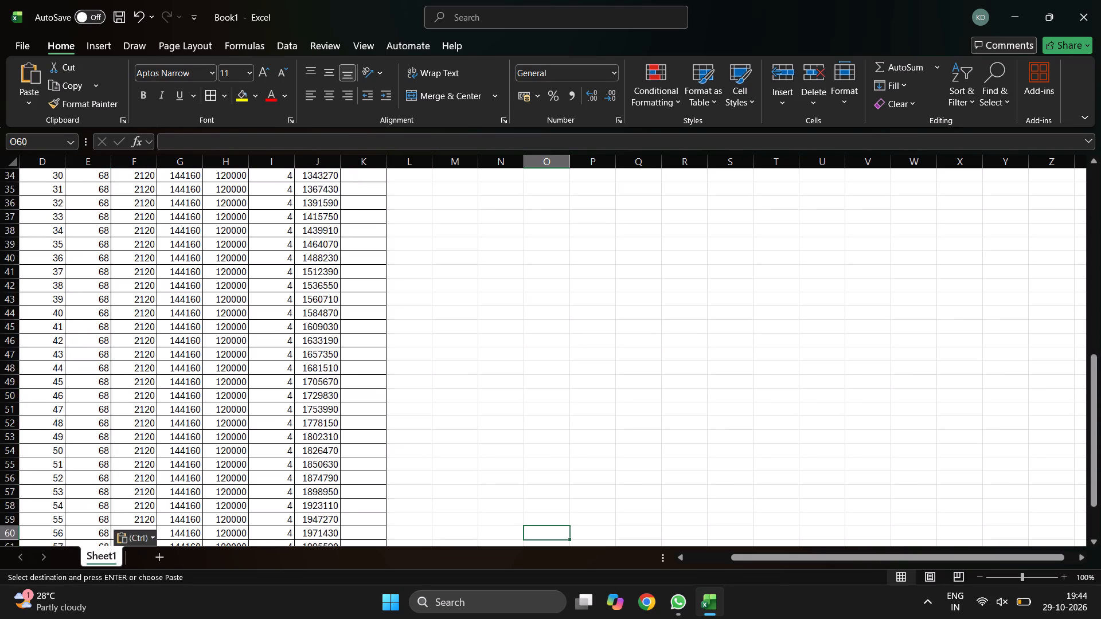
pyautogui.press('Up')
pyautogui.press('Up')
pyautogui.press('Up')
pyautogui.press('Up')
pyautogui.press('Up')
pyautogui.press('Up')
pyautogui.press('Up')
pyautogui.press('Up')
pyautogui.press('Up')
pyautogui.press('Up')
pyautogui.press('Up')
pyautogui.press('Up')
pyautogui.press('Up')
pyautogui.press('Up')
pyautogui.press('Up')
pyautogui.press('Up')
pyautogui.press('Up')
pyautogui.press('Up')
pyautogui.press('Up')
pyautogui.press('Up')
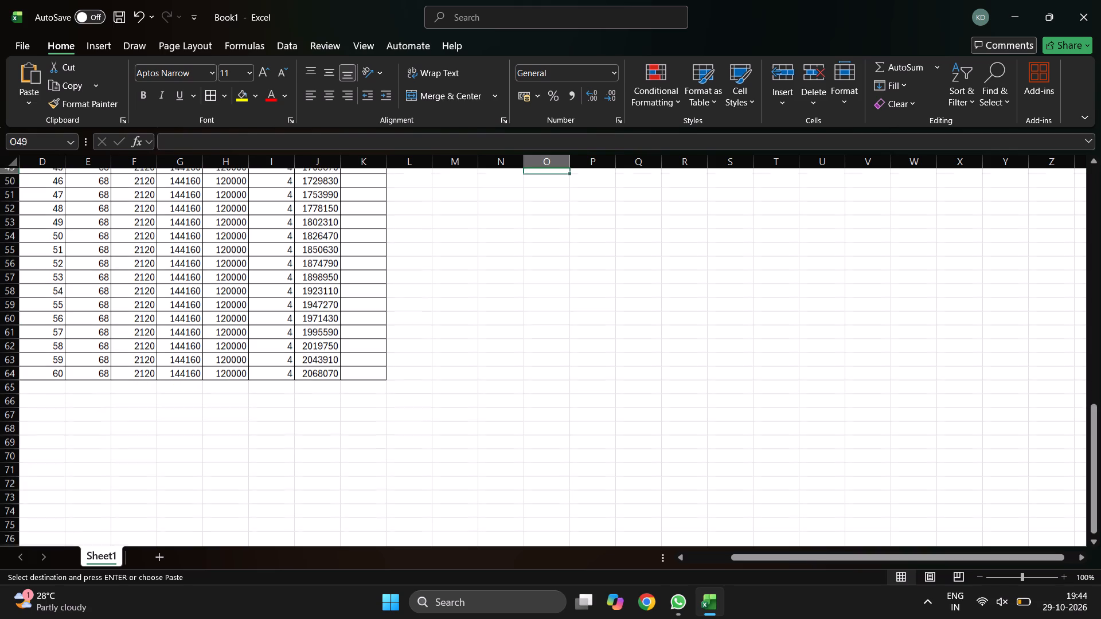
pyautogui.press('Down')
pyautogui.press('Down')
pyautogui.press('Down')
pyautogui.press('Down')
pyautogui.press('Down')
pyautogui.press('Down')
pyautogui.press('Down')
pyautogui.press('Down')
pyautogui.press('Down')
pyautogui.press('Down')
pyautogui.press('Down')
pyautogui.press('Down')
pyautogui.press('Down')
pyautogui.press('Down')
pyautogui.press('Down')
pyautogui.press('Down')
pyautogui.press('Down')
pyautogui.press('Down')
pyautogui.press('Down')
pyautogui.press('Down')
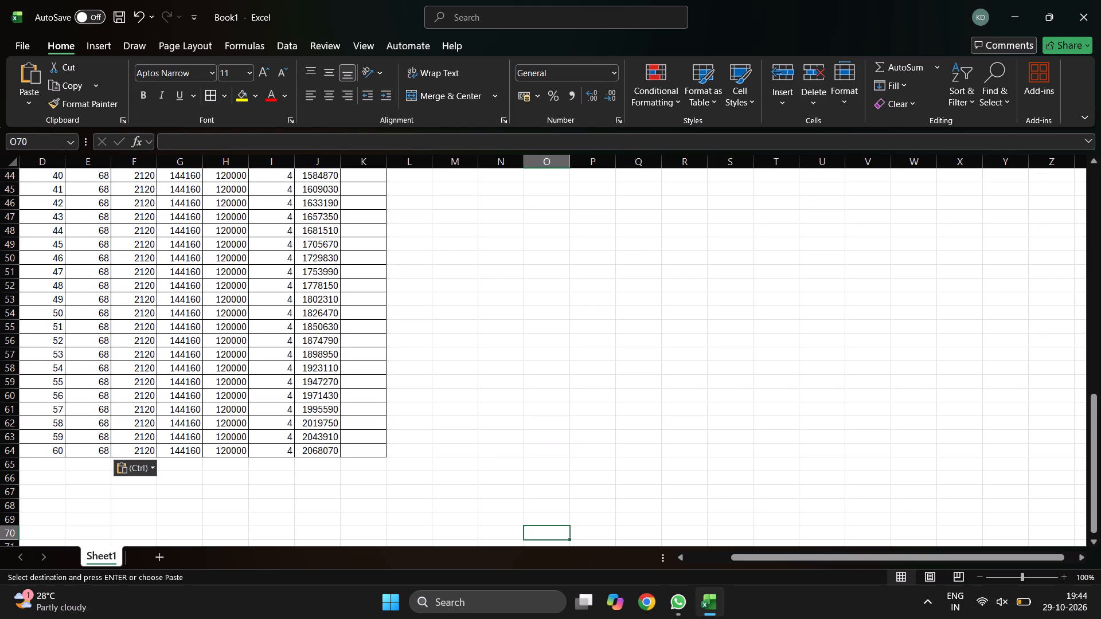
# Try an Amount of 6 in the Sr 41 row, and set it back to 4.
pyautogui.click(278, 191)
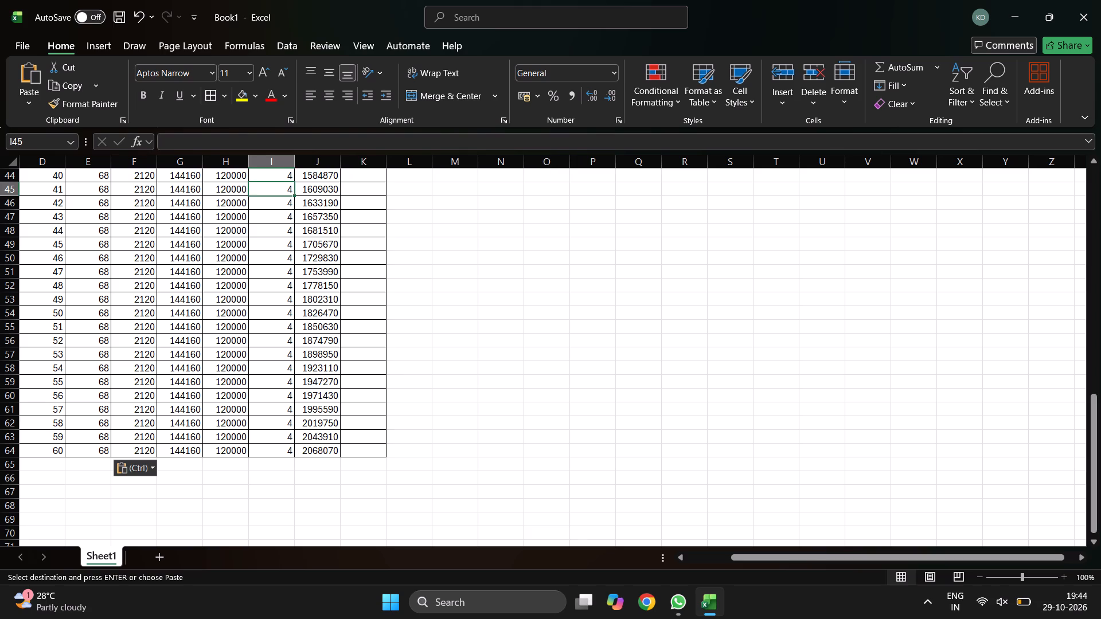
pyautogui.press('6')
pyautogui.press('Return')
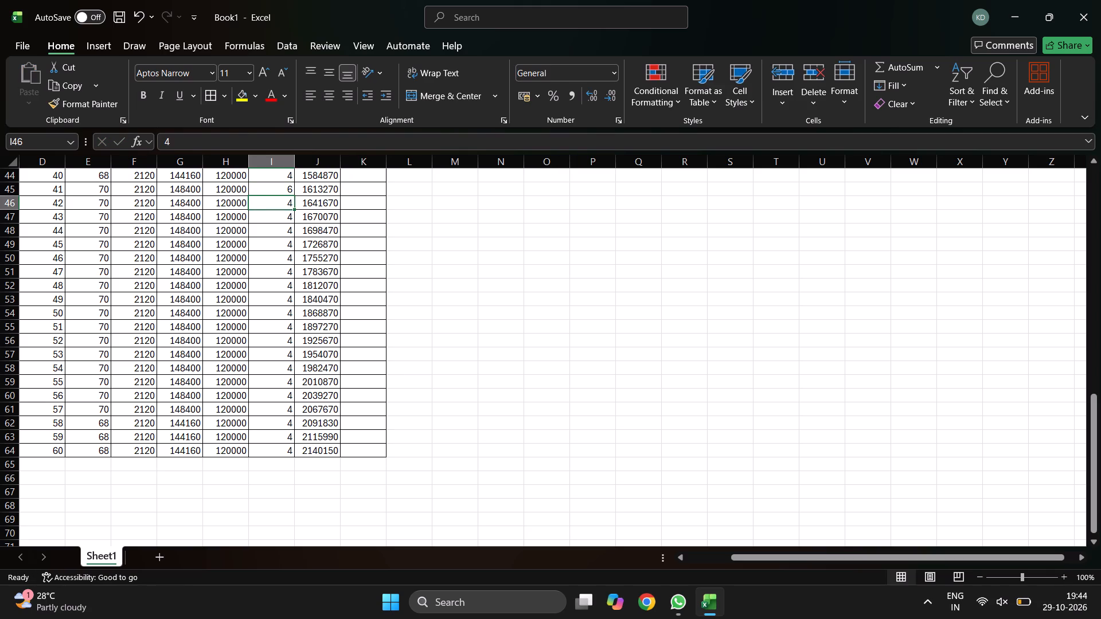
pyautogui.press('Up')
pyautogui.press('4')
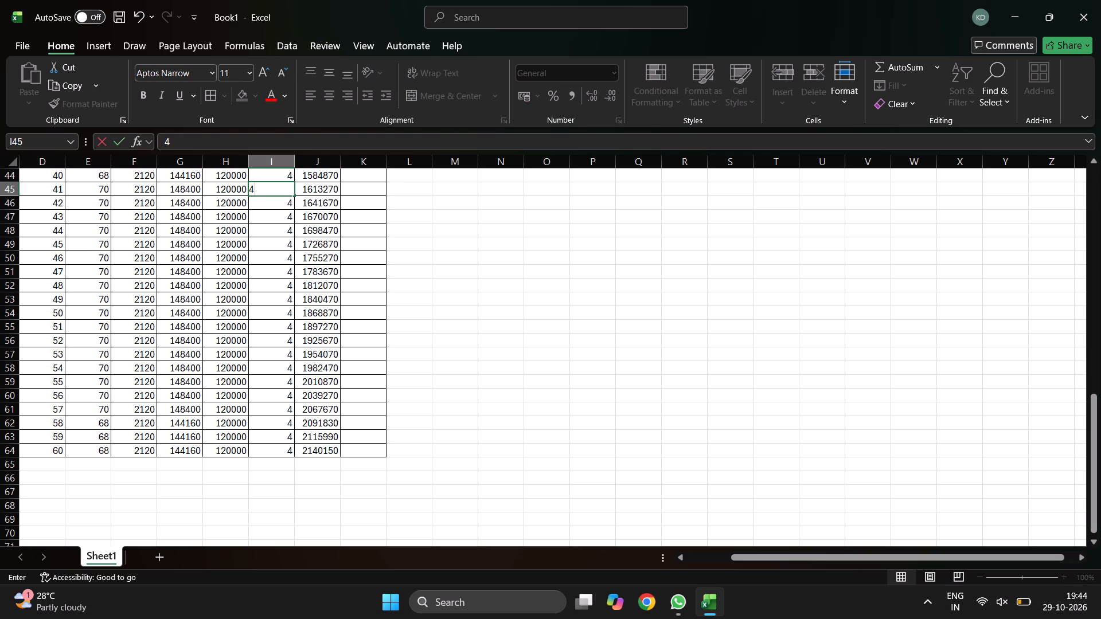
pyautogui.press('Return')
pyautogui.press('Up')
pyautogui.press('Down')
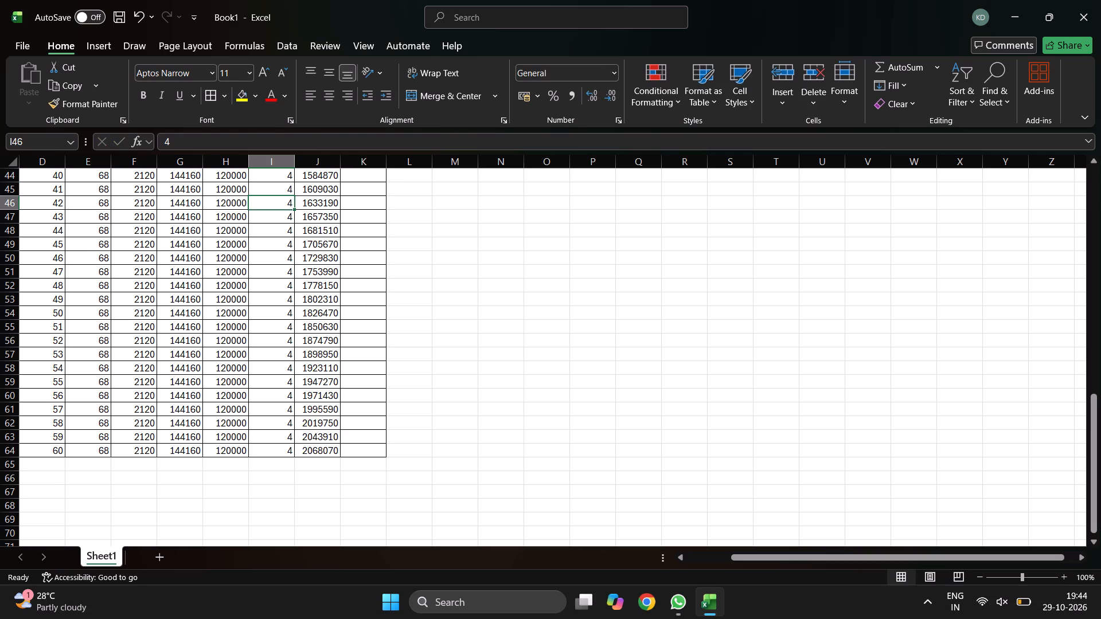
# Return to the start of the table and examine the Balance formulas in the Sr 1 through Sr 4 rows.
pyautogui.click(247, 318)
pyautogui.press('Up')
pyautogui.press('Up')
pyautogui.press('Up')
pyautogui.press('Up')
pyautogui.press('Up')
pyautogui.press('Up')
pyautogui.press('Up')
pyautogui.press('Up')
pyautogui.press('Up')
pyautogui.press('Up')
pyautogui.press('Up')
pyautogui.press('Up')
pyautogui.press('Up')
pyautogui.press('Up')
pyautogui.press('Up')
pyautogui.press('Up')
pyautogui.press('Up')
pyautogui.press('Up')
pyautogui.press('Up')
pyautogui.press('Up')
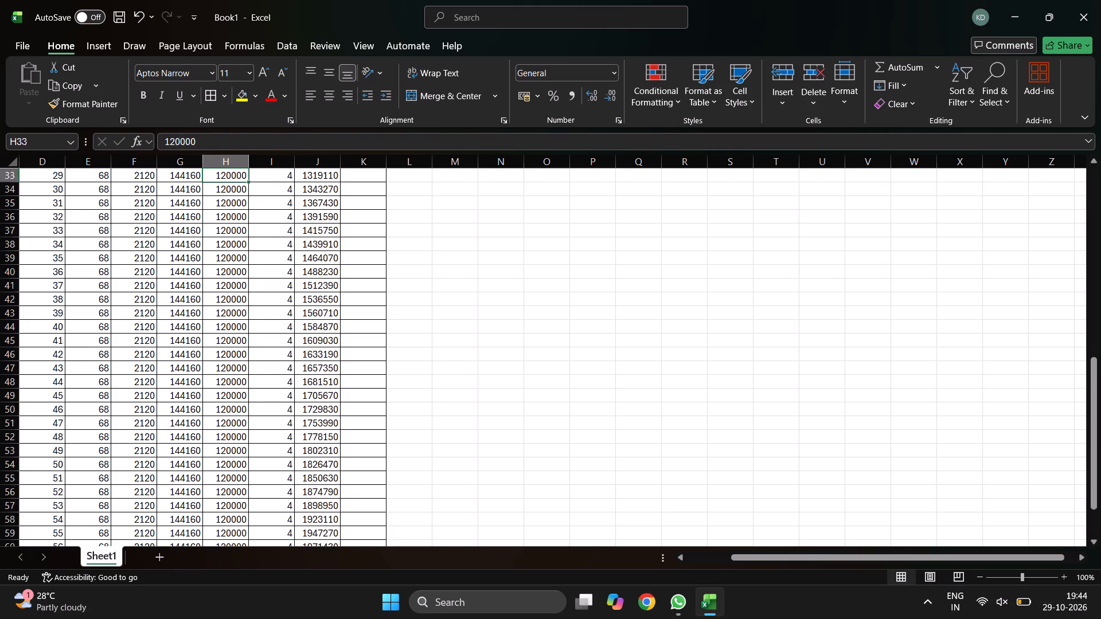
pyautogui.press('Down')
pyautogui.press('Down')
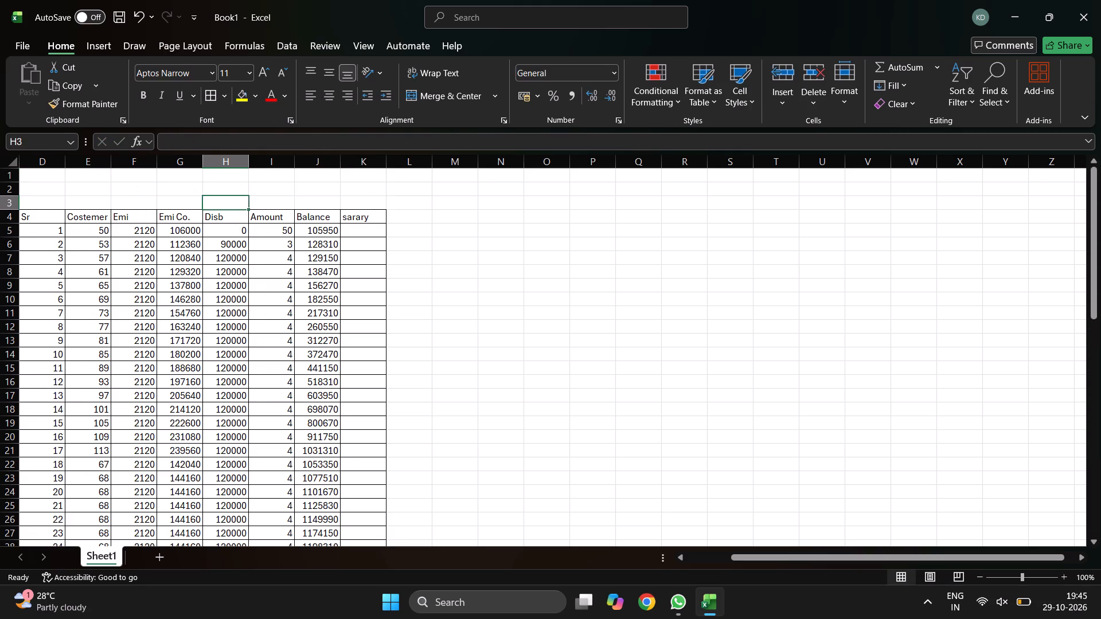
pyautogui.press('Down')
pyautogui.press('Down')
pyautogui.press('Down')
pyautogui.press('Down')
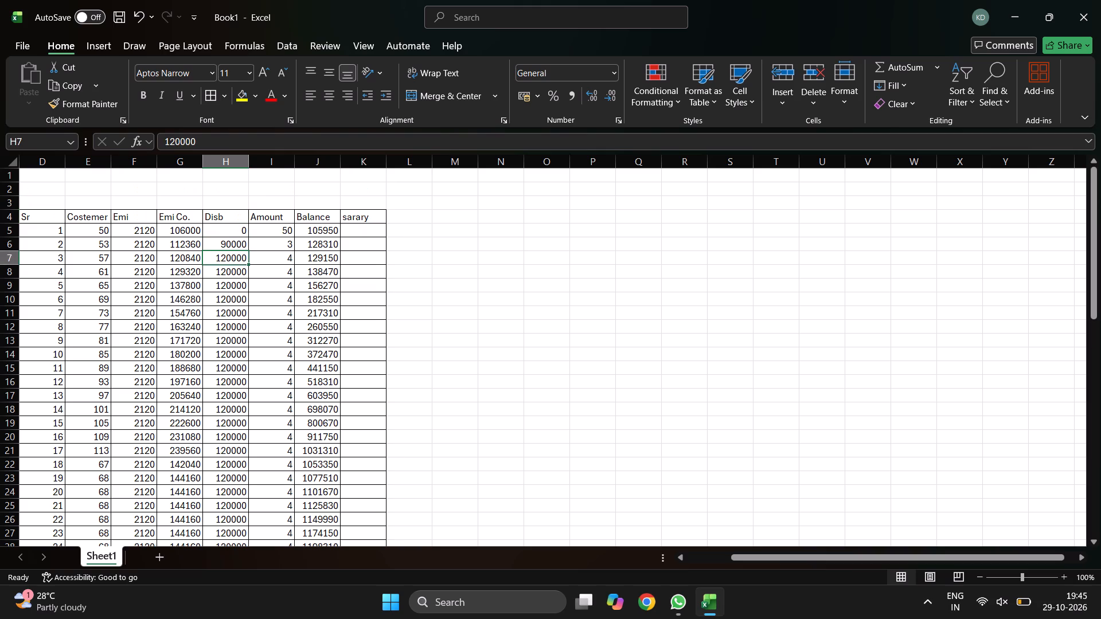
pyautogui.press('Right')
pyautogui.press('Right')
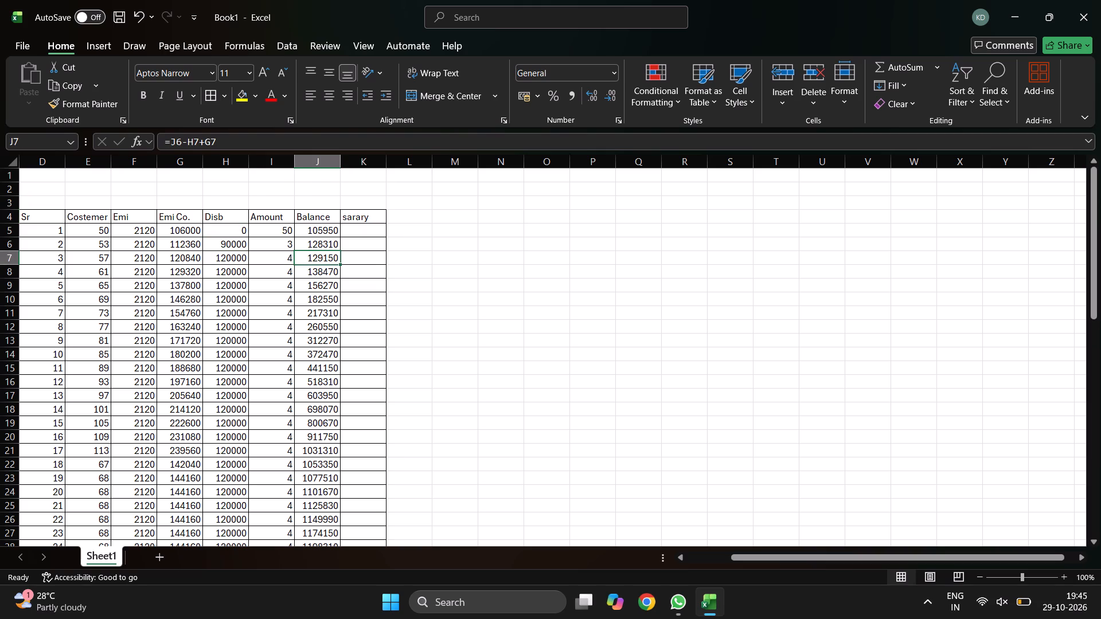
pyautogui.press('Down')
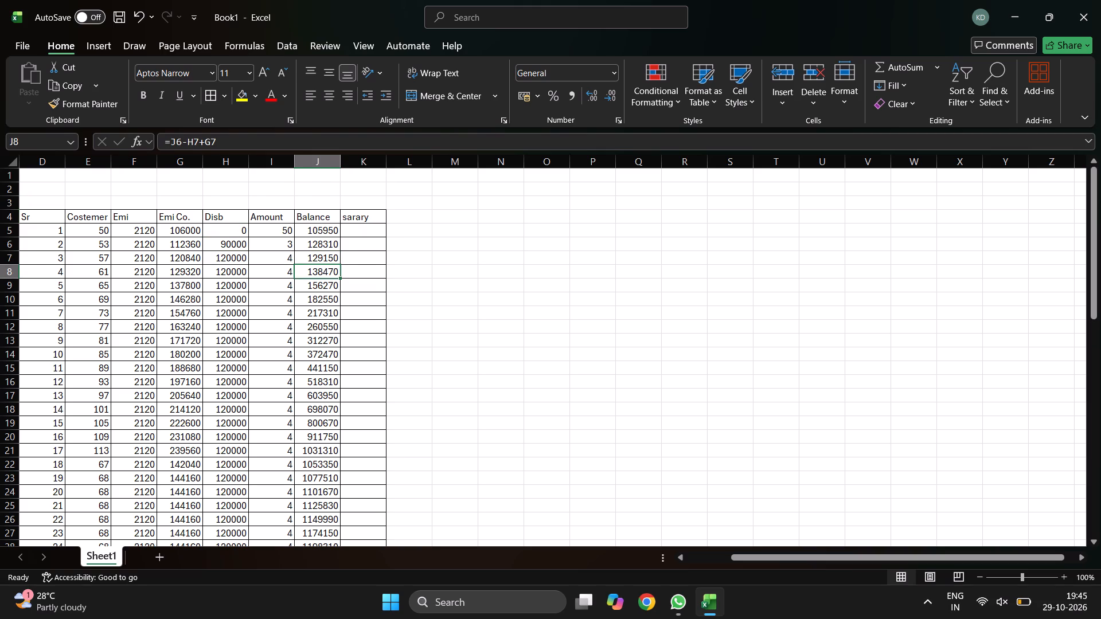
pyautogui.press('Up')
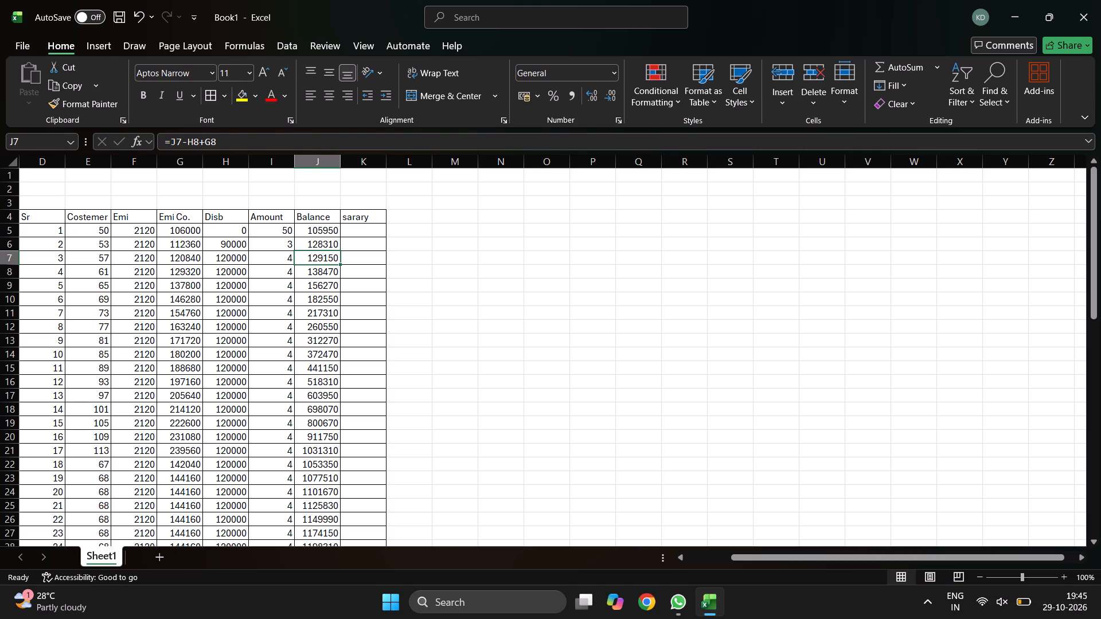
pyautogui.press('Up')
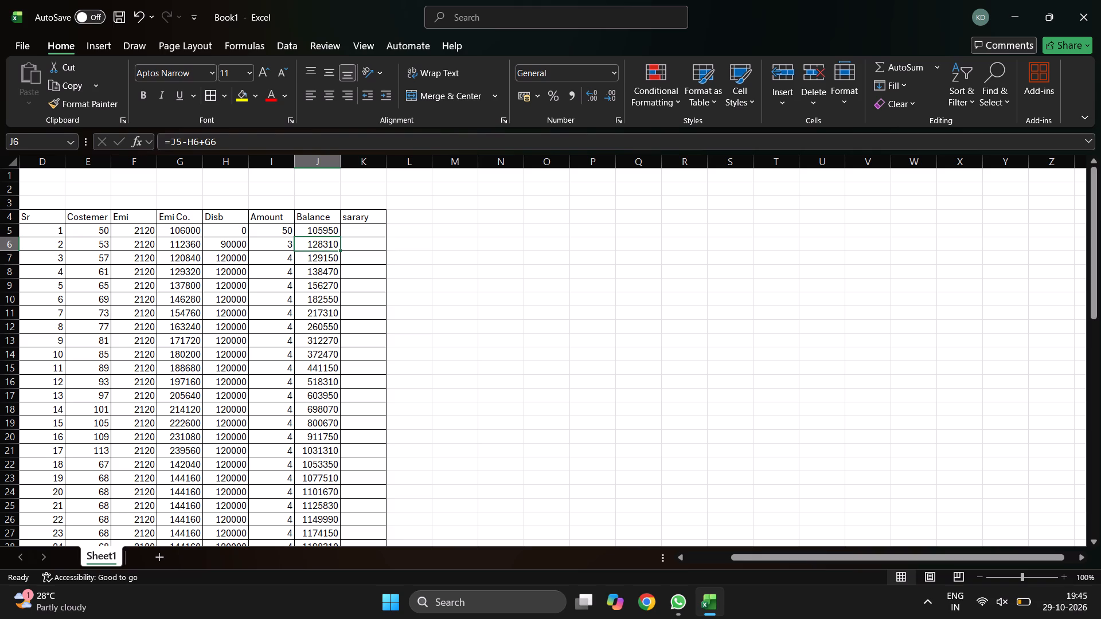
pyautogui.press('Up')
pyautogui.press('Down')
pyautogui.press('Up')
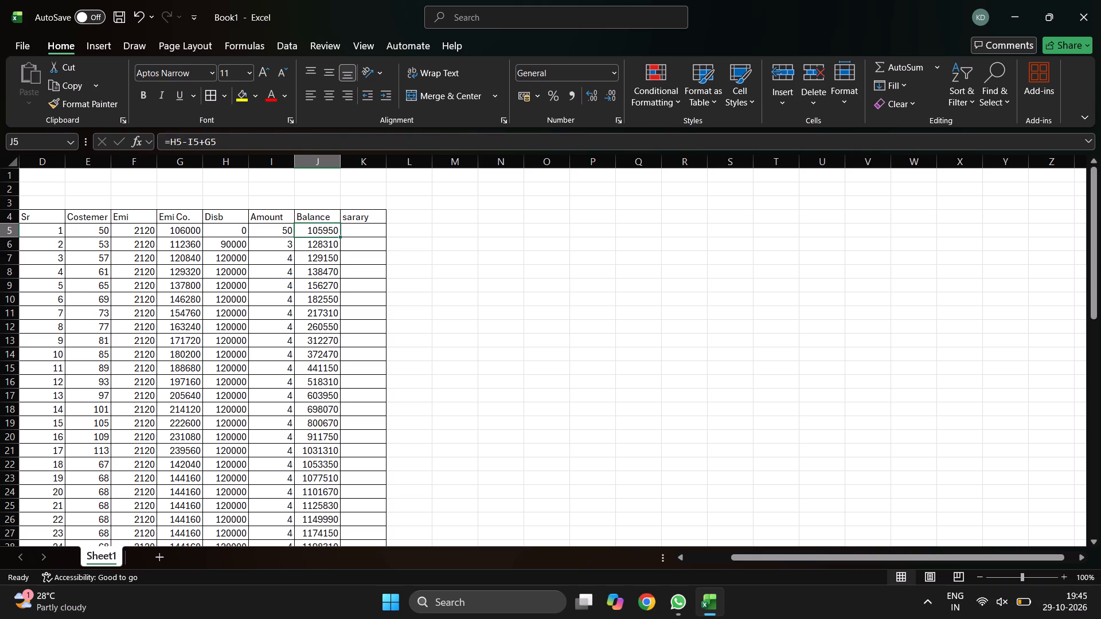
pyautogui.press('Down')
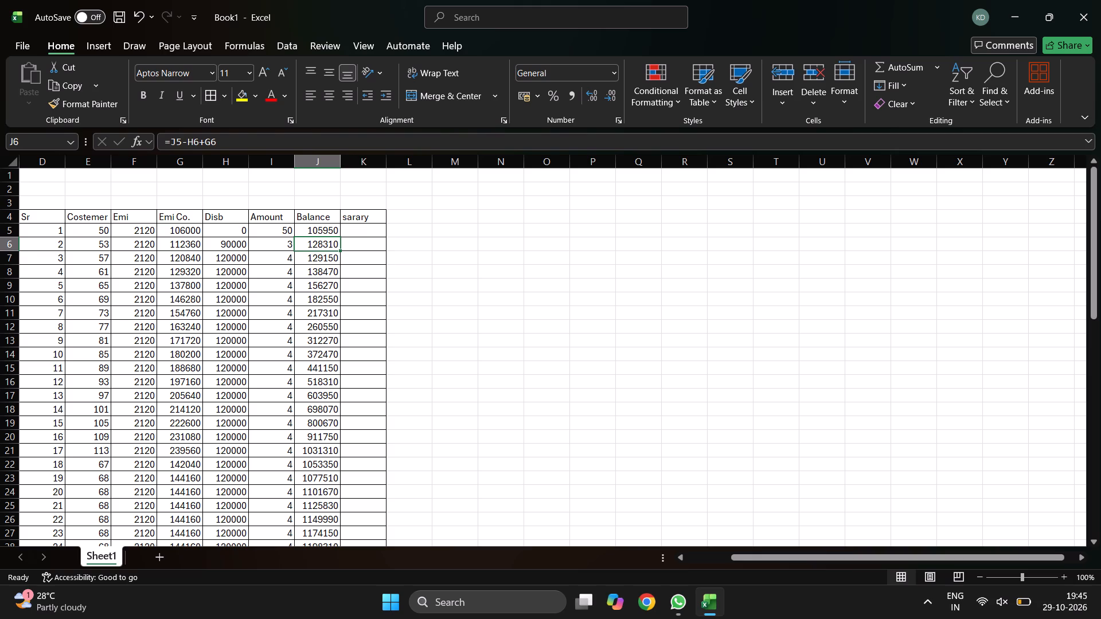
pyautogui.press('Down')
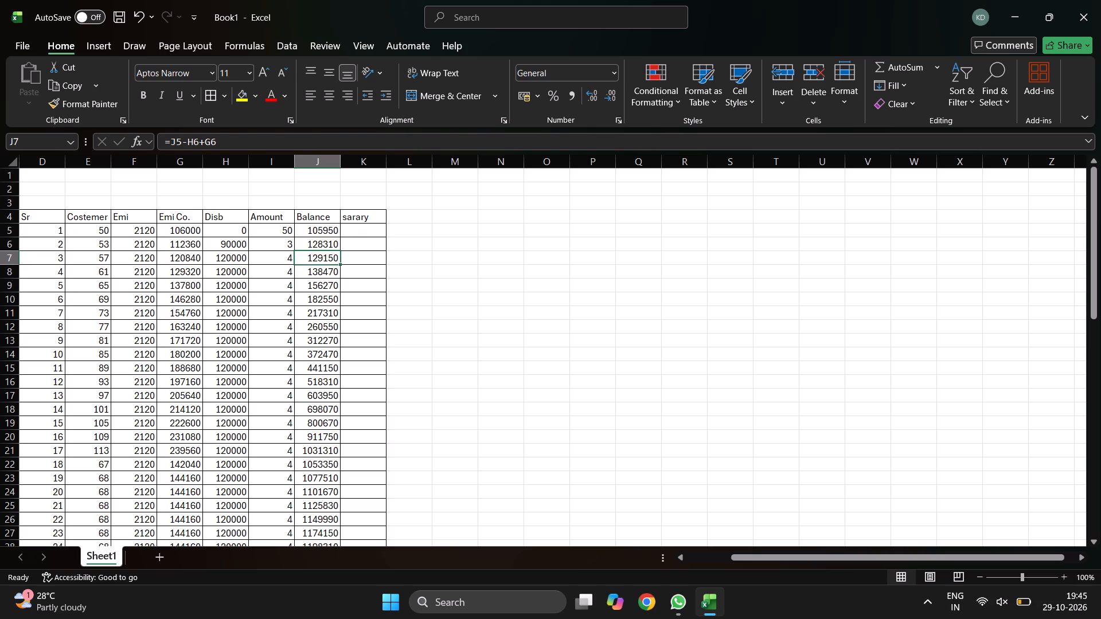
pyautogui.press('Left')
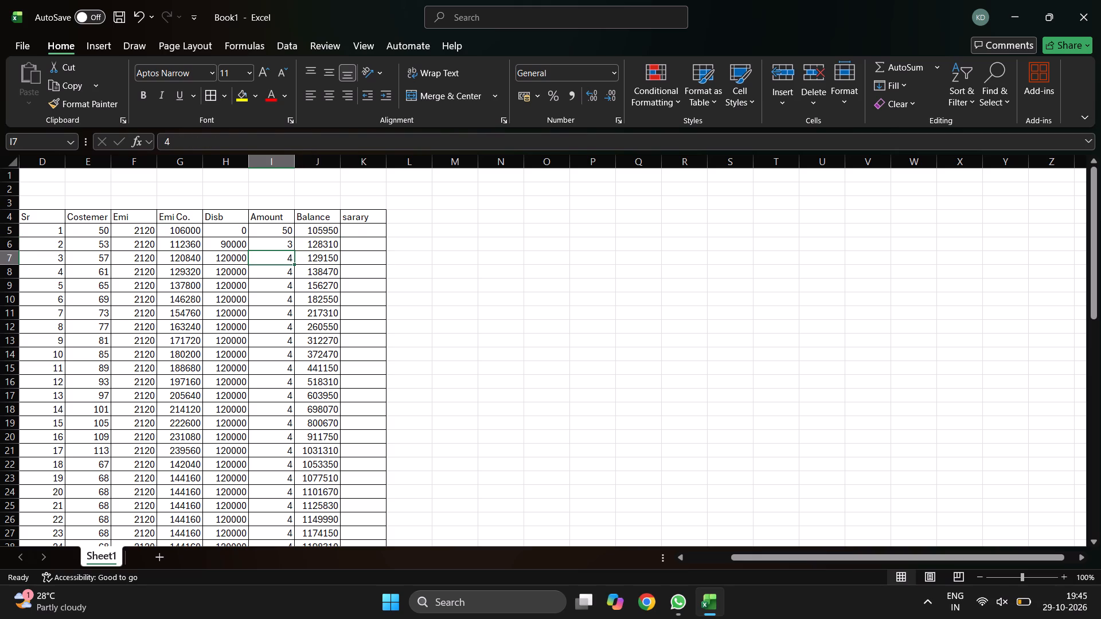
pyautogui.press('Left')
pyautogui.press('Right')
pyautogui.press('Right')
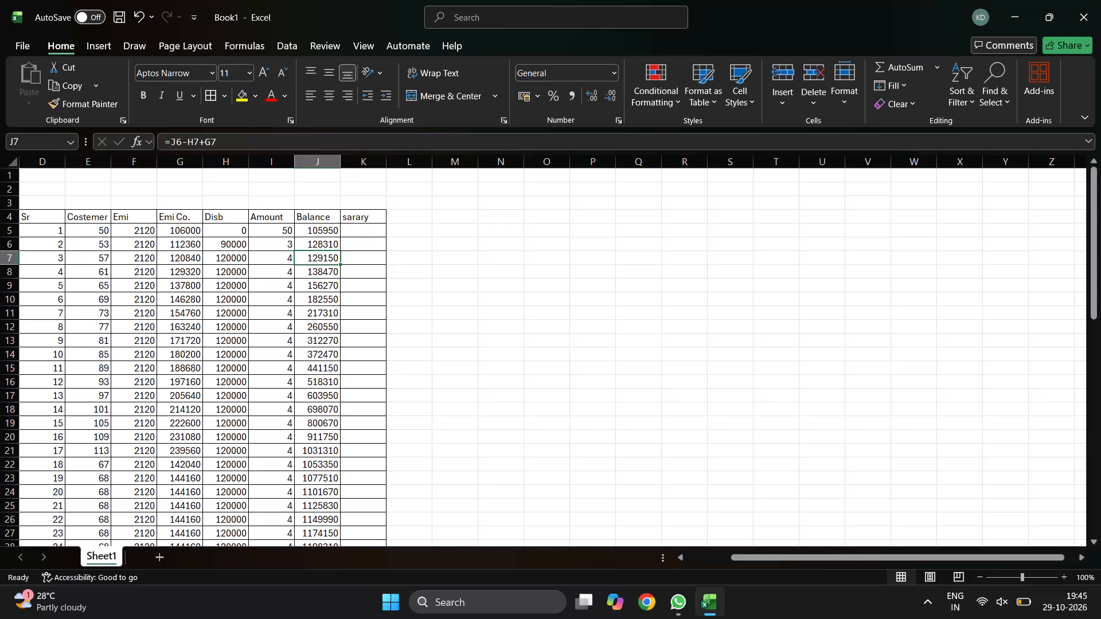
# Compare the Disb and Emi Co. entries in the Sr 1 and Sr 2 rows with the Sr 1 row's Balance formula.
pyautogui.press('Up')
pyautogui.press('Left')
pyautogui.press('Left')
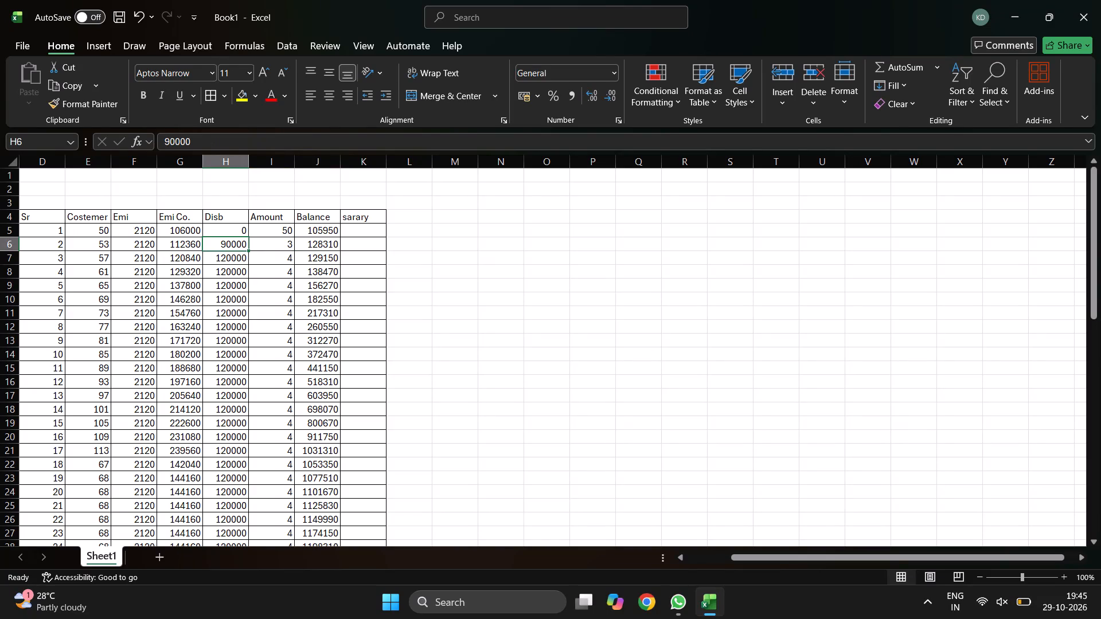
pyautogui.press('Up')
pyautogui.press('Right')
pyautogui.press('Right')
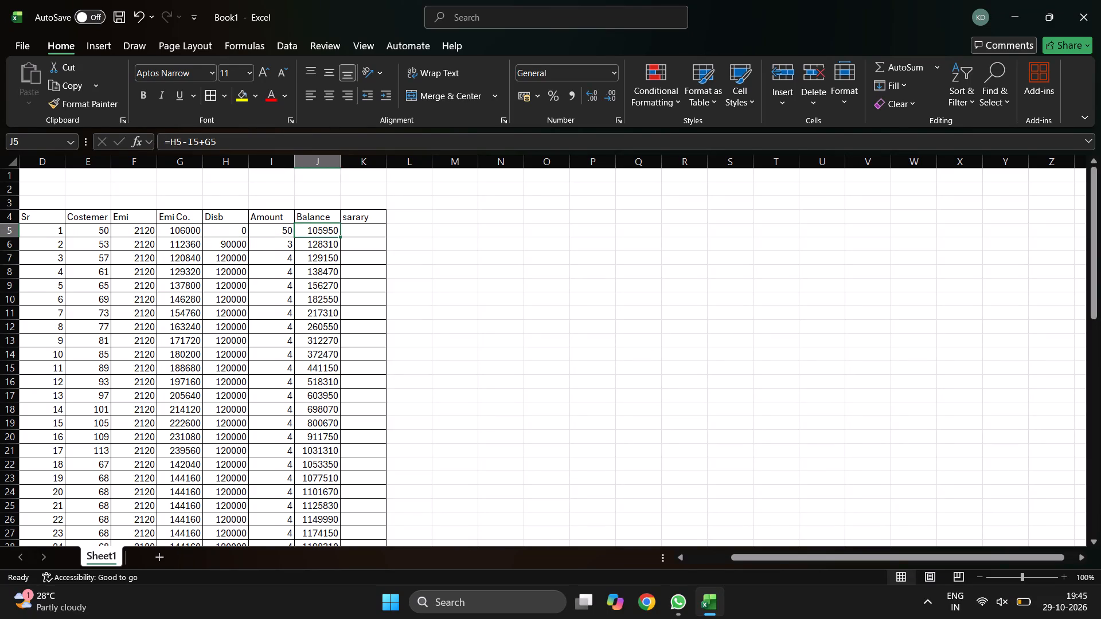
pyautogui.press('Left')
pyautogui.press('Left')
pyautogui.press('Left')
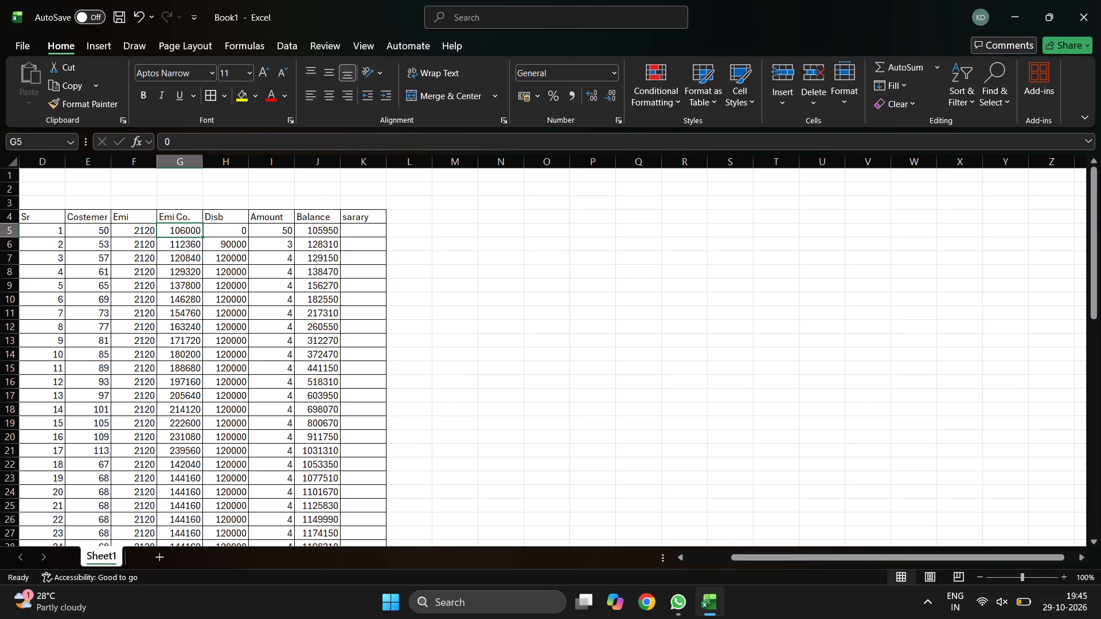
pyautogui.press('Left')
pyautogui.press('Right')
pyautogui.press('Right')
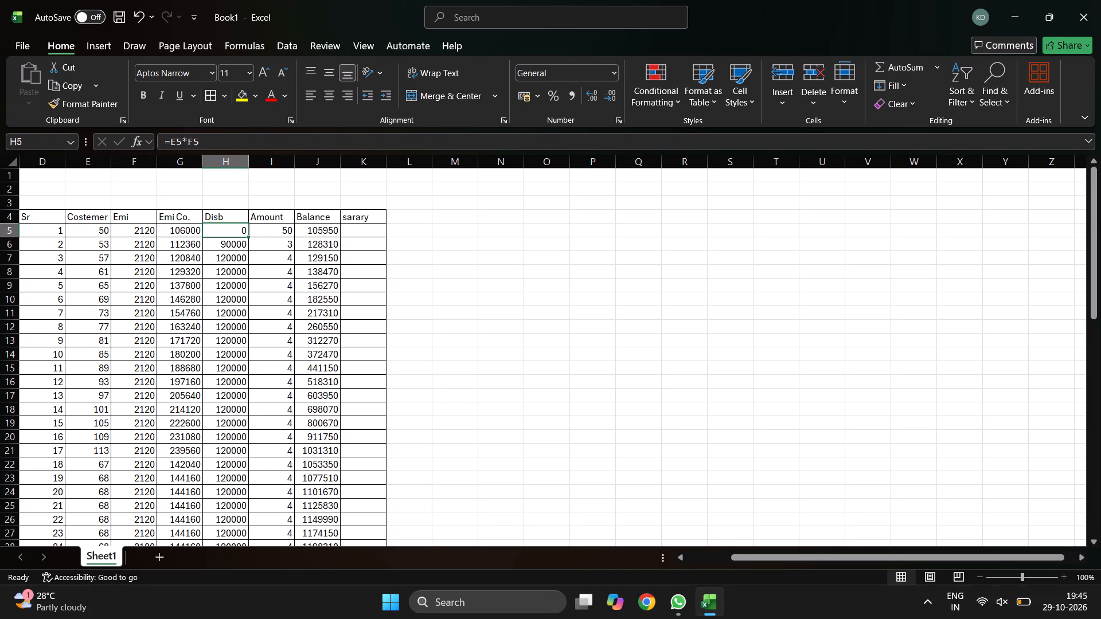
# Change the Balance formula in the Sr 1 row to =G5-H6, subtracting the Sr 2 row's Disb from the Sr 1 row's Emi Co.
pyautogui.press('Right')
pyautogui.press('Right')
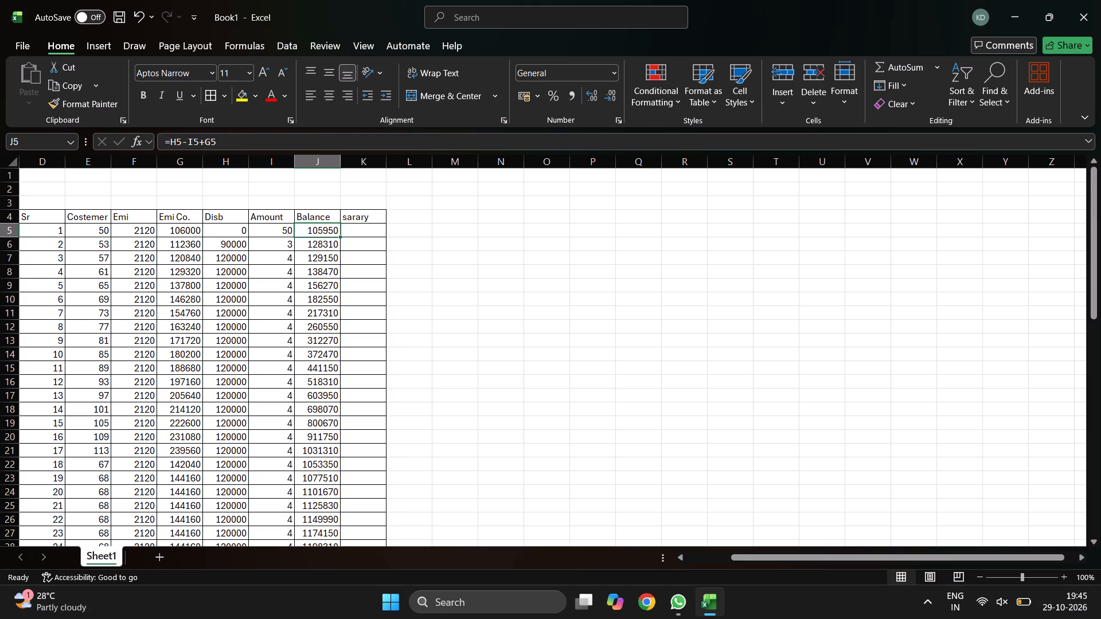
pyautogui.press('=')
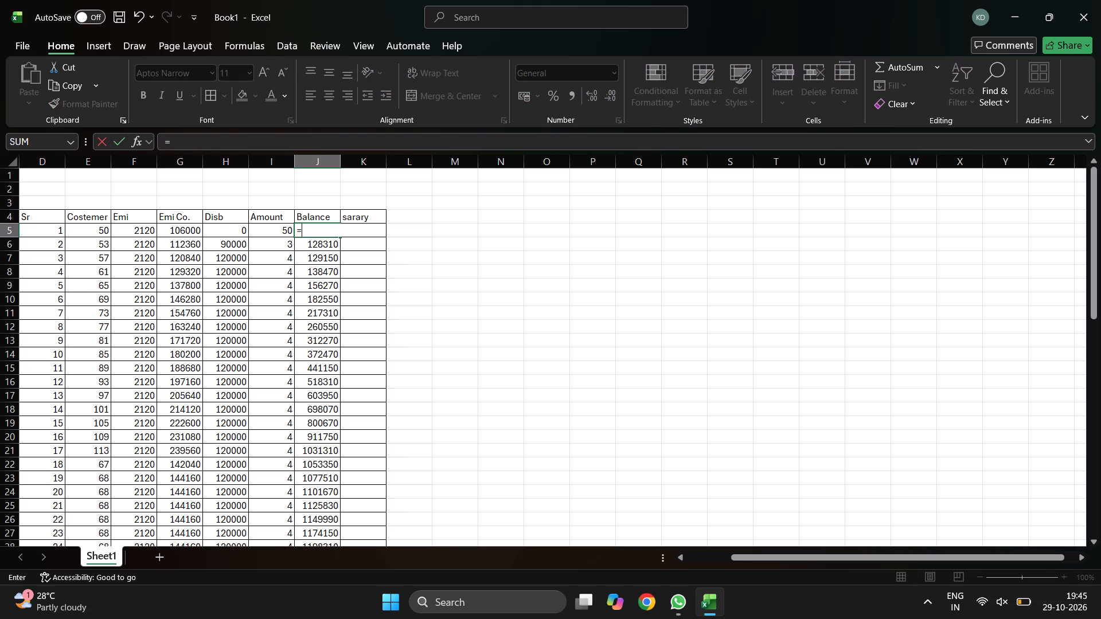
pyautogui.click(176, 229)
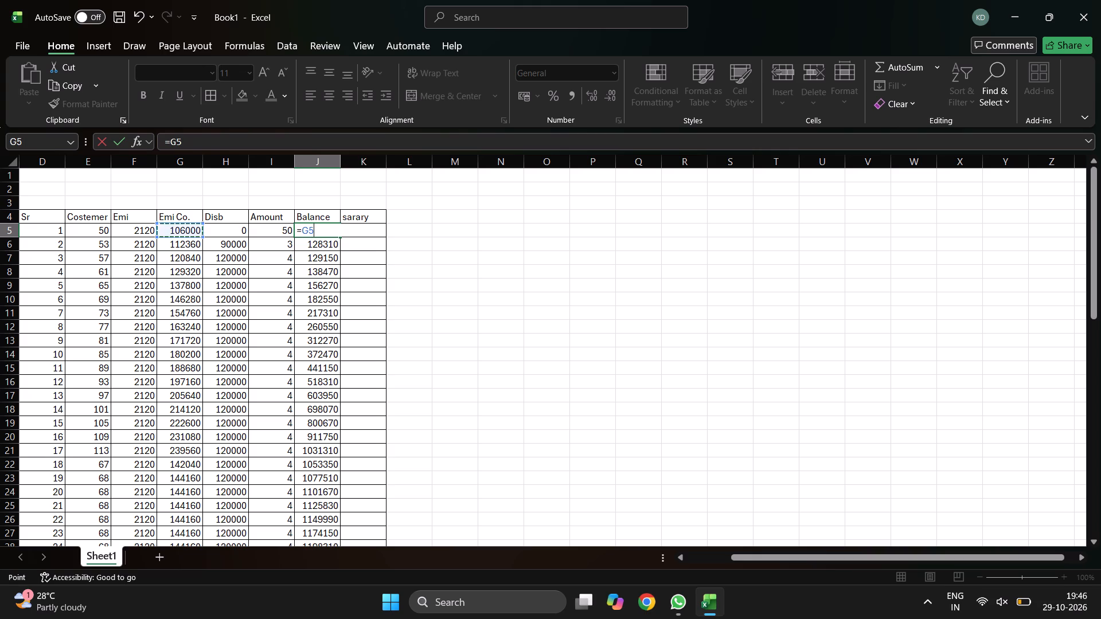
pyautogui.press('-')
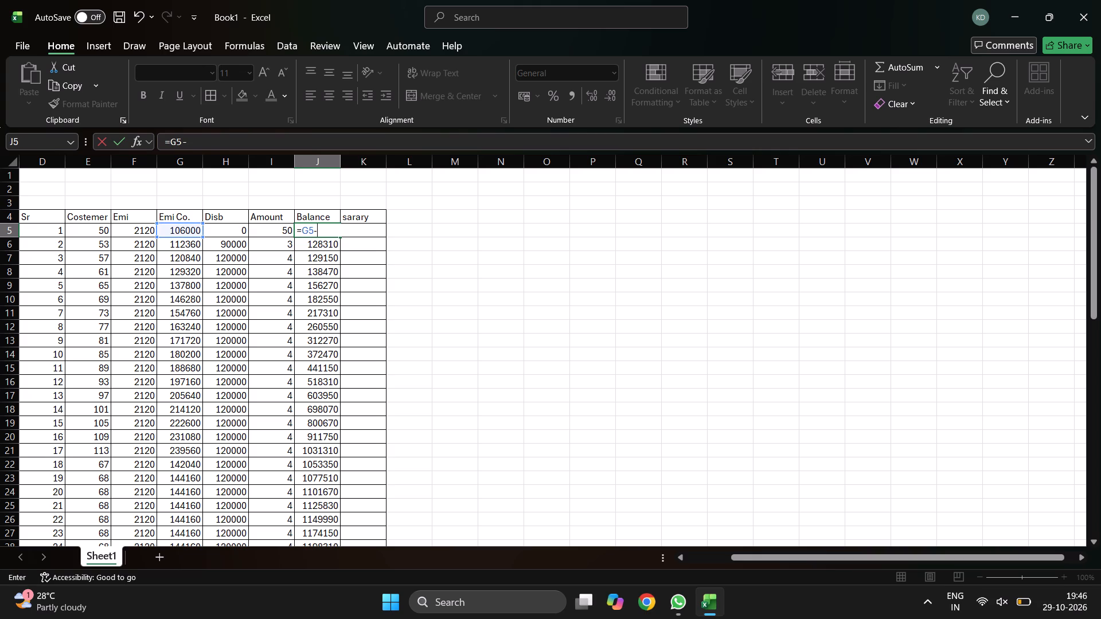
pyautogui.click(235, 246)
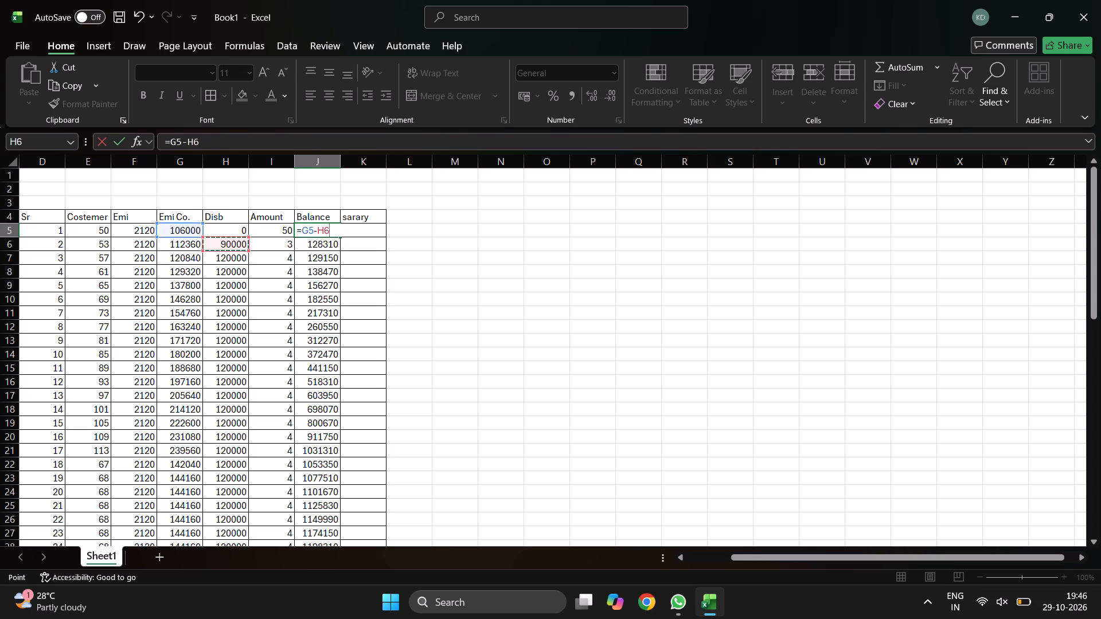
pyautogui.press('Return')
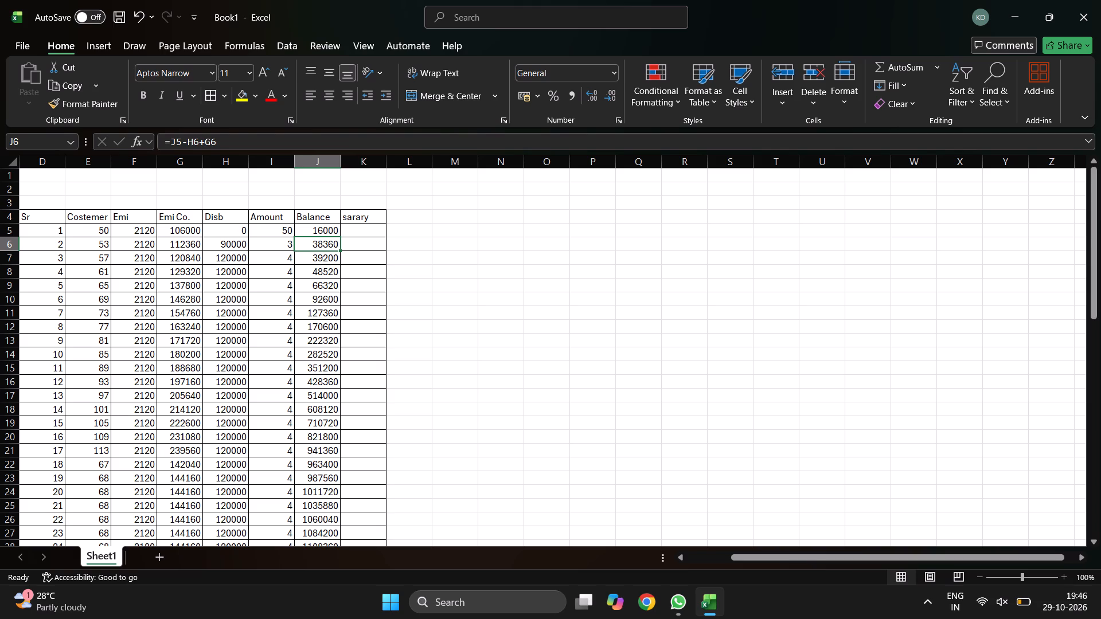
# Change the Balance formula in the Sr 2 row to =J5+G6-H7, subtracting the Sr 3 row's Disb.
pyautogui.click(318, 252)
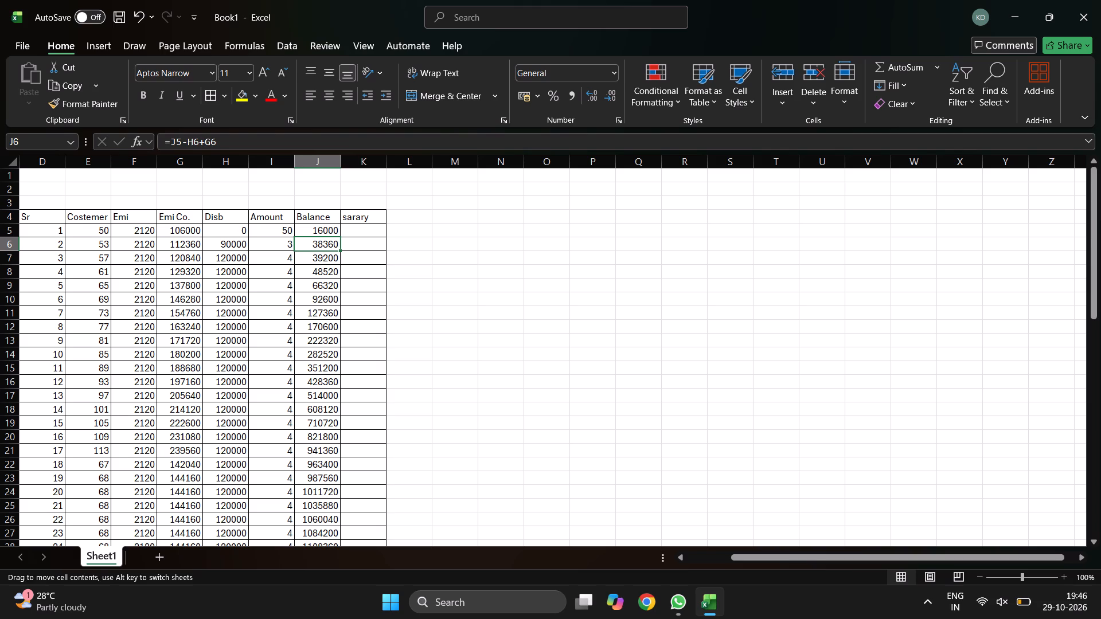
pyautogui.click(314, 245)
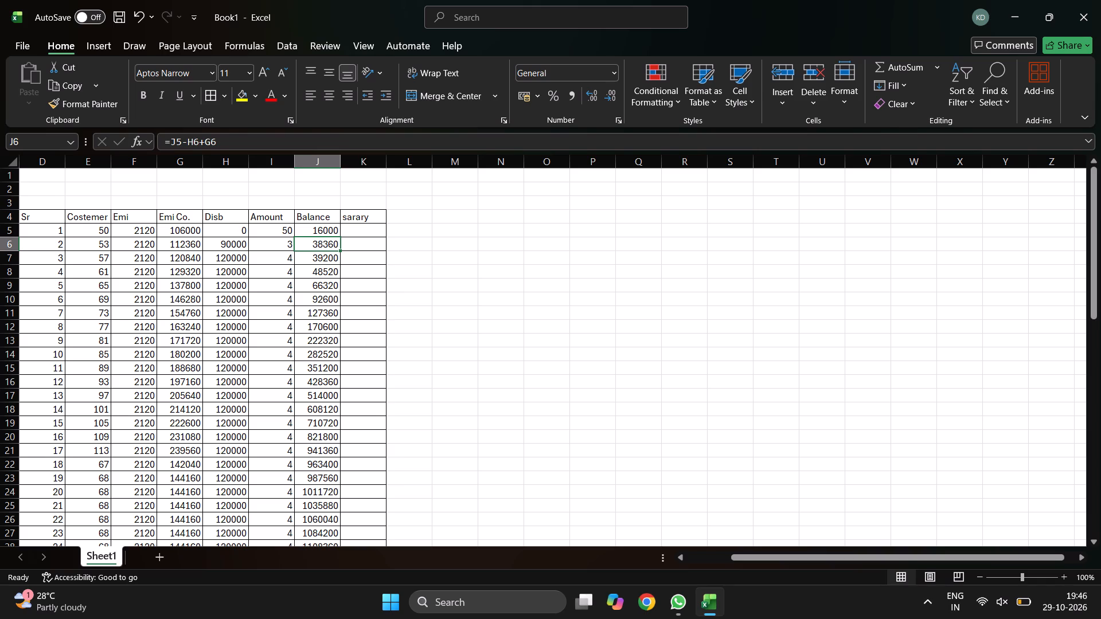
pyautogui.press('=')
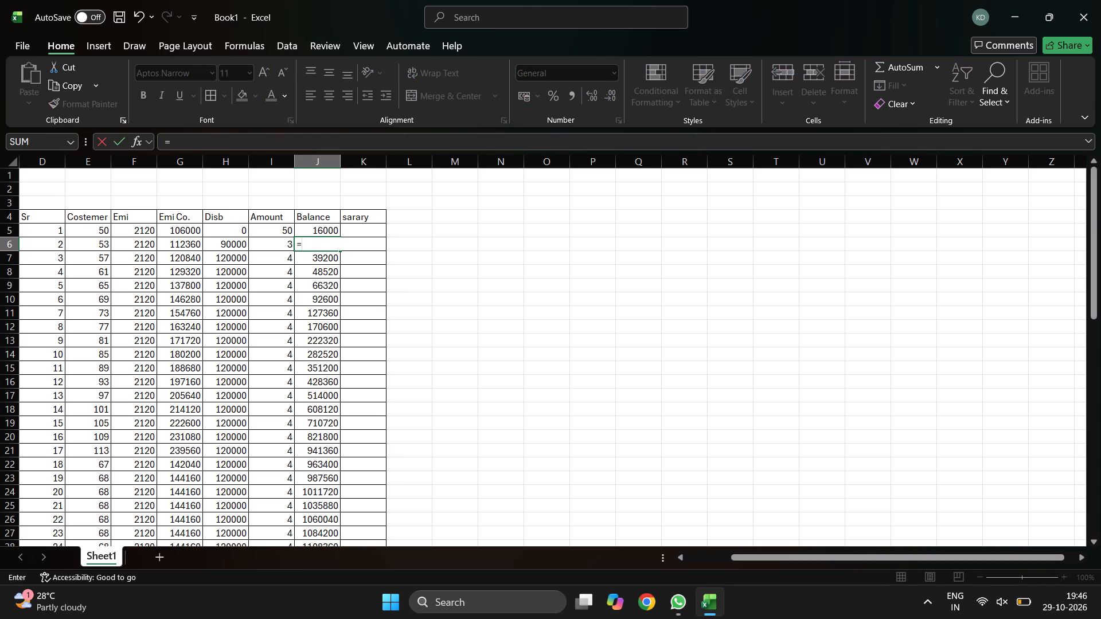
pyautogui.click(327, 228)
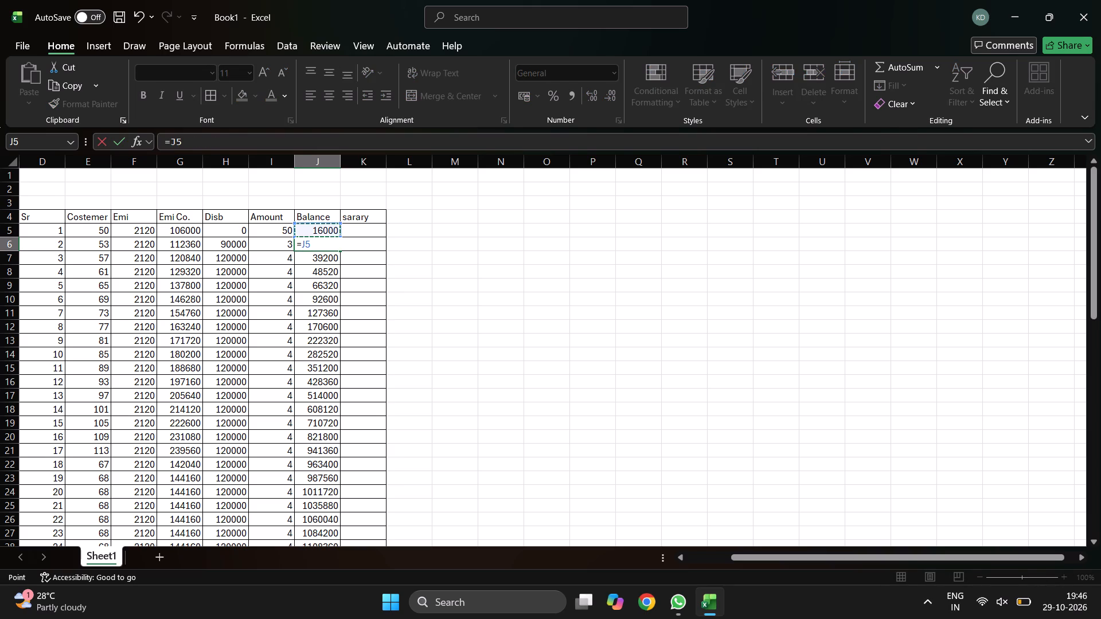
pyautogui.press('+')
pyautogui.click(187, 243)
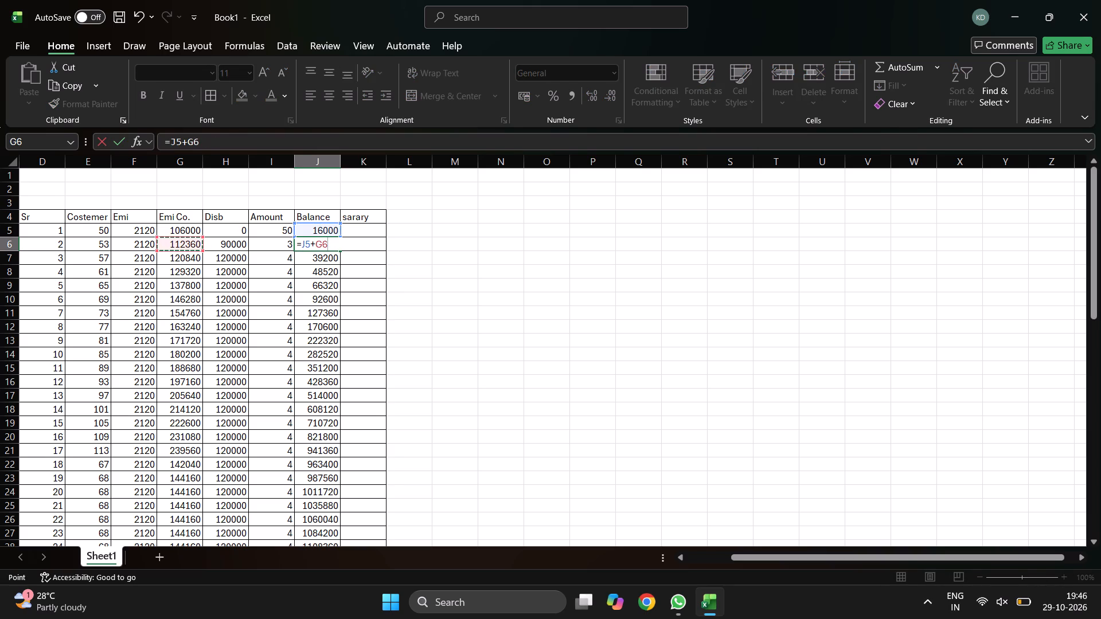
pyautogui.press('+')
pyautogui.press('BackSpace')
pyautogui.press('-')
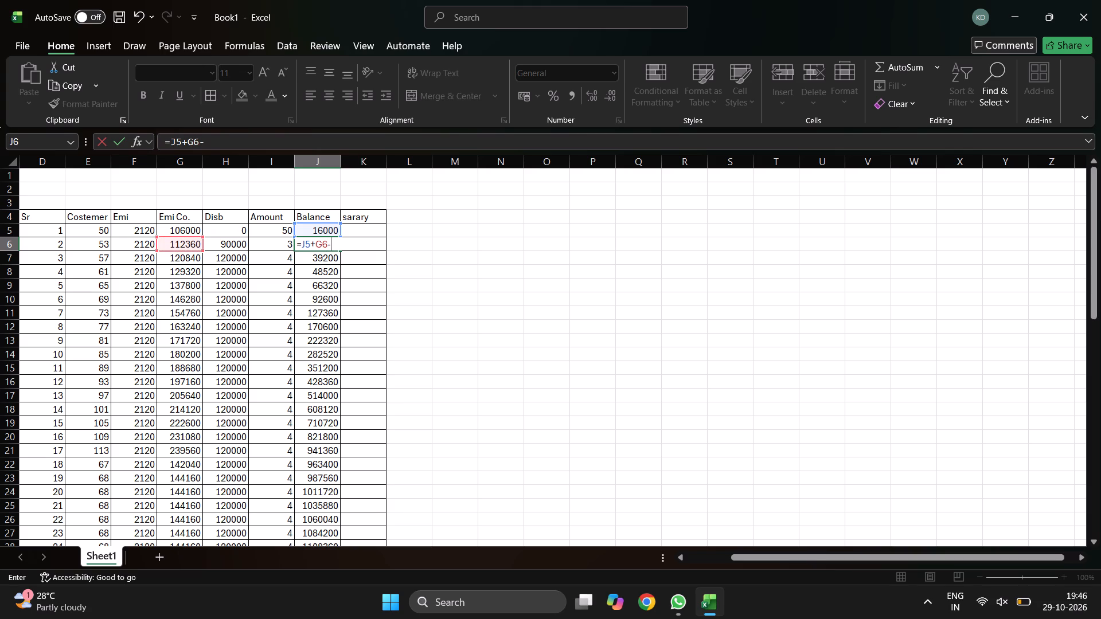
pyautogui.click(224, 259)
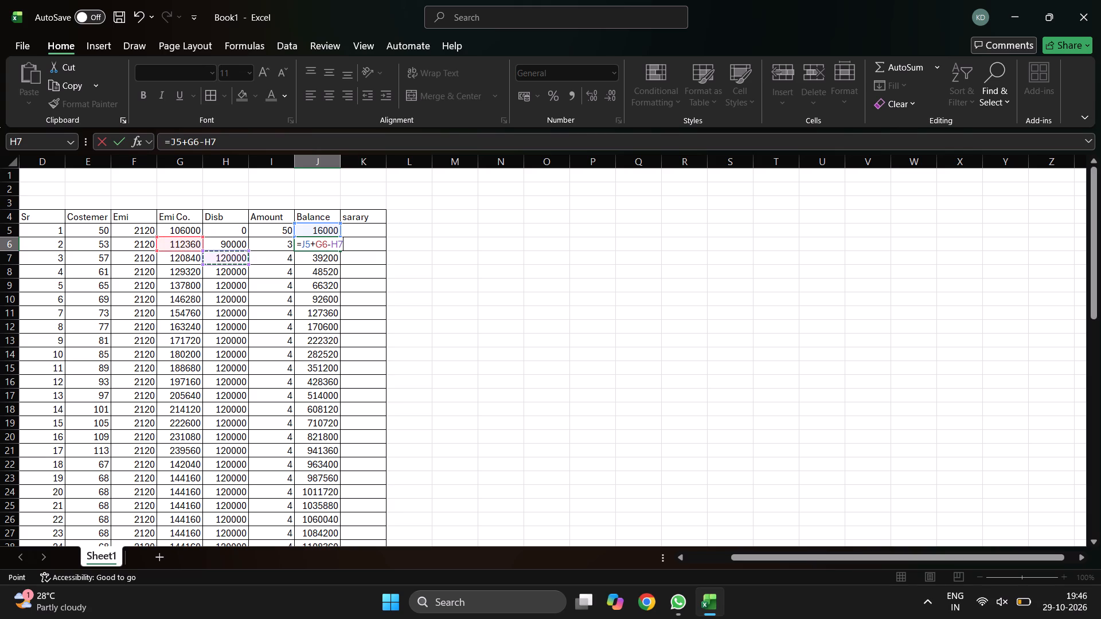
pyautogui.press('Return')
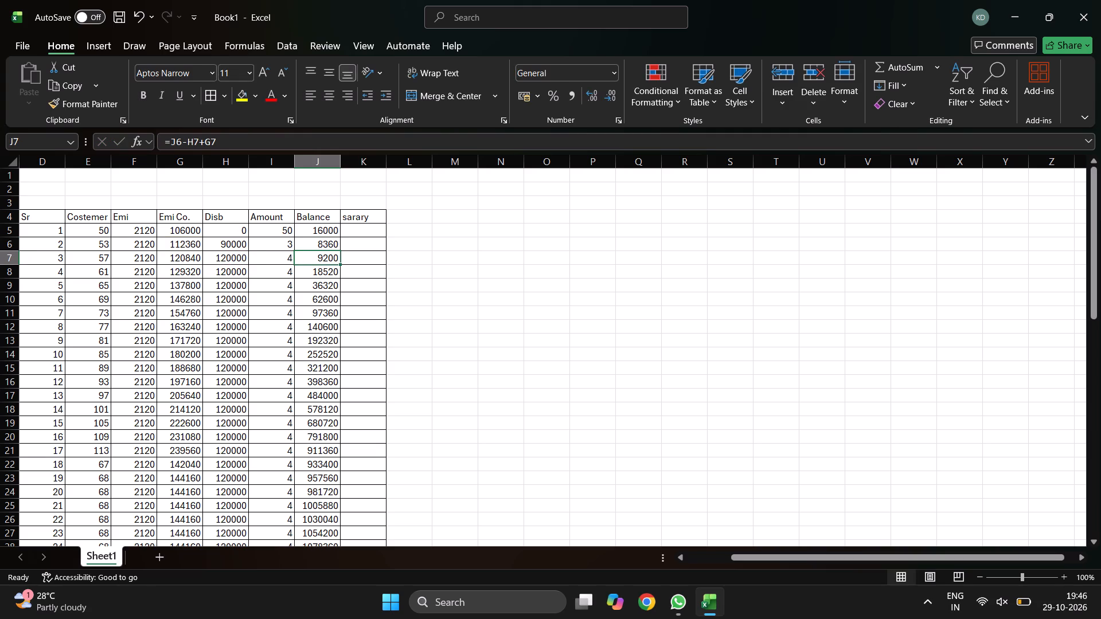
# Copy the Sr 2 row's Balance formula into the Balance cells of the Sr 3 through Sr 60 rows.
pyautogui.click(320, 246)
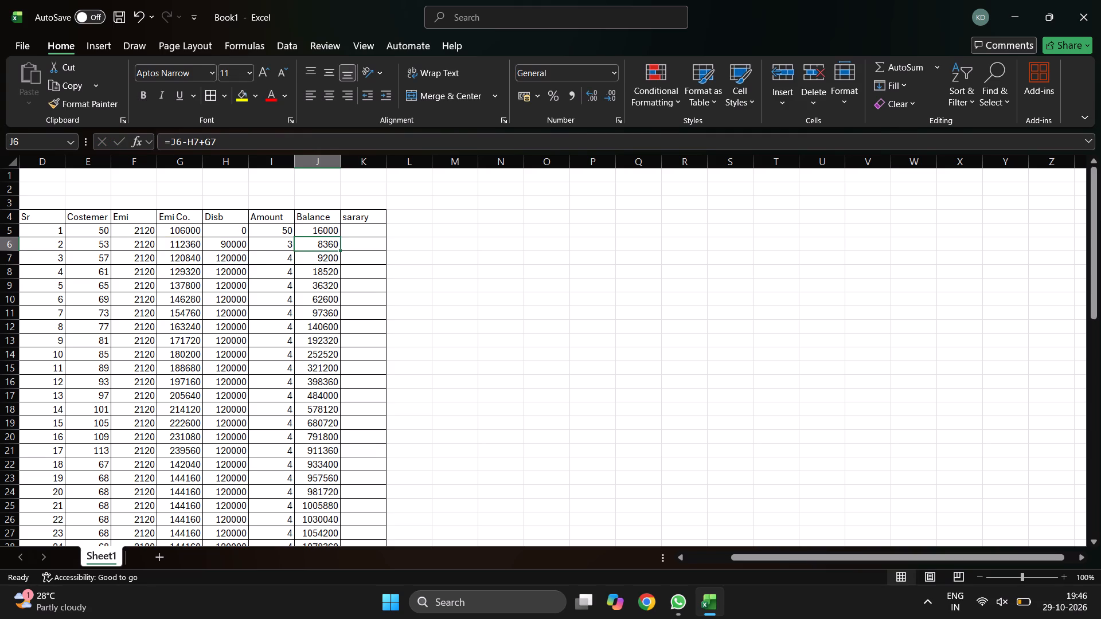
pyautogui.hotkey('ctrl', 'c')
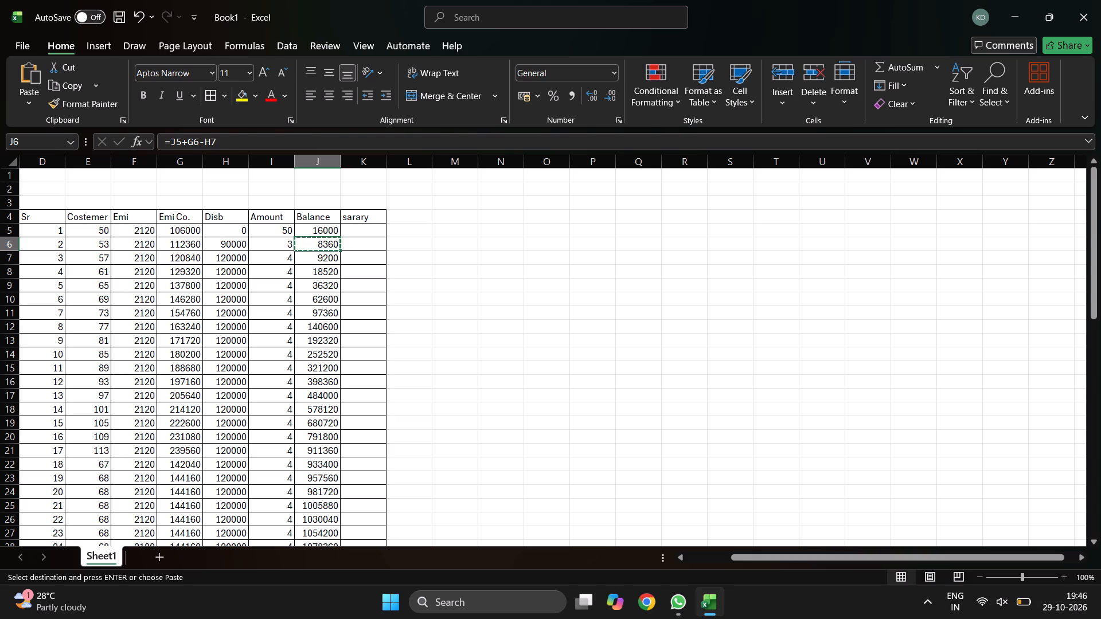
pyautogui.press('Down')
pyautogui.press('Up')
pyautogui.press('Down')
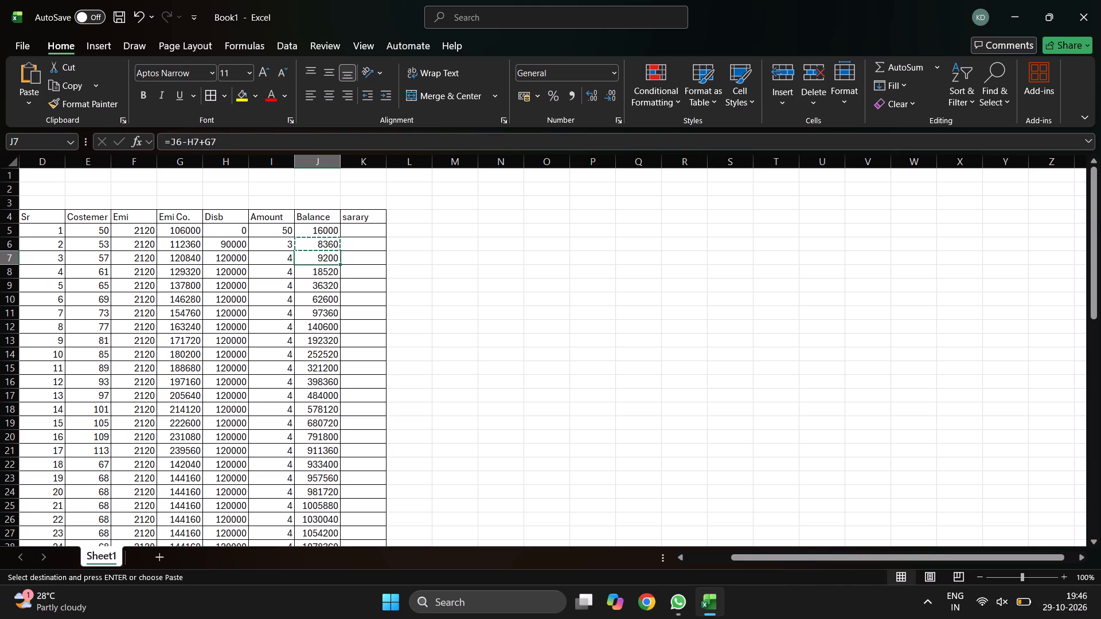
pyautogui.hotkey('shift', 'Down')
pyautogui.hotkey('shift', 'Down')
pyautogui.hotkey('shift', 'Down')
pyautogui.hotkey('shift', 'Down')
pyautogui.hotkey('shift', 'Down')
pyautogui.hotkey('shift', 'Down')
pyautogui.hotkey('shift', 'Down')
pyautogui.hotkey('shift', 'Down')
pyautogui.hotkey('shift', 'Down')
pyautogui.hotkey('shift', 'Down')
pyautogui.hotkey('shift', 'Down')
pyautogui.hotkey('shift', 'Down')
pyautogui.hotkey('shift', 'Down')
pyautogui.hotkey('shift', 'Down')
pyautogui.hotkey('shift', 'Down')
pyautogui.hotkey('shift', 'Down')
pyautogui.hotkey('shift', 'Down')
pyautogui.hotkey('shift', 'Down')
pyautogui.hotkey('shift', 'Down')
pyautogui.hotkey('shift', 'Down')
pyautogui.hotkey('shift', 'Down')
pyautogui.hotkey('shift', 'Down')
pyautogui.hotkey('shift', 'Down')
pyautogui.hotkey('shift', 'Down')
pyautogui.hotkey('shift', 'Down')
pyautogui.hotkey('shift', 'Down')
pyautogui.hotkey('shift', 'Down')
pyautogui.hotkey('shift', 'Down')
pyautogui.hotkey('shift', 'Down')
pyautogui.hotkey('shift', 'Down')
pyautogui.hotkey('shift', 'Down')
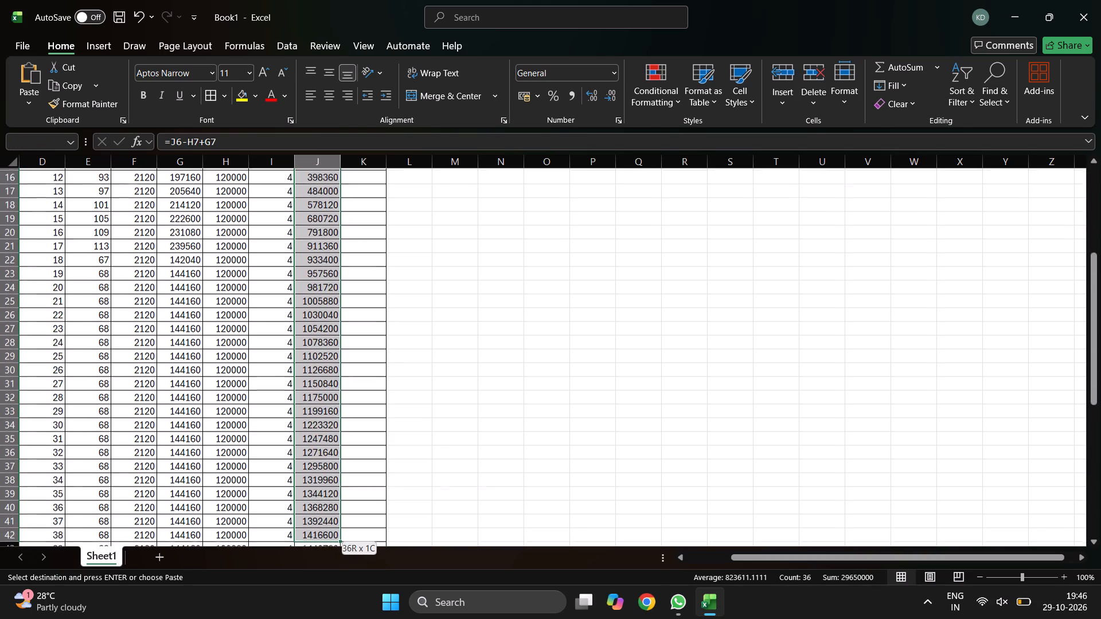
pyautogui.hotkey('shift', 'Down')
pyautogui.hotkey('shift', 'Down')
pyautogui.hotkey('shift', 'Down')
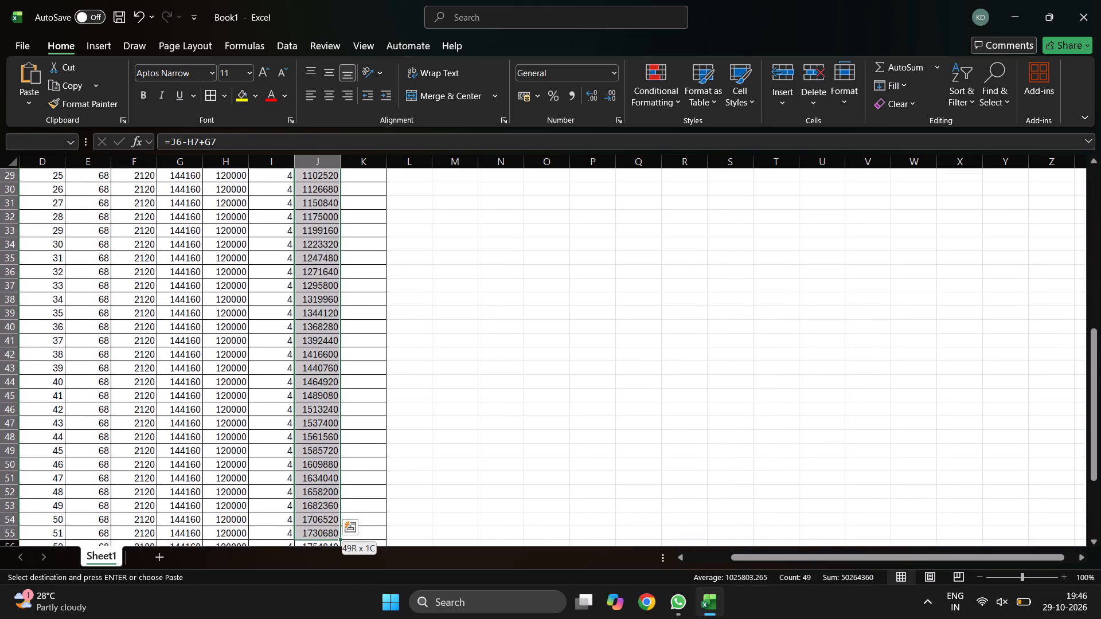
pyautogui.hotkey('shift', 'Down')
pyautogui.hotkey('shift', 'Down')
pyautogui.hotkey('shift', 'Down')
pyautogui.hotkey('shift', 'Down')
pyautogui.hotkey('shift', 'Down')
pyautogui.hotkey('shift', 'Down')
pyautogui.hotkey('shift', 'Down')
pyautogui.hotkey('shift', 'Down')
pyautogui.hotkey('shift', 'Down')
pyautogui.hotkey('shift', 'Down')
pyautogui.hotkey('shift', 'Down')
pyautogui.hotkey('shift', 'Down')
pyautogui.hotkey('shift', 'Down')
pyautogui.hotkey('shift', 'Down')
pyautogui.hotkey('shift', 'Down')
pyautogui.hotkey('shift', 'Down')
pyautogui.hotkey('shift', 'Down')
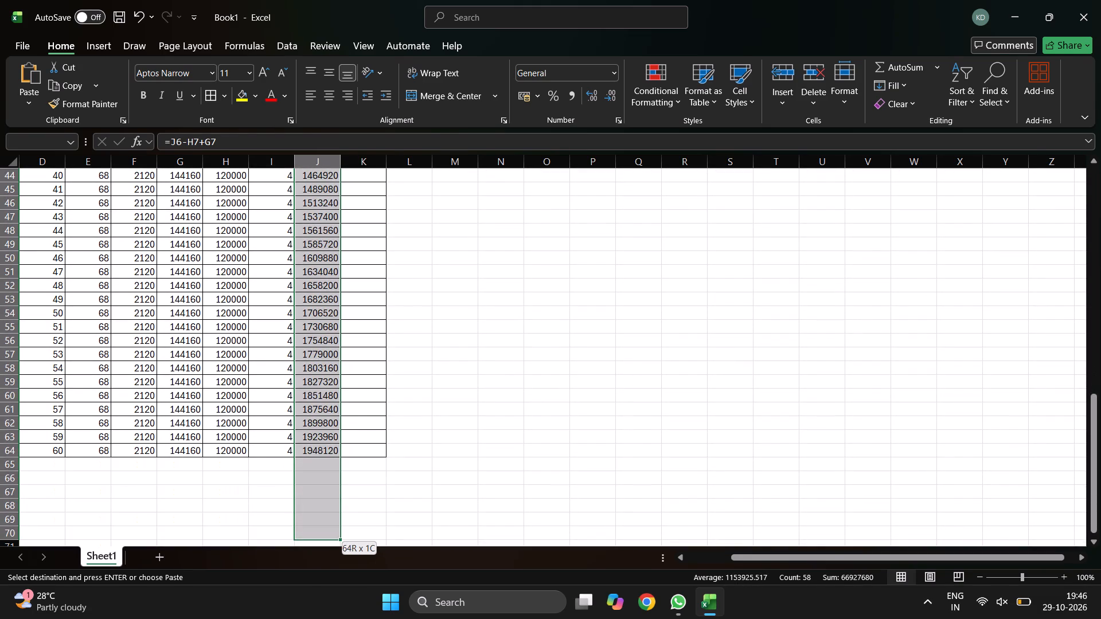
pyautogui.hotkey('shift', 'Up')
pyautogui.hotkey('shift', 'Up')
pyautogui.hotkey('shift', 'Up')
pyautogui.hotkey('shift', 'Up')
pyautogui.hotkey('shift', 'Up')
pyautogui.hotkey('shift', 'Up')
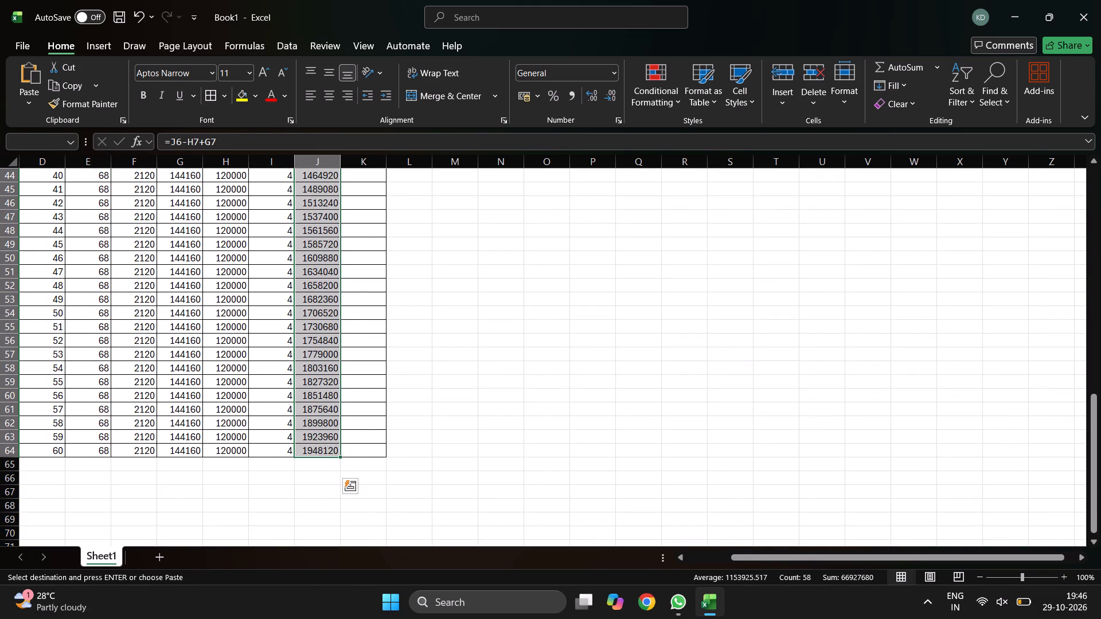
pyautogui.hotkey('ctrl', 'v')
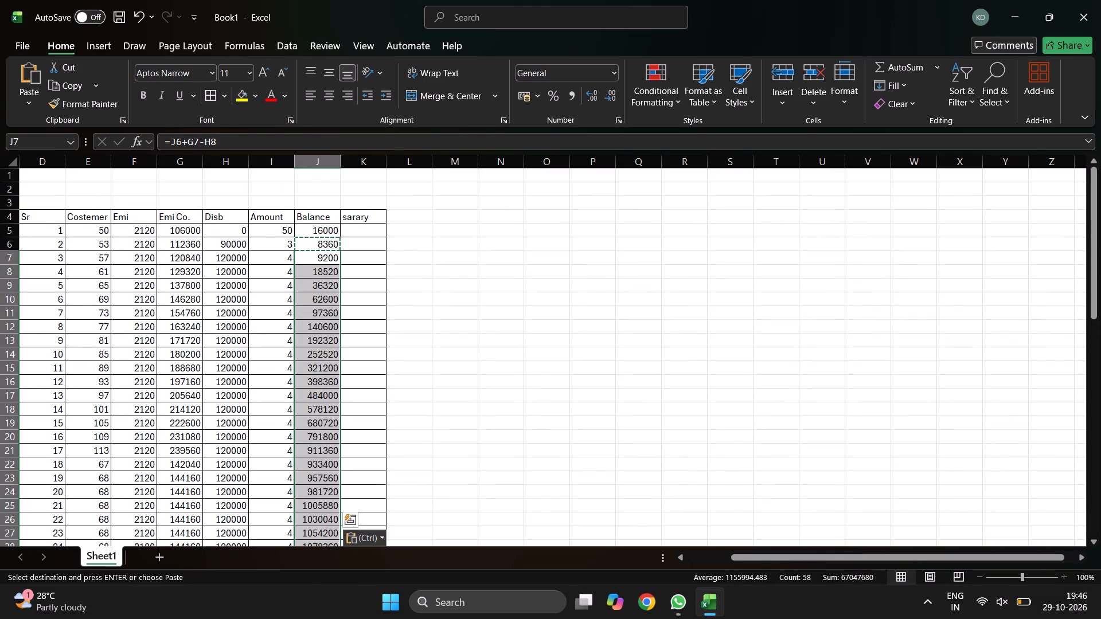
pyautogui.click(326, 263)
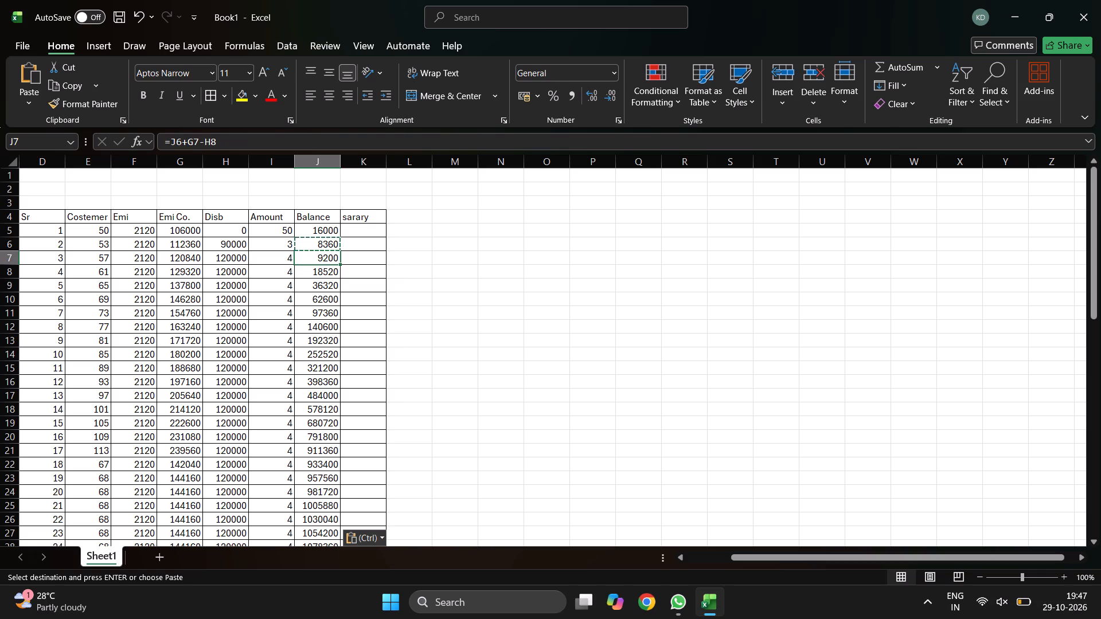
pyautogui.click(312, 246)
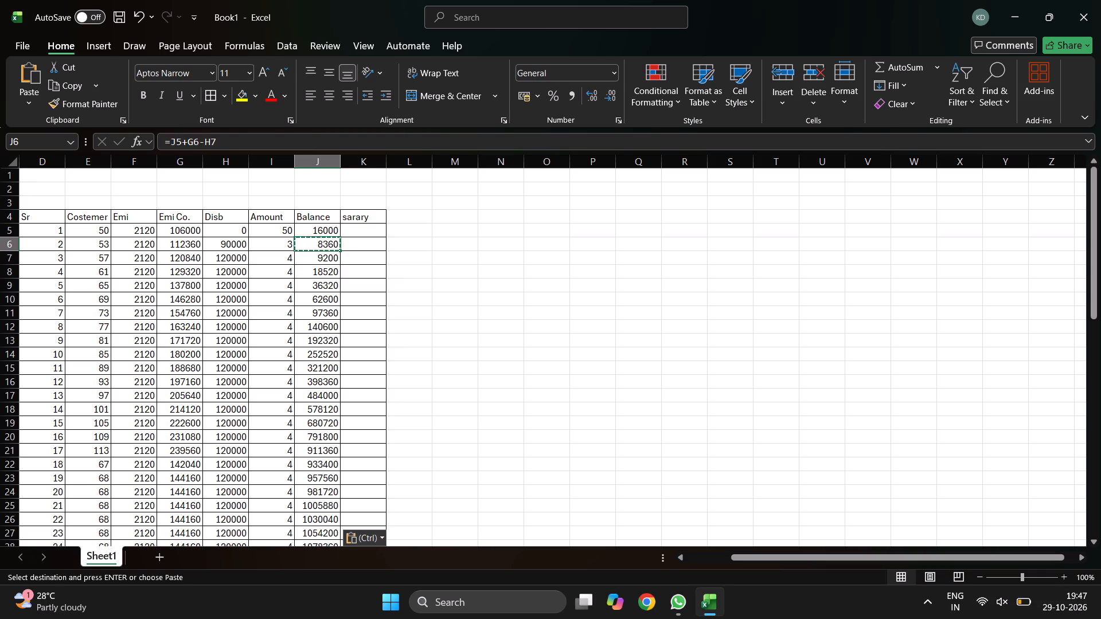
pyautogui.click(332, 228)
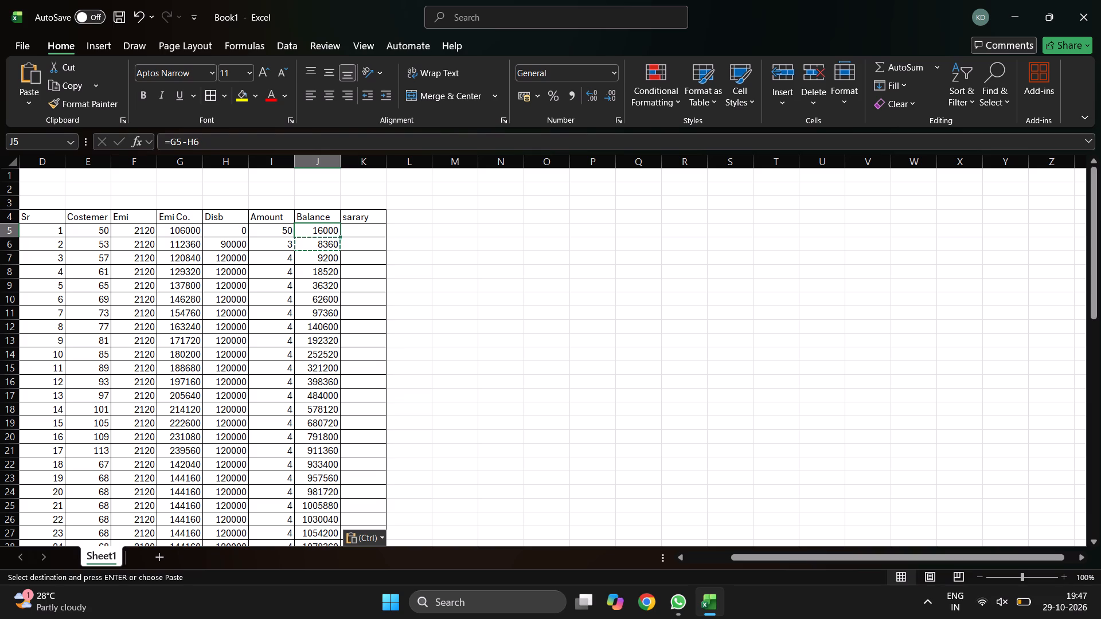
pyautogui.click(332, 228)
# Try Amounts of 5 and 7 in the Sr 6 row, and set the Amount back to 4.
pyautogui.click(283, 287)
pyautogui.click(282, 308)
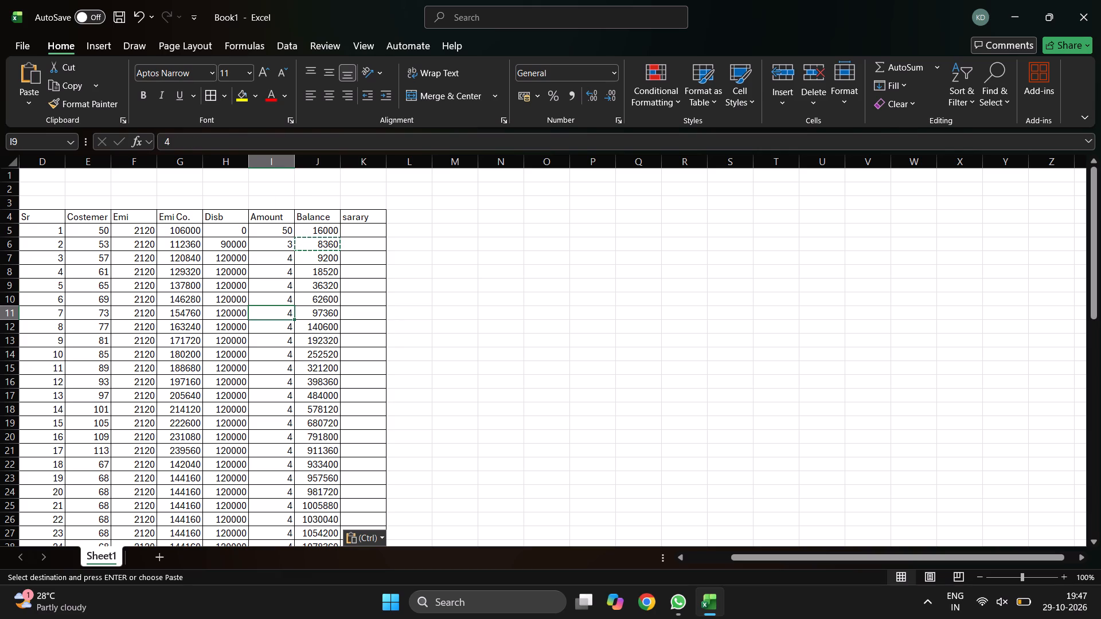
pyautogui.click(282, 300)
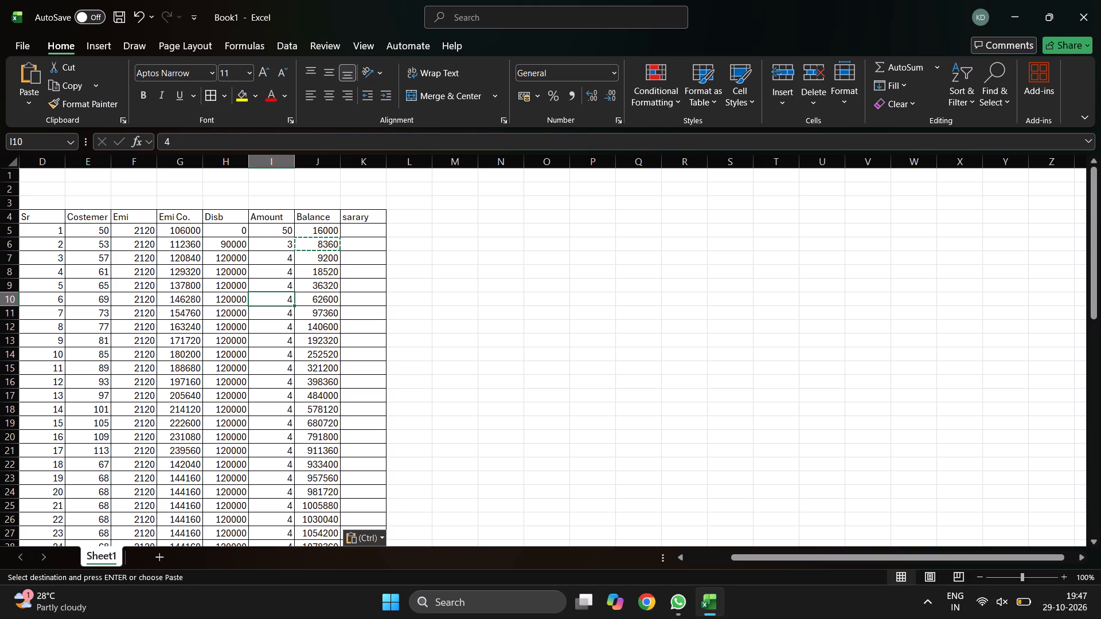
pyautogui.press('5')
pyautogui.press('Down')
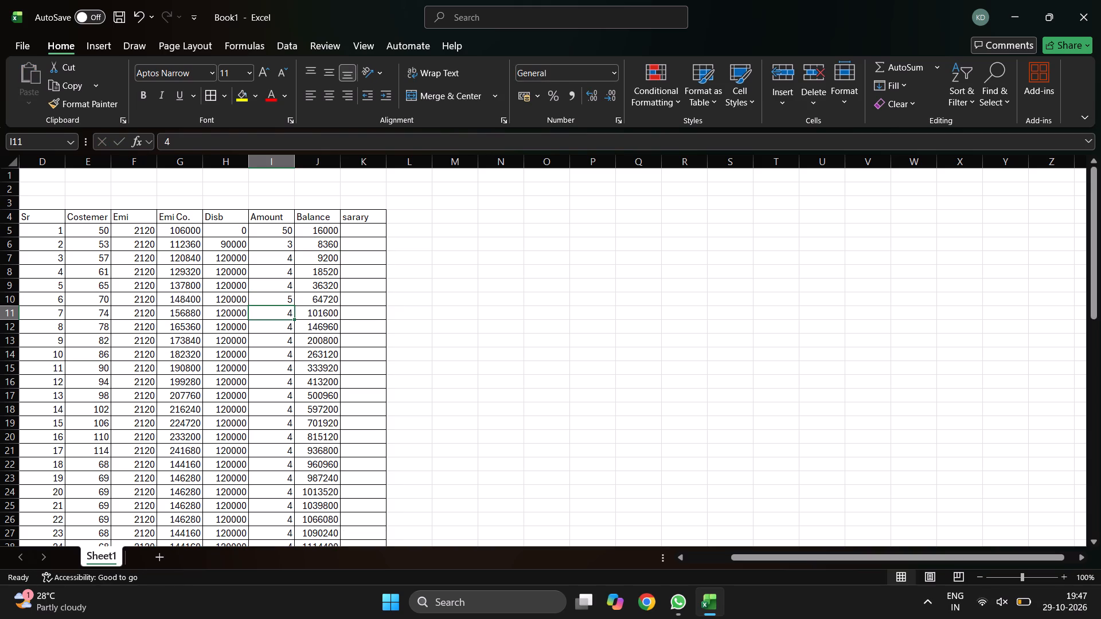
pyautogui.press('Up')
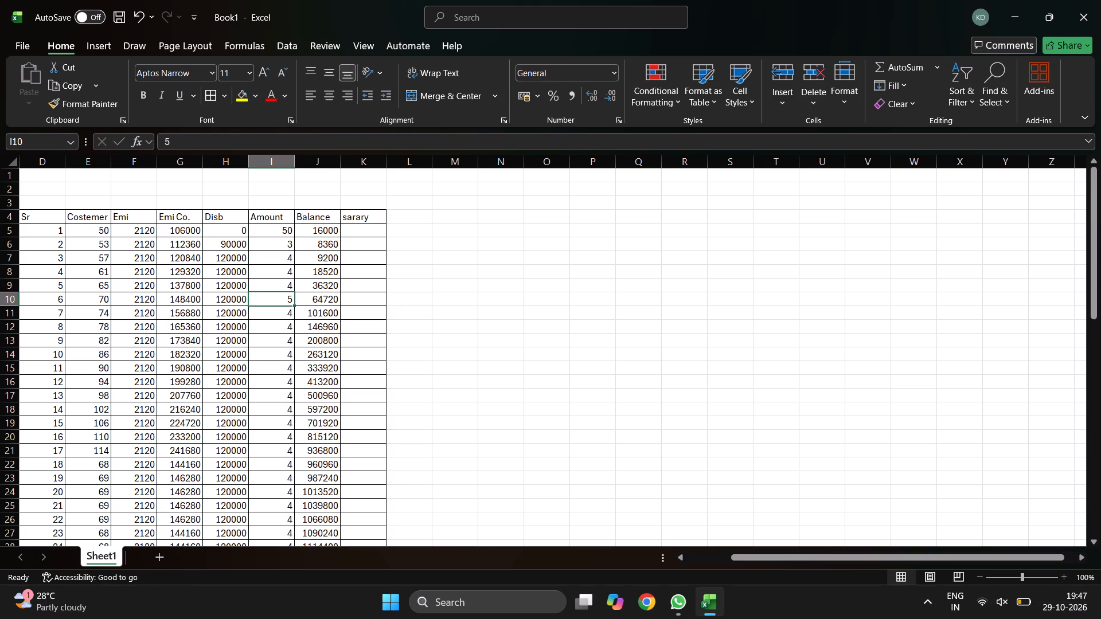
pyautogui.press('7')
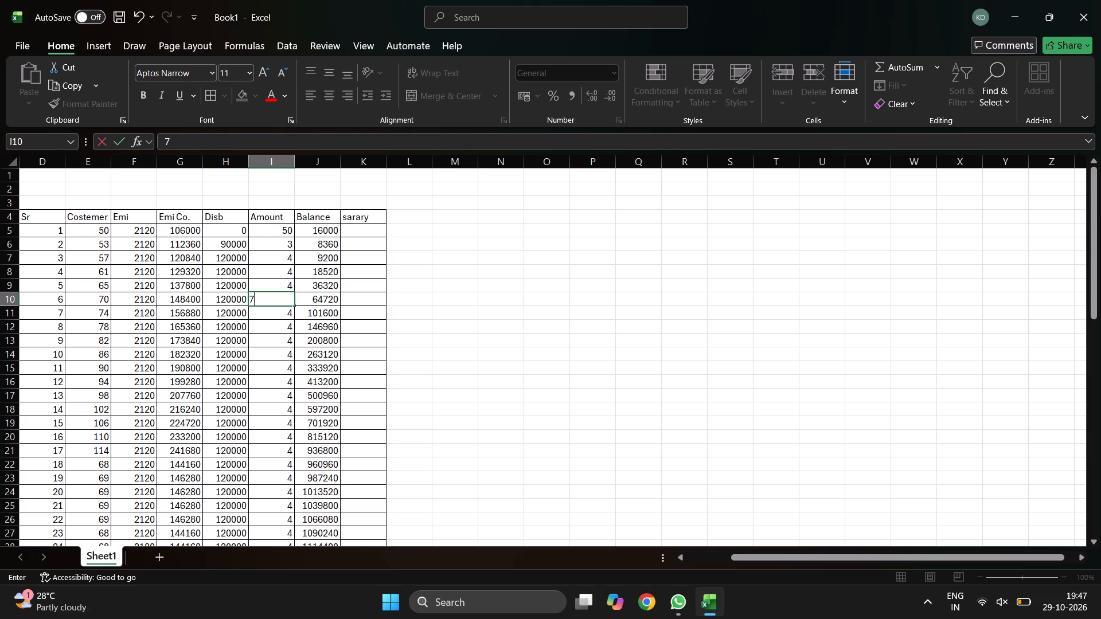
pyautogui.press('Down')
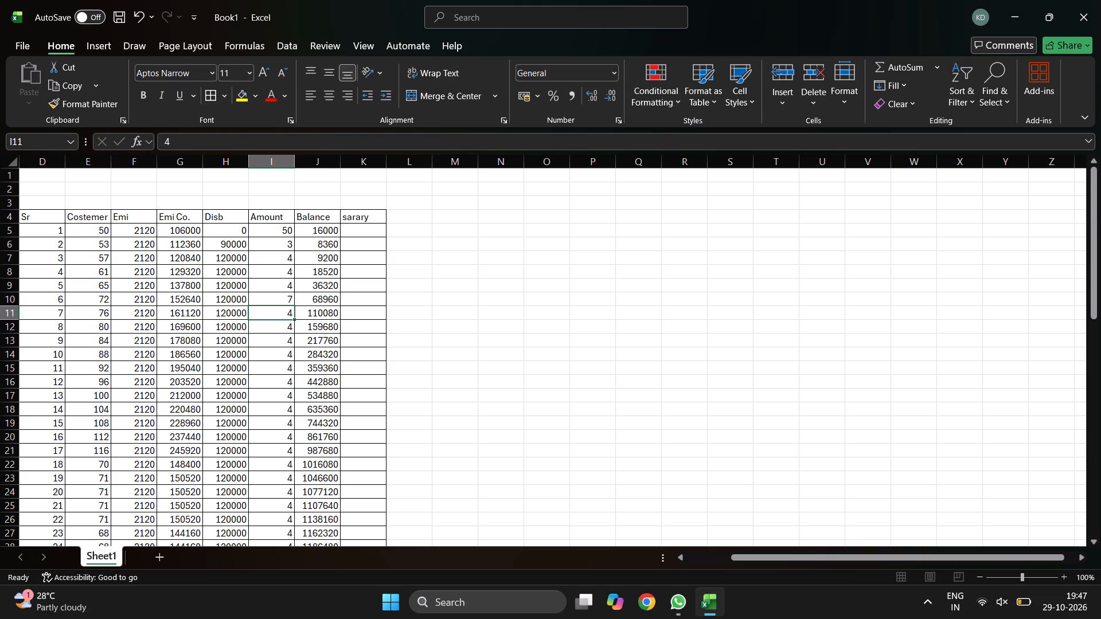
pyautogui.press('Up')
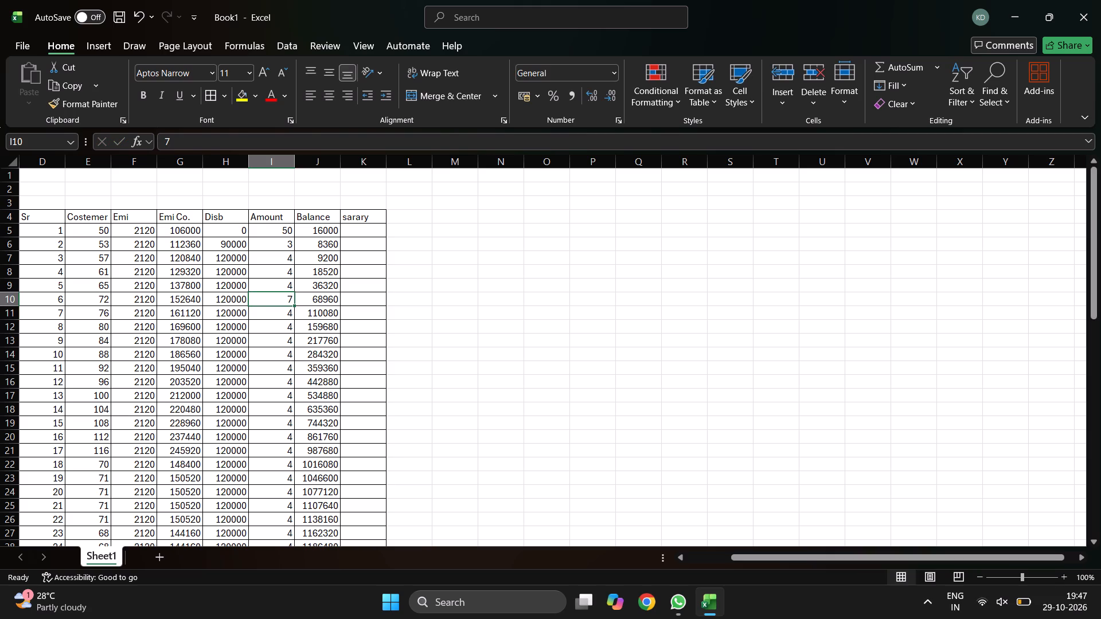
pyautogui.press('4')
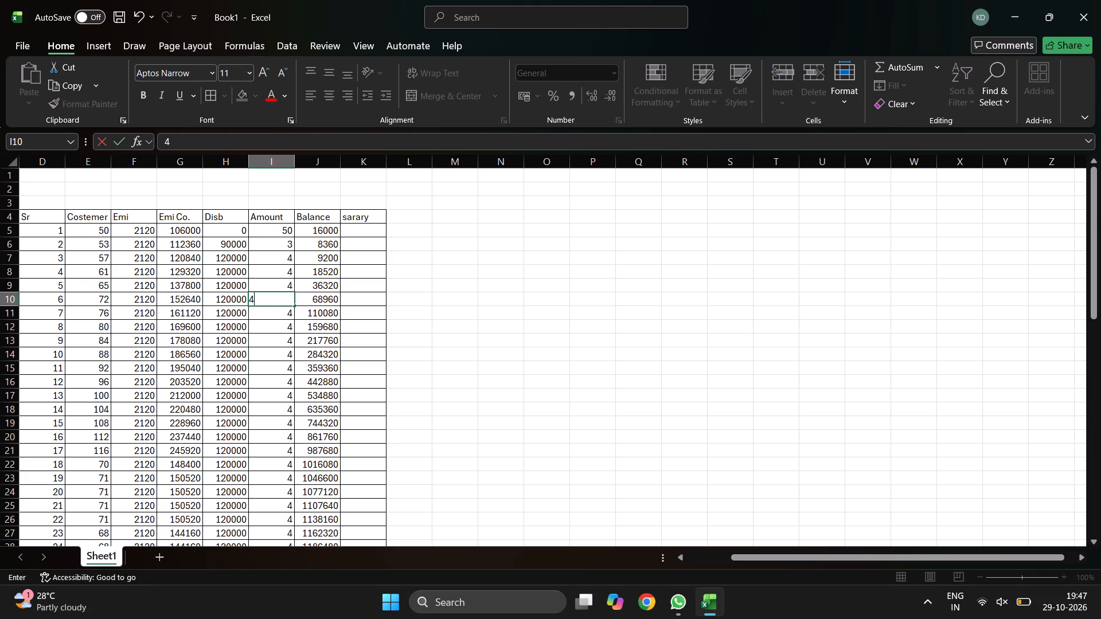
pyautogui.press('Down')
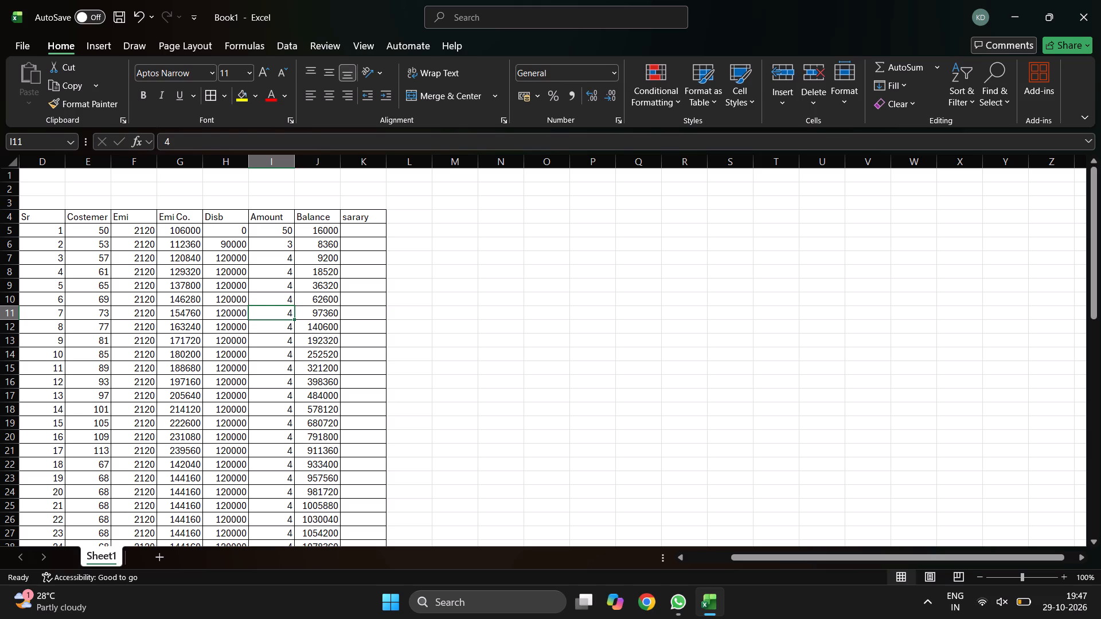
# Examine the Sr 2 row's Emi Co., Disb and Balance cells and the cell references in the Sr 4 row's Balance formula.
pyautogui.press('Up')
pyautogui.press('Up')
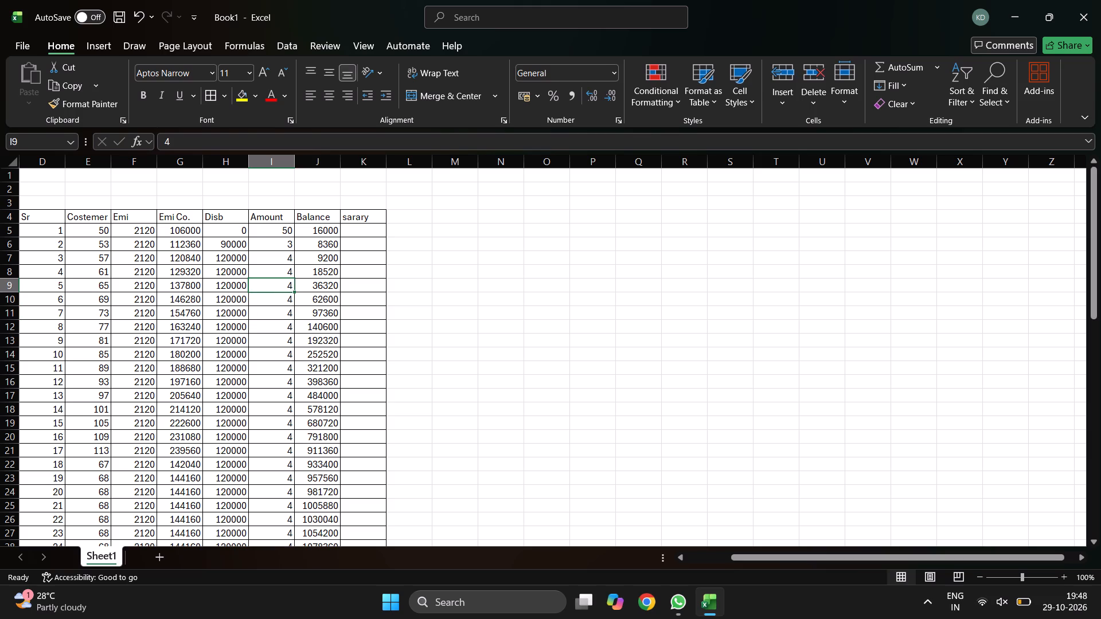
pyautogui.press('Up')
pyautogui.press('Up')
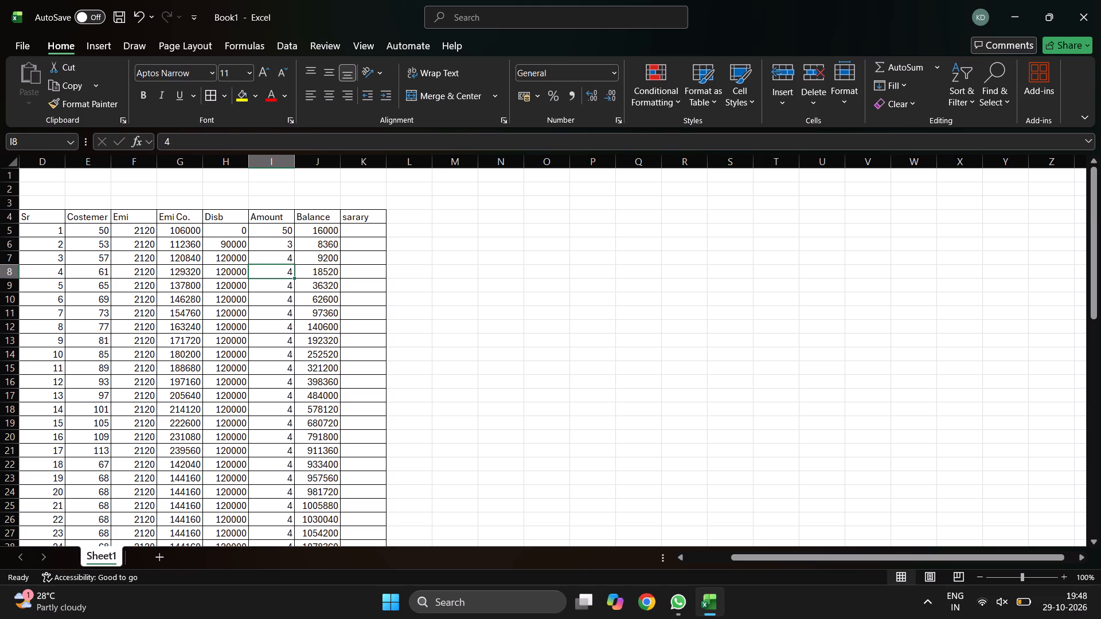
pyautogui.press('Up')
pyautogui.press('Up')
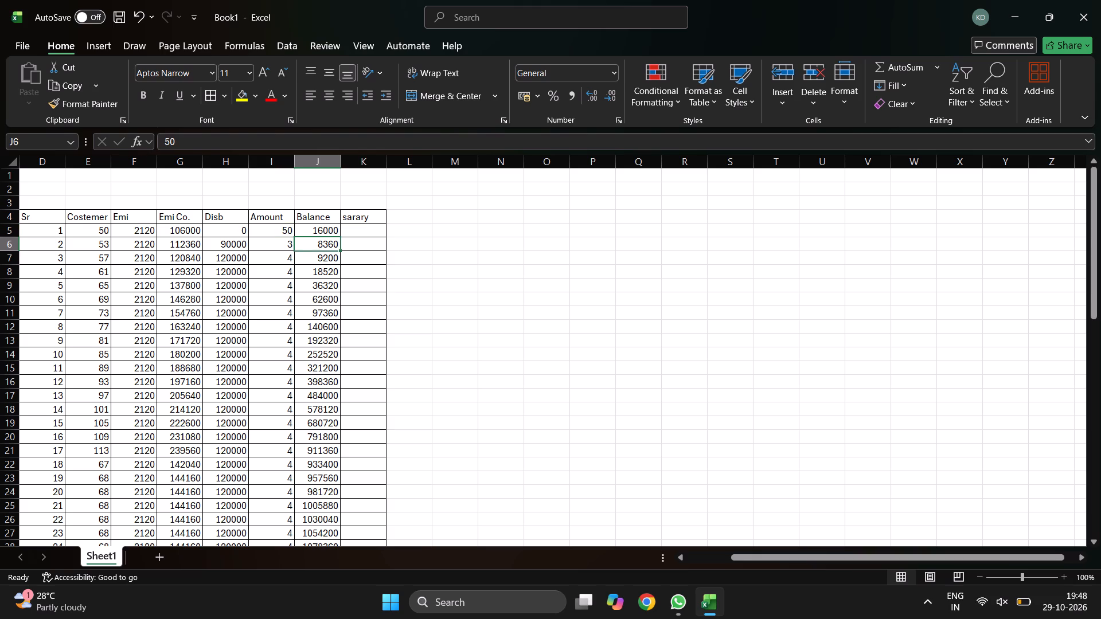
pyautogui.click(323, 245)
pyautogui.click(178, 247)
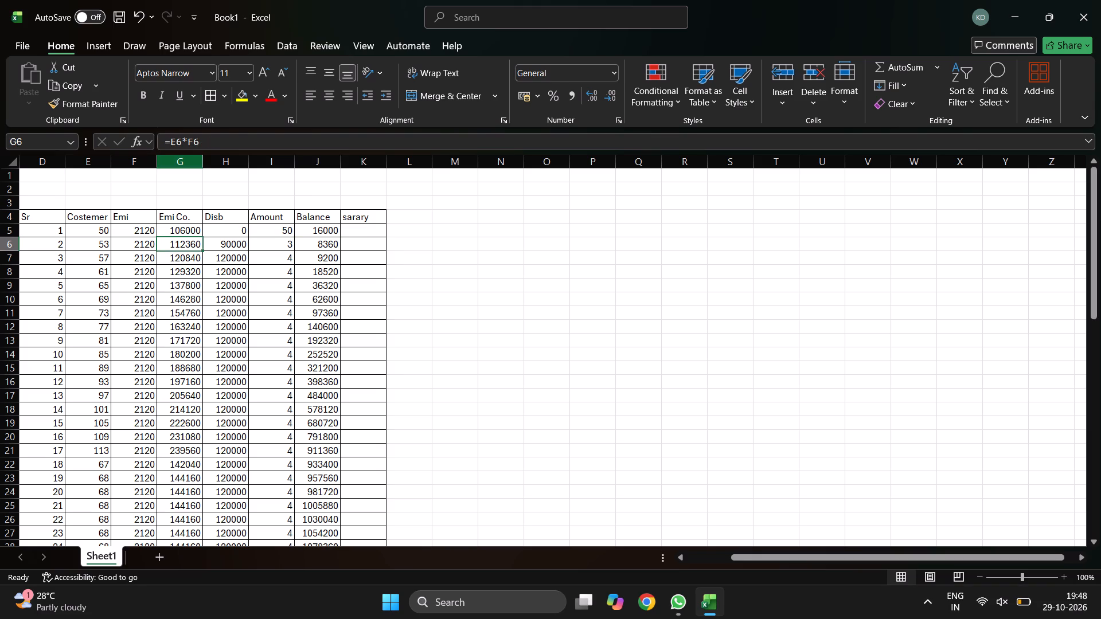
pyautogui.click(229, 242)
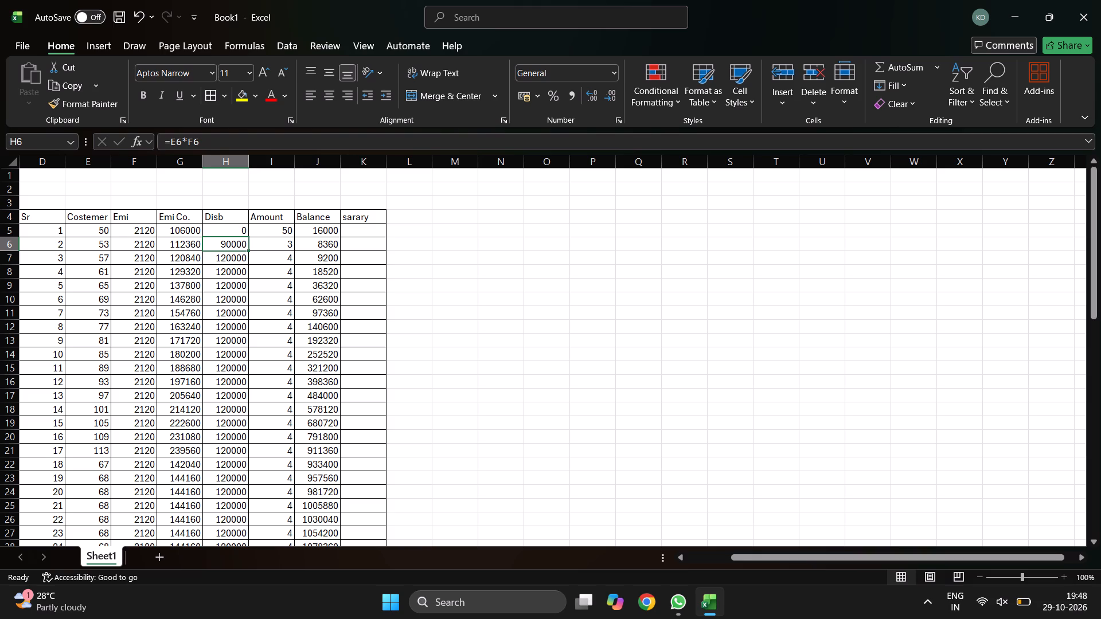
pyautogui.click(319, 249)
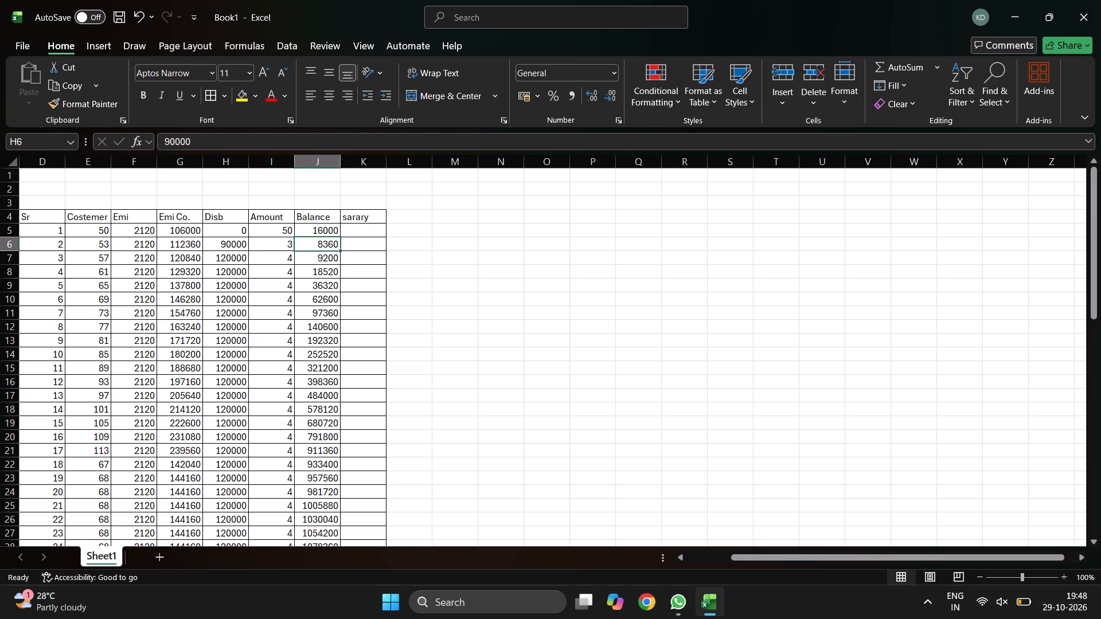
pyautogui.click(320, 271)
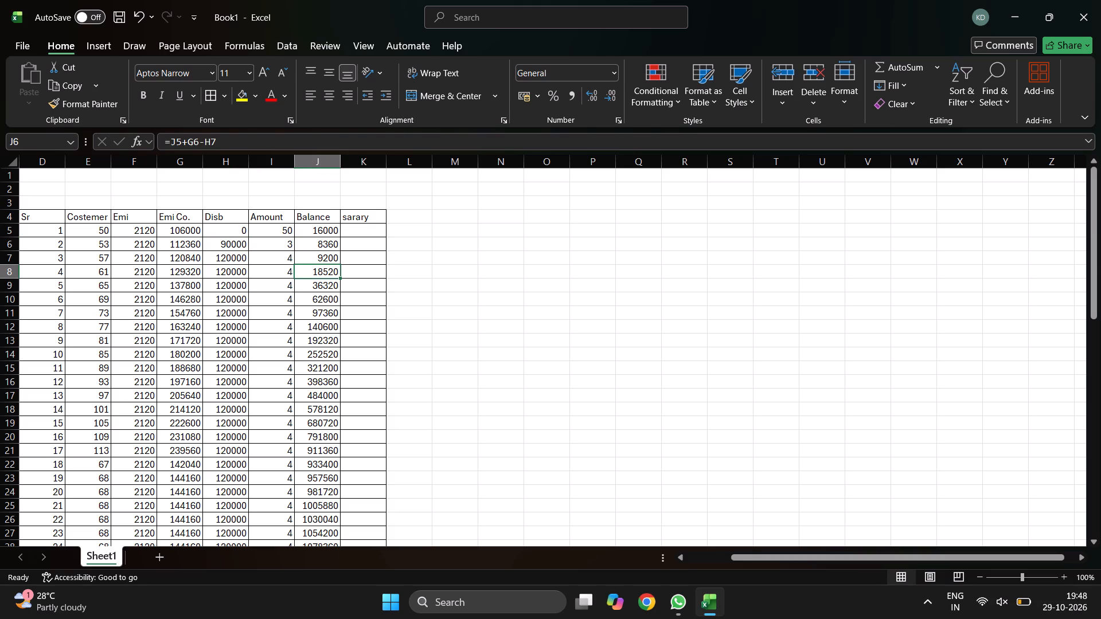
pyautogui.doubleClick(320, 270)
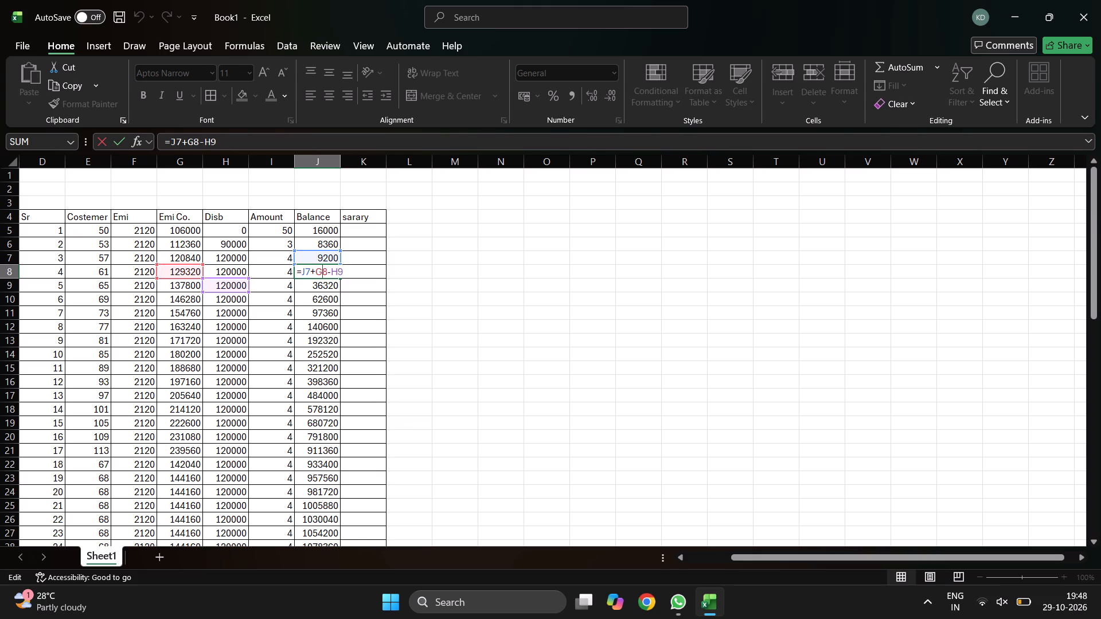
pyautogui.click(460, 292)
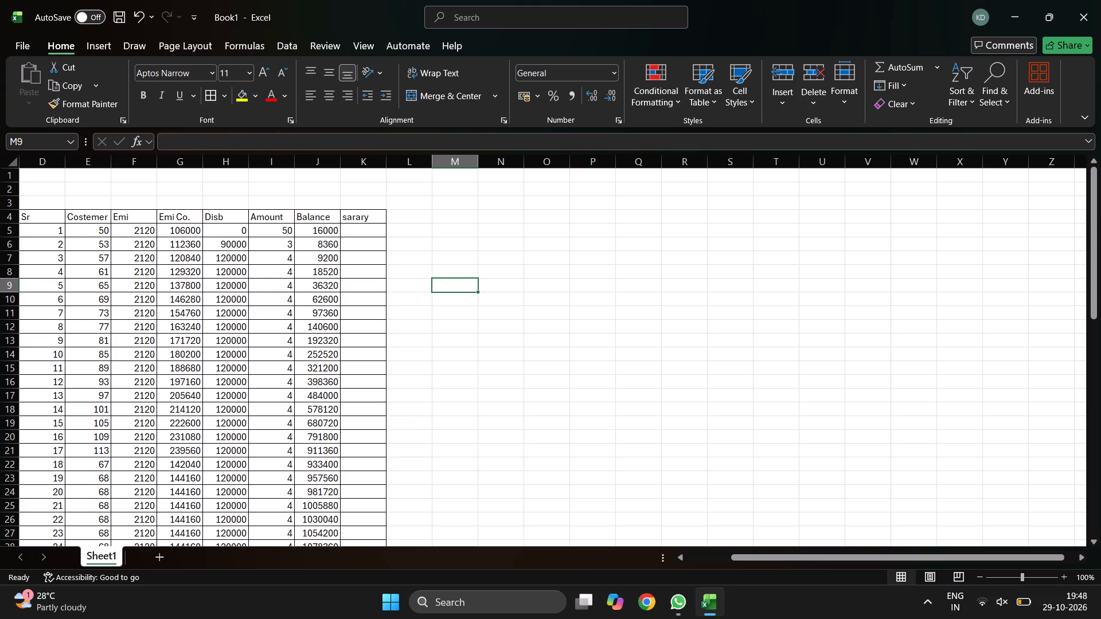
# Set the Disb value in the Sr 6 row to 150000.
pyautogui.click(218, 303)
pyautogui.write('1590')
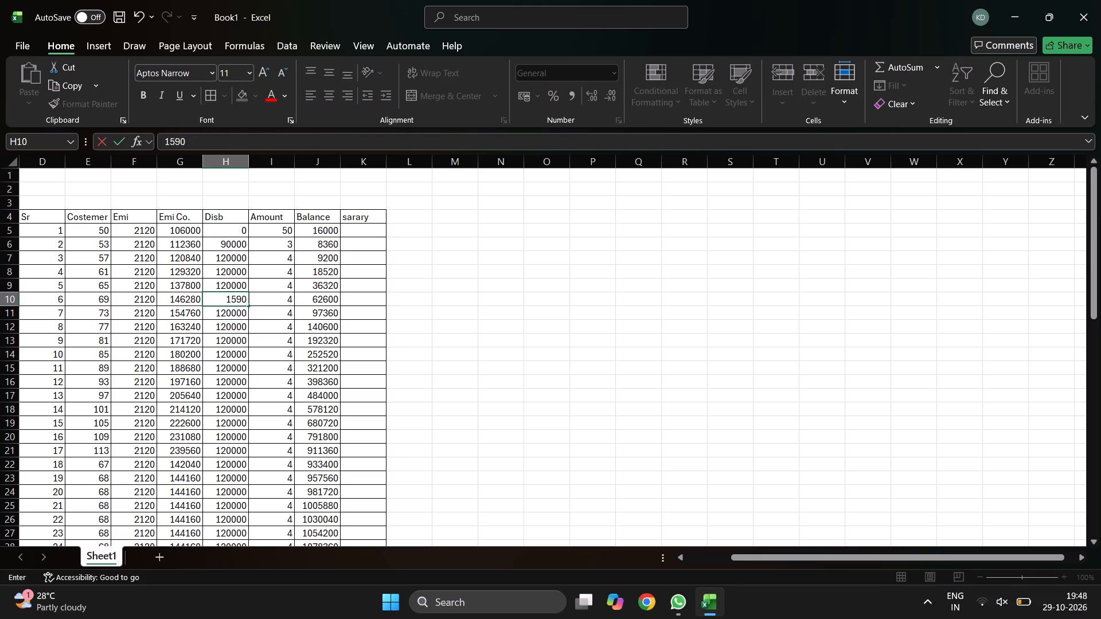
pyautogui.press('BackSpace')
pyautogui.press('BackSpace')
pyautogui.write('0000')
pyautogui.press('Down')
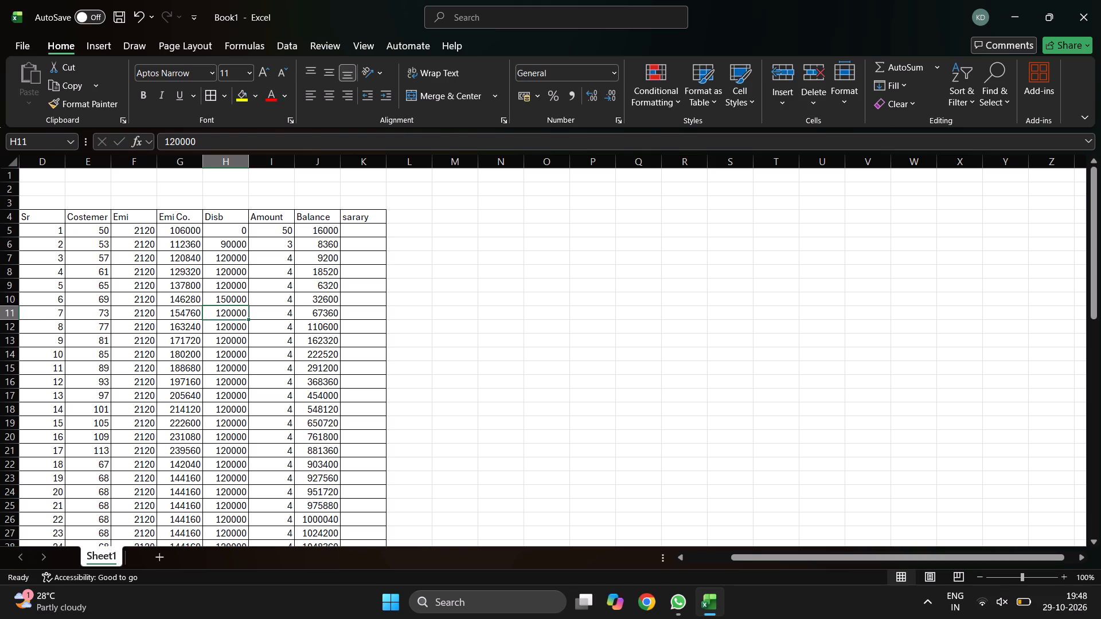
# Copy the Sr 6 row's Disb value of 150000 into the Disb cells of the Sr 7 through Sr 60 rows.
pyautogui.click(218, 301)
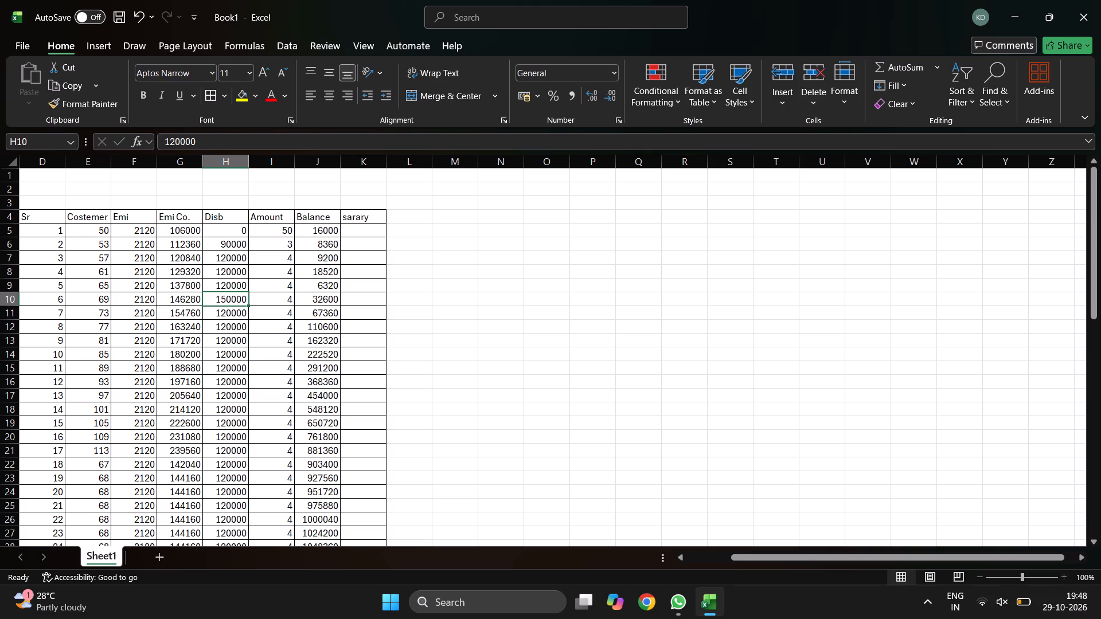
pyautogui.hotkey('ctrl', 'c')
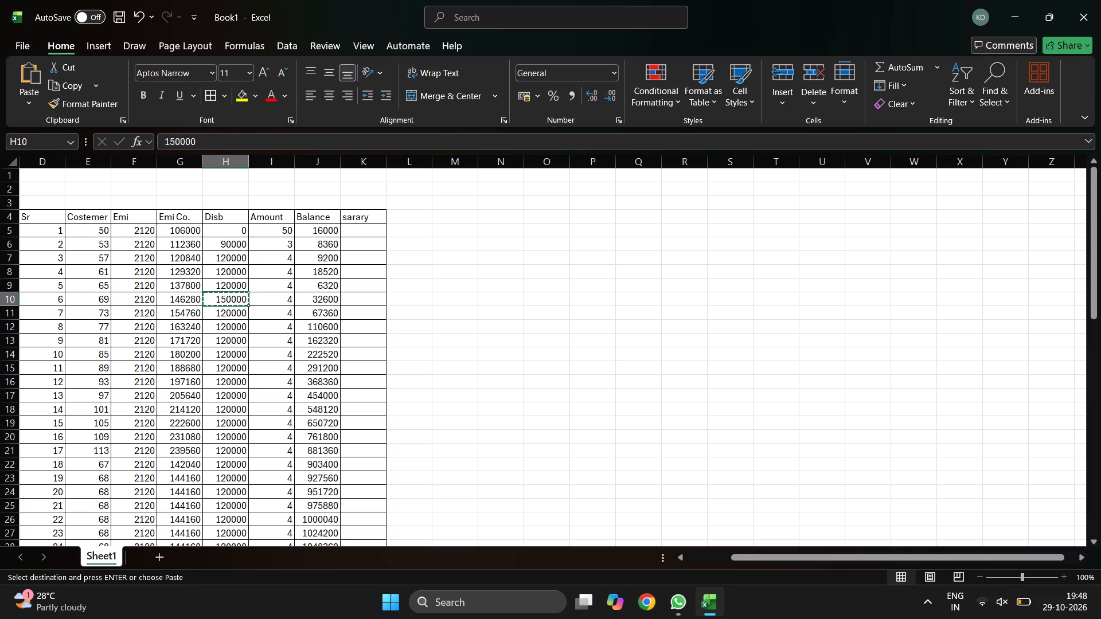
pyautogui.click(224, 313)
pyautogui.hotkey('shift', 'Down')
pyautogui.hotkey('shift', 'Down')
pyautogui.hotkey('shift', 'Down')
pyautogui.hotkey('shift', 'Down')
pyautogui.hotkey('shift', 'Down')
pyautogui.hotkey('shift', 'Down')
pyautogui.hotkey('shift', 'Down')
pyautogui.hotkey('shift', 'Down')
pyautogui.hotkey('shift', 'Down')
pyautogui.hotkey('shift', 'Down')
pyautogui.hotkey('shift', 'Down')
pyautogui.hotkey('shift', 'Down')
pyautogui.hotkey('shift', 'Down')
pyautogui.hotkey('shift', 'Down')
pyautogui.hotkey('shift', 'Down')
pyautogui.hotkey('shift', 'Down')
pyautogui.hotkey('shift', 'Down')
pyautogui.hotkey('shift', 'Down')
pyautogui.hotkey('shift', 'Down')
pyautogui.hotkey('shift', 'Down')
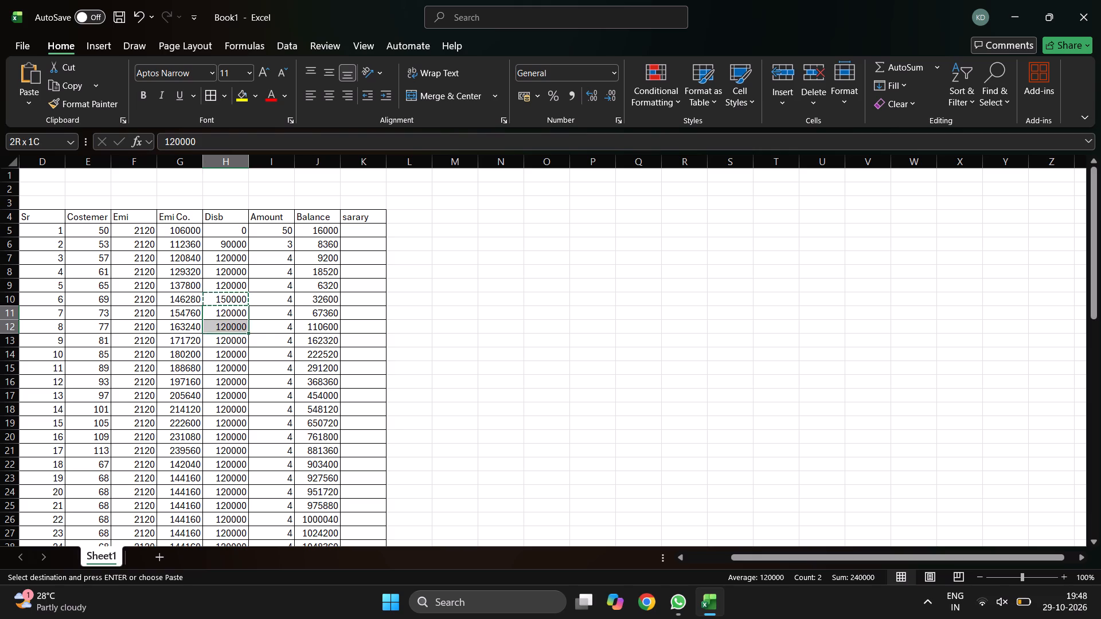
pyautogui.hotkey('shift', 'Down')
pyautogui.hotkey('shift', 'Down')
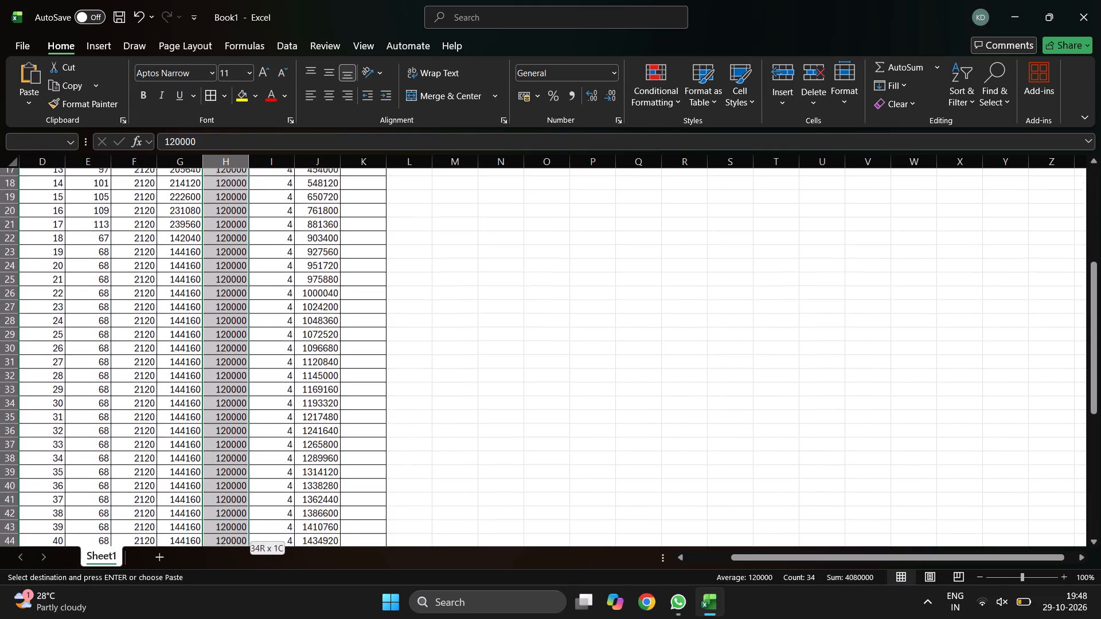
pyautogui.hotkey('shift', 'Down')
pyautogui.hotkey('shift', 'Down')
pyautogui.hotkey('shift', 'Down')
pyautogui.hotkey('shift', 'Down')
pyautogui.hotkey('shift', 'Down')
pyautogui.hotkey('shift', 'Down')
pyautogui.hotkey('shift', 'Down')
pyautogui.hotkey('shift', 'Down')
pyautogui.hotkey('shift', 'Down')
pyautogui.hotkey('shift', 'Down')
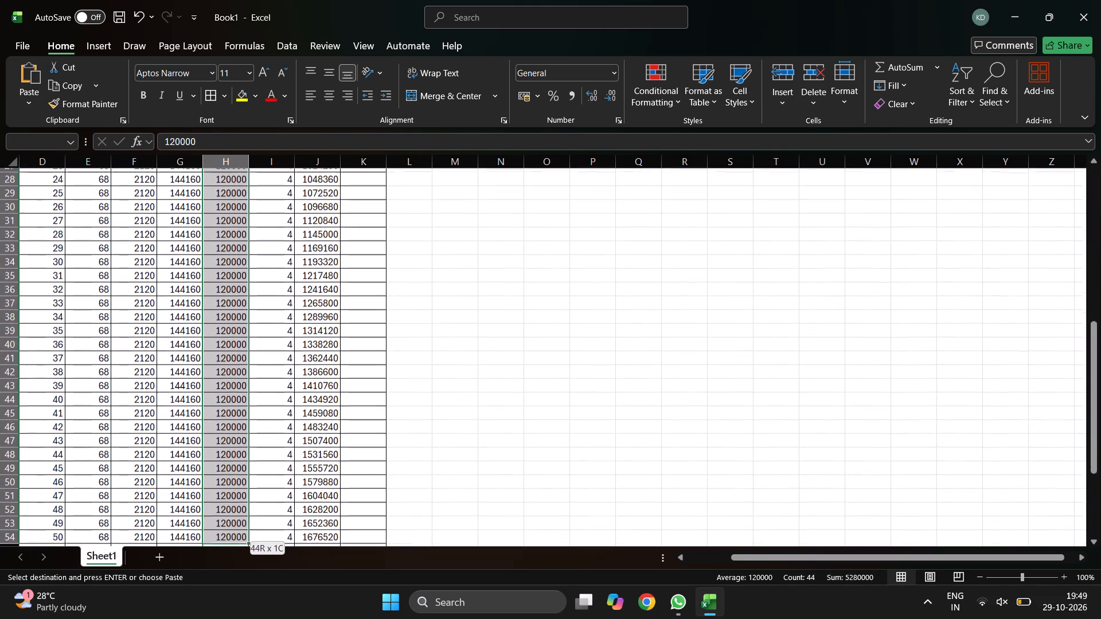
pyautogui.hotkey('shift', 'Down')
pyautogui.hotkey('shift', 'Down')
pyautogui.hotkey('shift', 'Down')
pyautogui.hotkey('shift', 'Down')
pyautogui.hotkey('shift', 'Down')
pyautogui.hotkey('shift', 'Down')
pyautogui.hotkey('shift', 'Down')
pyautogui.hotkey('shift', 'Down')
pyautogui.hotkey('shift', 'Down')
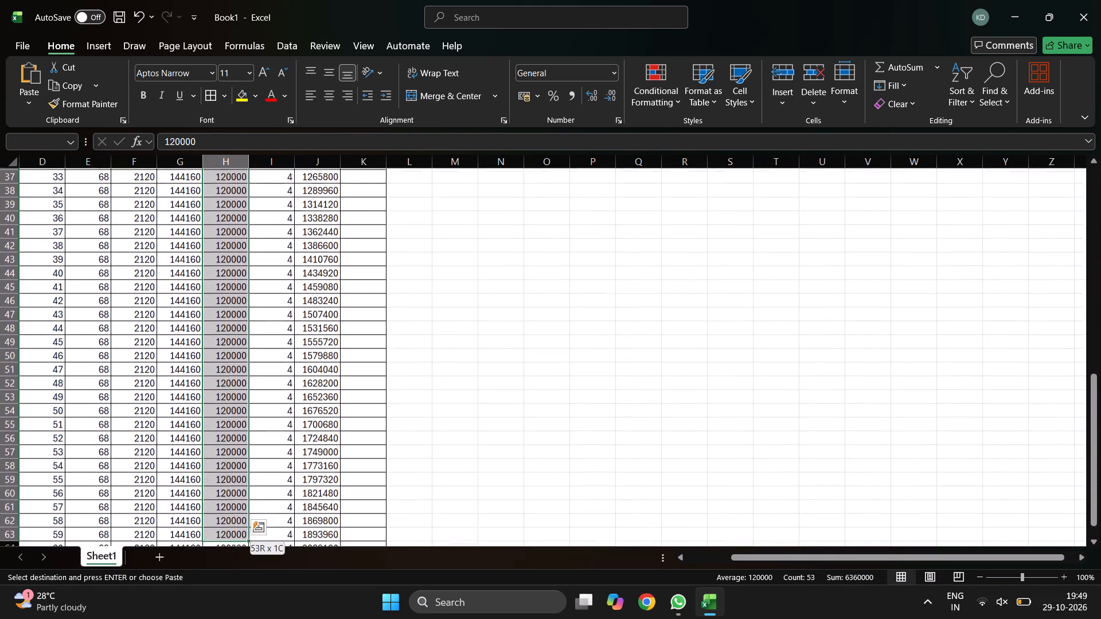
pyautogui.hotkey('shift', 'Down')
pyautogui.hotkey('shift', 'Down')
pyautogui.hotkey('shift', 'Down')
pyautogui.hotkey('shift', 'Up')
pyautogui.hotkey('shift', 'Up')
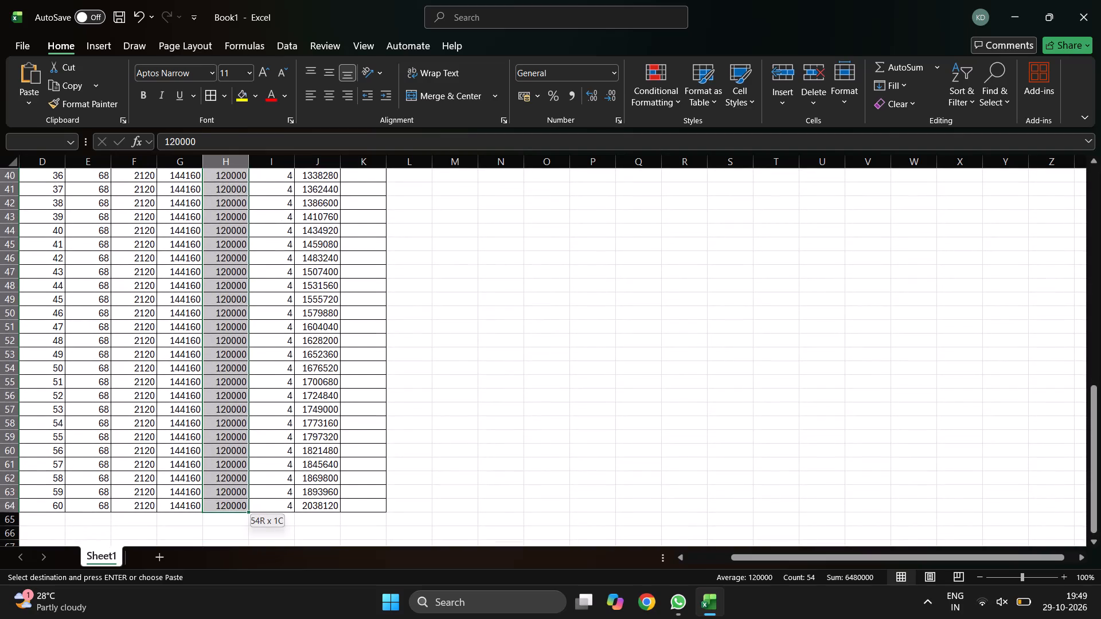
pyautogui.hotkey('ctrl', 'v')
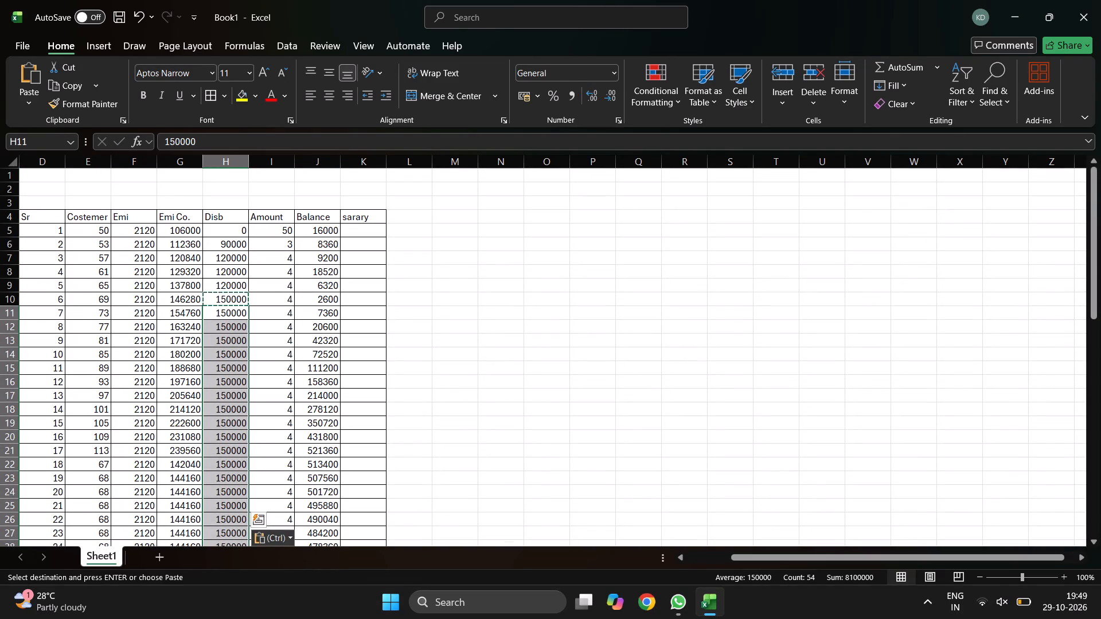
# Set the Amount in the Sr 6 row to 5 and copy it down the Amount cells through the Sr 60 row.
pyautogui.click(286, 301)
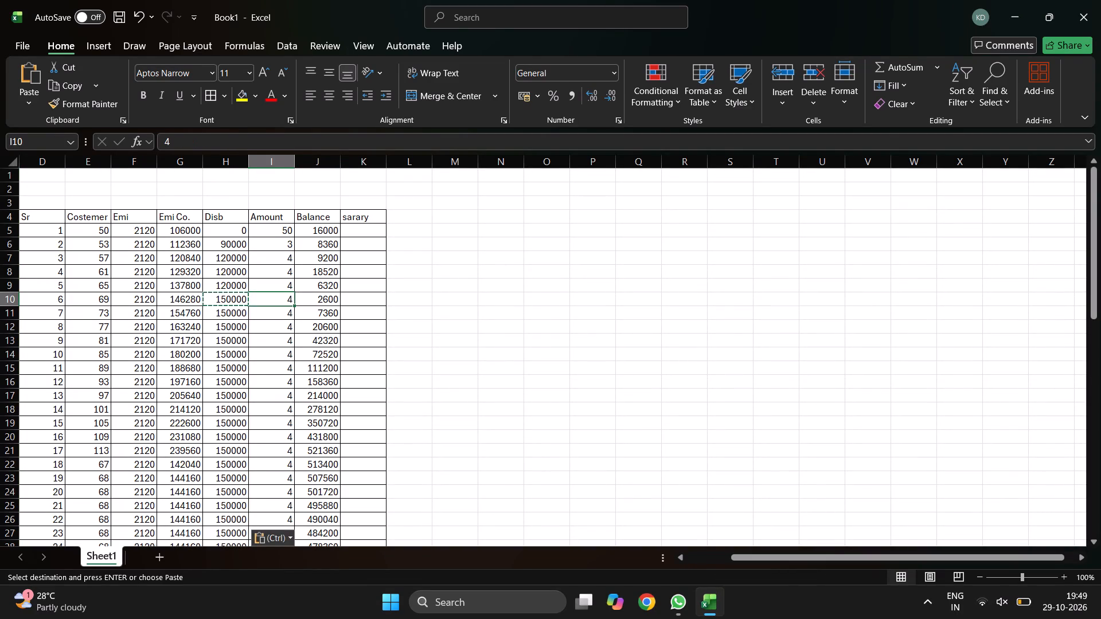
pyautogui.press('5')
pyautogui.press('Down')
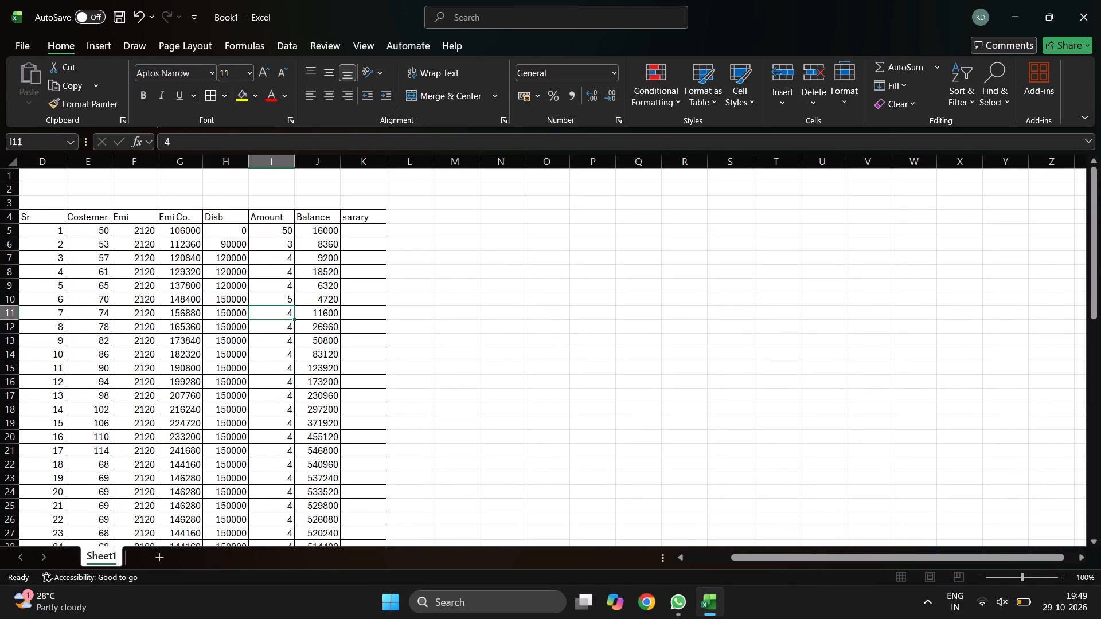
pyautogui.press('Up')
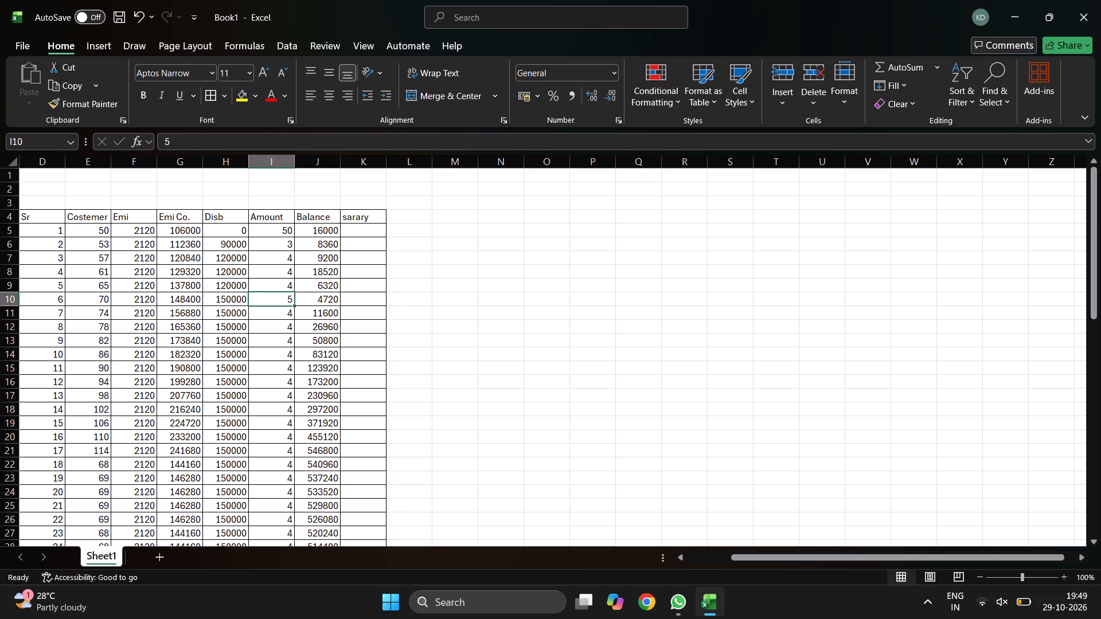
pyautogui.hotkey('ctrl', 'c')
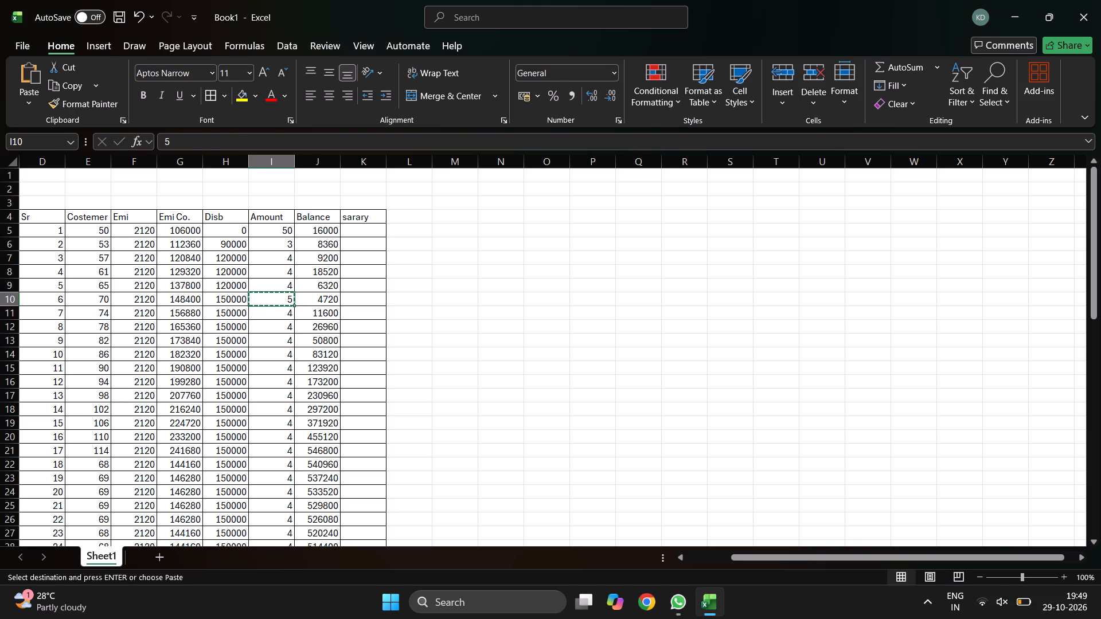
pyautogui.hotkey('ctrl', 'shift', 'Down')
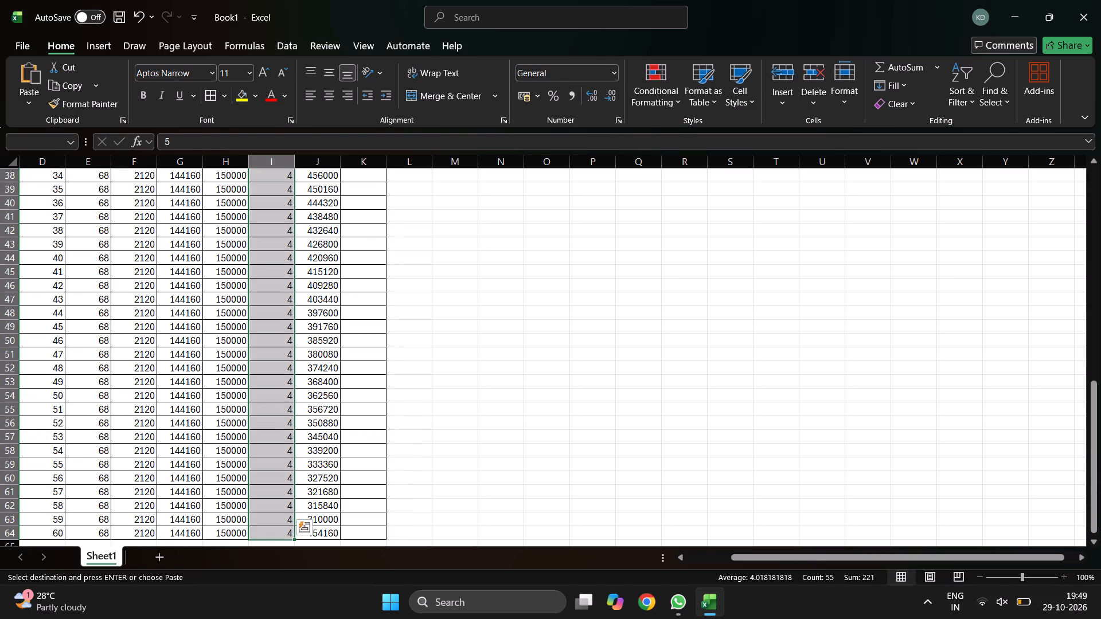
pyautogui.hotkey('ctrl', 'v')
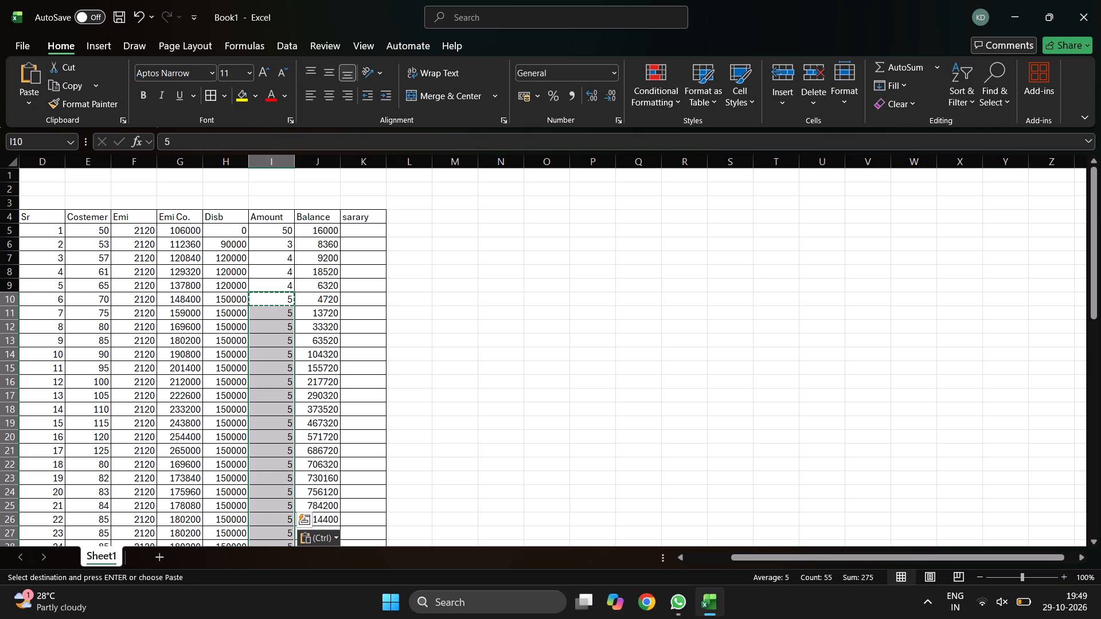
# Examine the Costemer, Emi Co., Disb and Balance values down to the Sr 60 row and back up to the first rows.
pyautogui.press('Down')
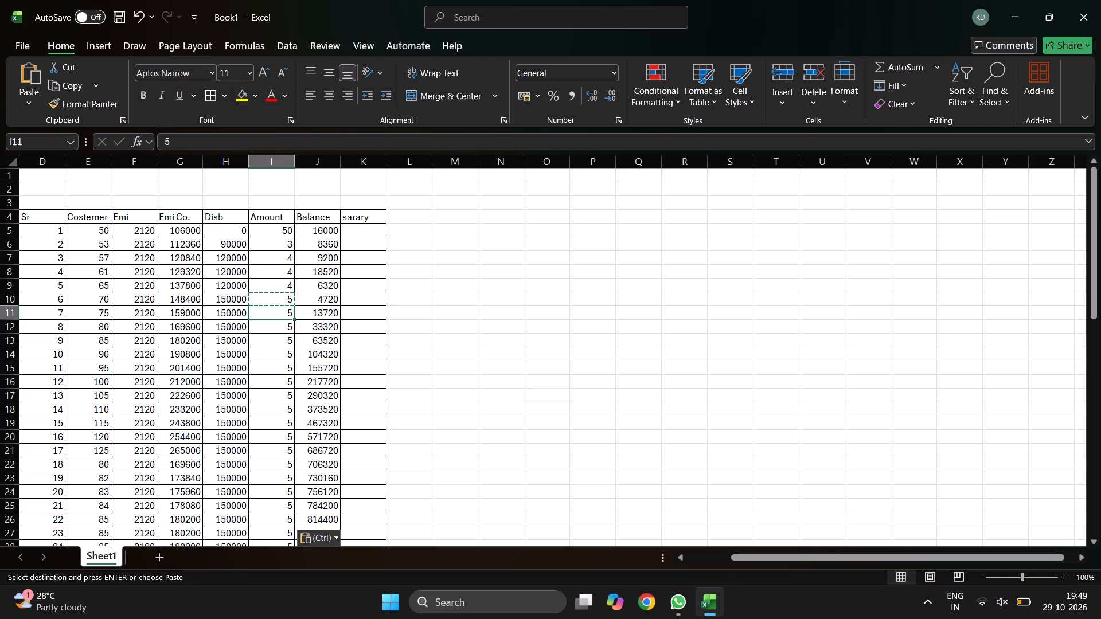
pyautogui.press('Down')
pyautogui.press('Down')
pyautogui.press('Down')
pyautogui.press('Down')
pyautogui.press('Down')
pyautogui.press('Down')
pyautogui.press('Down')
pyautogui.press('Down')
pyautogui.press('Down')
pyautogui.press('Down')
pyautogui.press('Down')
pyautogui.press('Down')
pyautogui.press('Down')
pyautogui.press('Down')
pyautogui.press('Down')
pyautogui.press('Down')
pyautogui.press('Down')
pyautogui.press('Down')
pyautogui.press('Down')
pyautogui.press('Down')
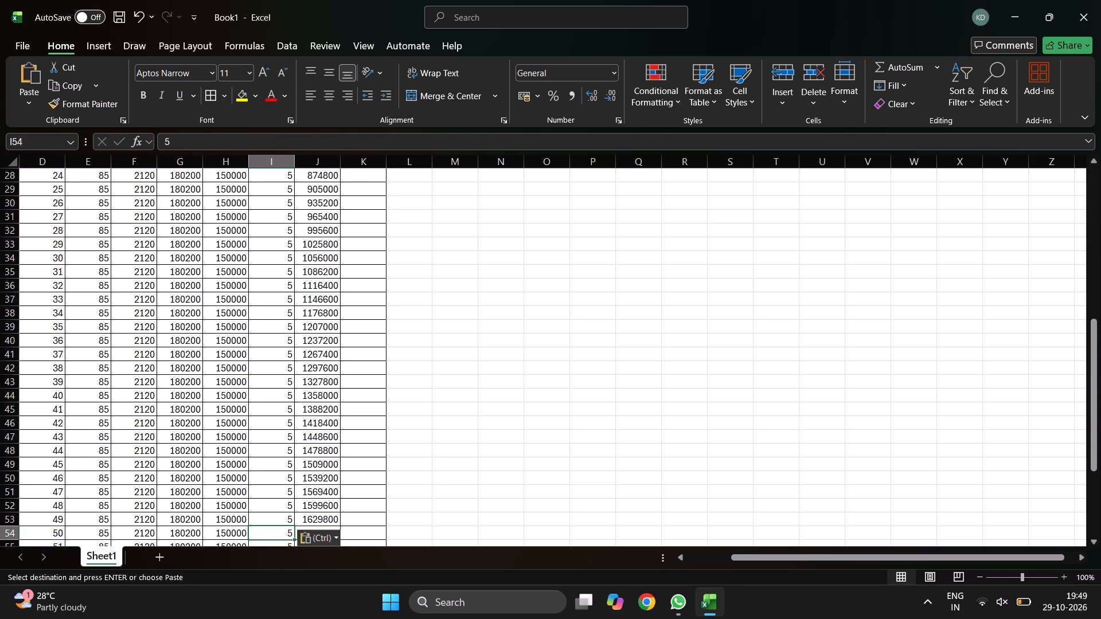
pyautogui.press('Up')
pyautogui.press('Up')
pyautogui.press('Up')
pyautogui.press('Up')
pyautogui.press('Up')
pyautogui.press('Up')
pyautogui.press('Up')
pyautogui.press('Up')
pyautogui.press('Up')
pyautogui.press('Up')
pyautogui.press('Up')
pyautogui.press('Up')
pyautogui.press('Up')
pyautogui.press('Up')
pyautogui.press('Up')
pyautogui.press('Up')
pyautogui.press('Up')
pyautogui.press('Up')
pyautogui.press('Up')
pyautogui.press('Up')
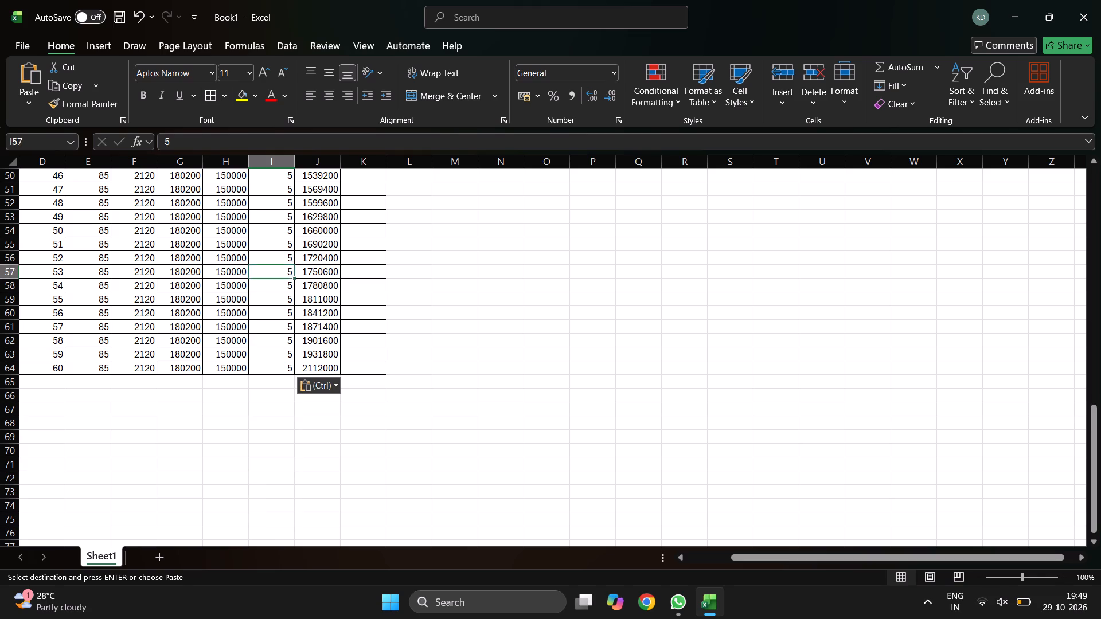
pyautogui.press('Up')
pyautogui.press('Up')
pyautogui.press('Up')
pyautogui.press('Up')
pyautogui.press('Up')
pyautogui.press('Up')
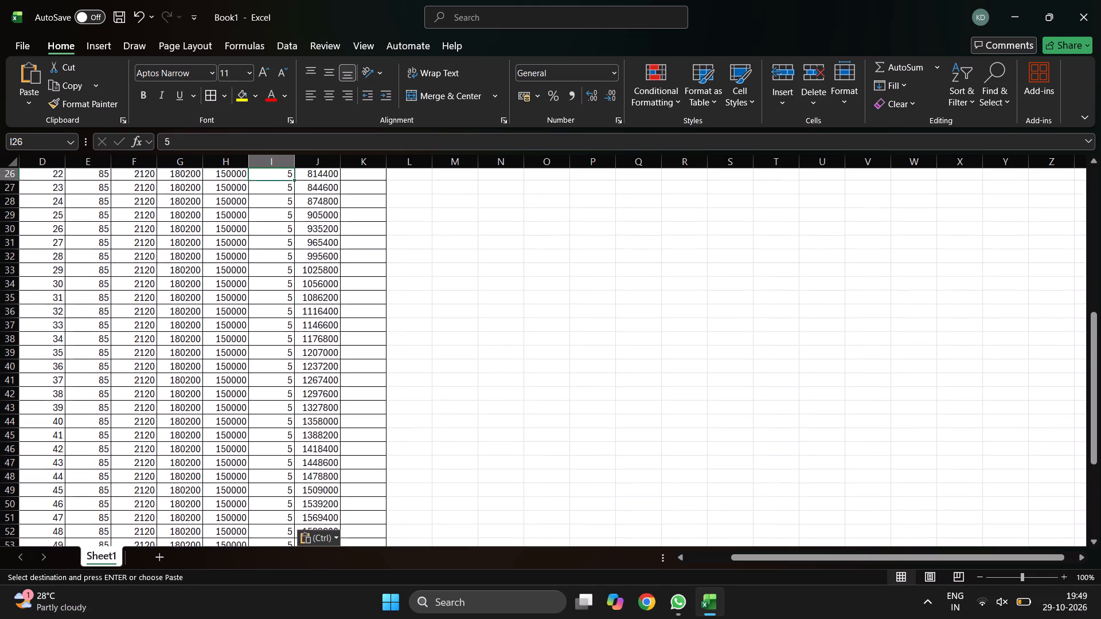
pyautogui.press('Up')
pyautogui.press('Up')
pyautogui.press('Up')
pyautogui.press('Up')
pyautogui.press('Up')
pyautogui.press('Up')
pyautogui.press('Up')
pyautogui.press('Up')
pyautogui.press('Up')
pyautogui.press('Up')
pyautogui.press('Up')
pyautogui.press('Up')
pyautogui.press('Up')
pyautogui.press('Up')
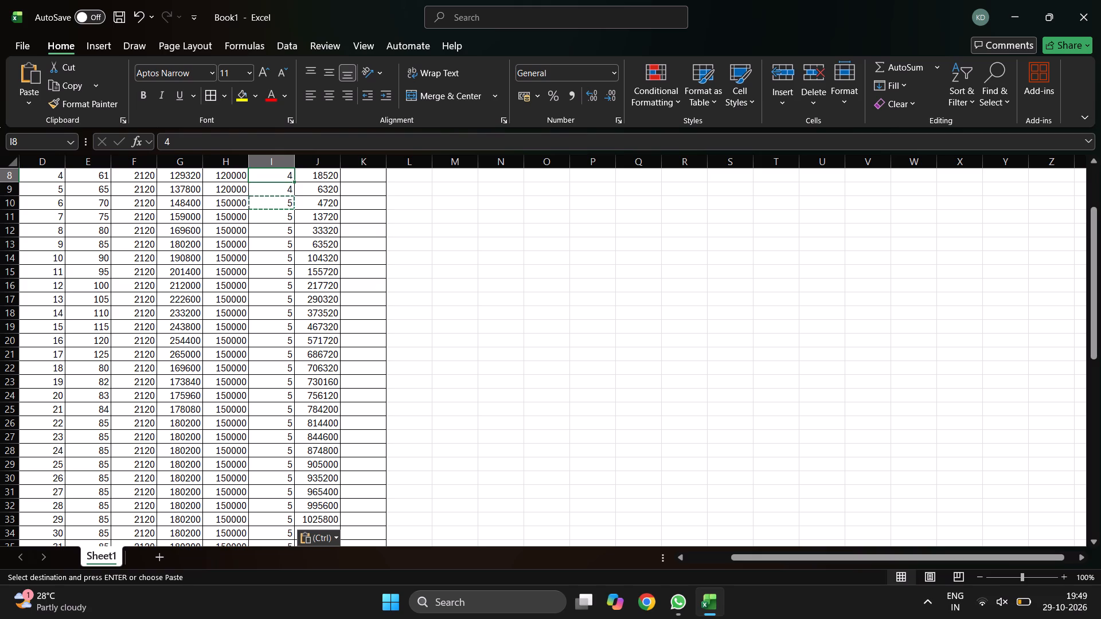
# Set the Disb value in the Sr 12 row to 300000.
pyautogui.click(222, 291)
pyautogui.write('30000')
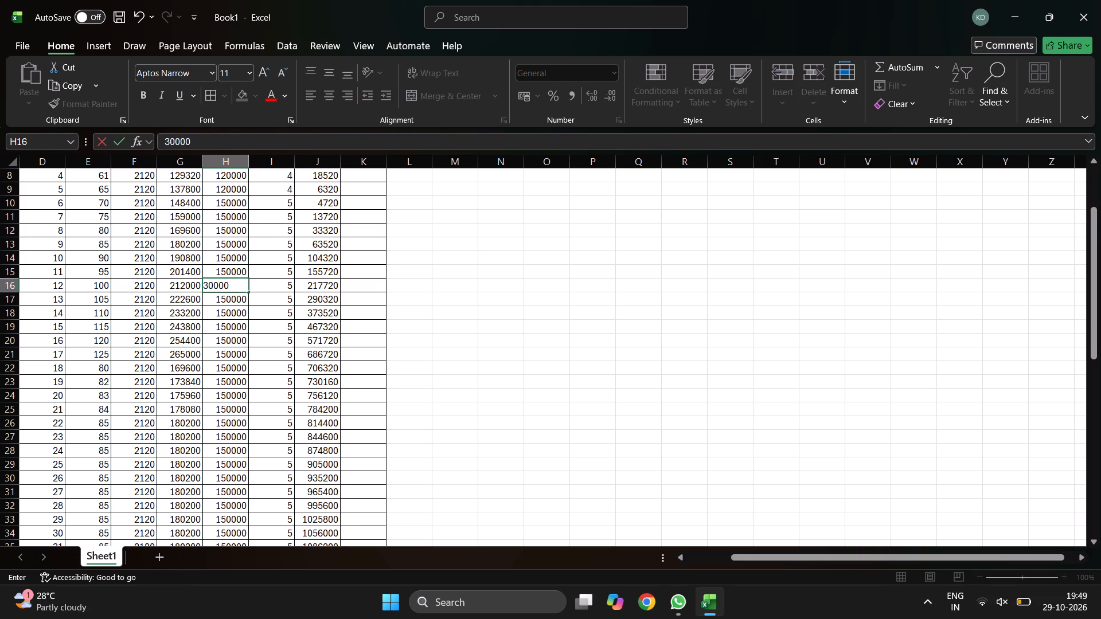
pyautogui.press('Down')
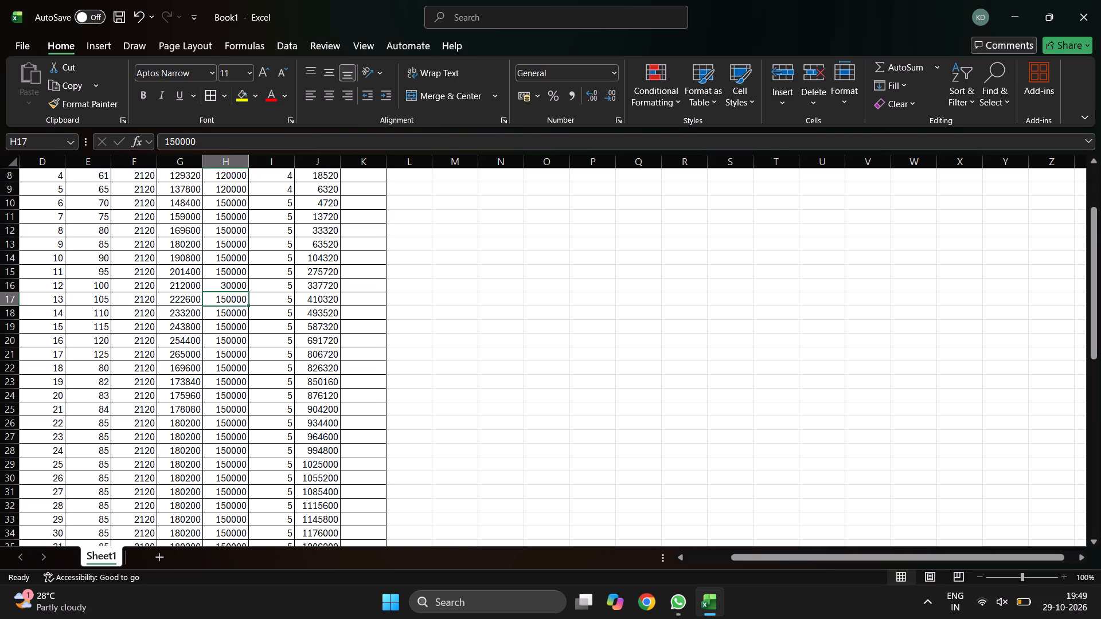
pyautogui.press('Up')
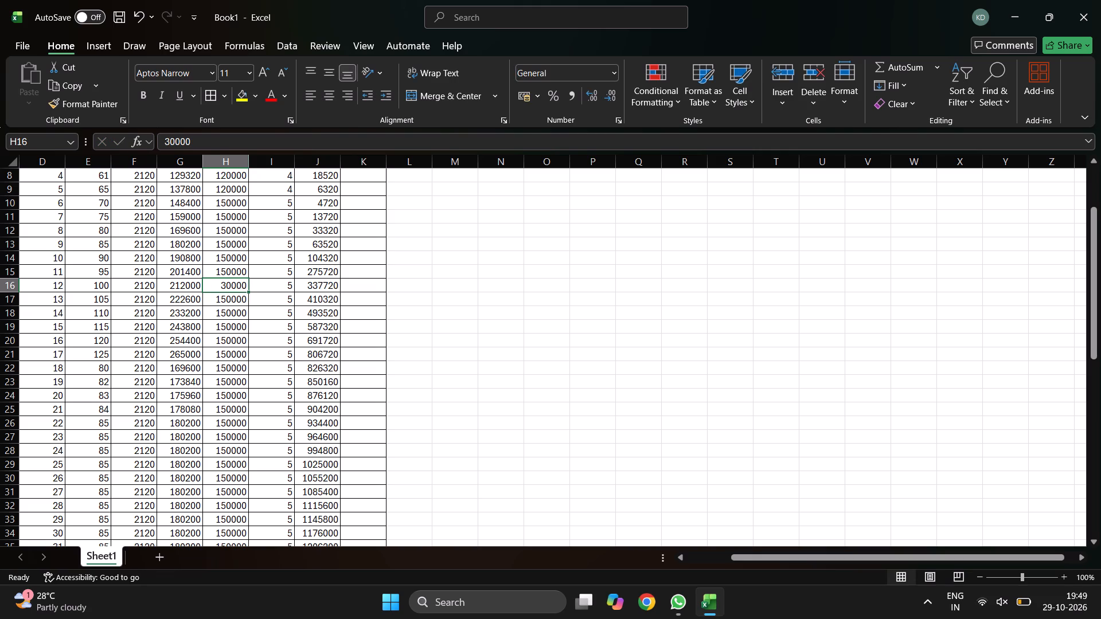
pyautogui.click(224, 138)
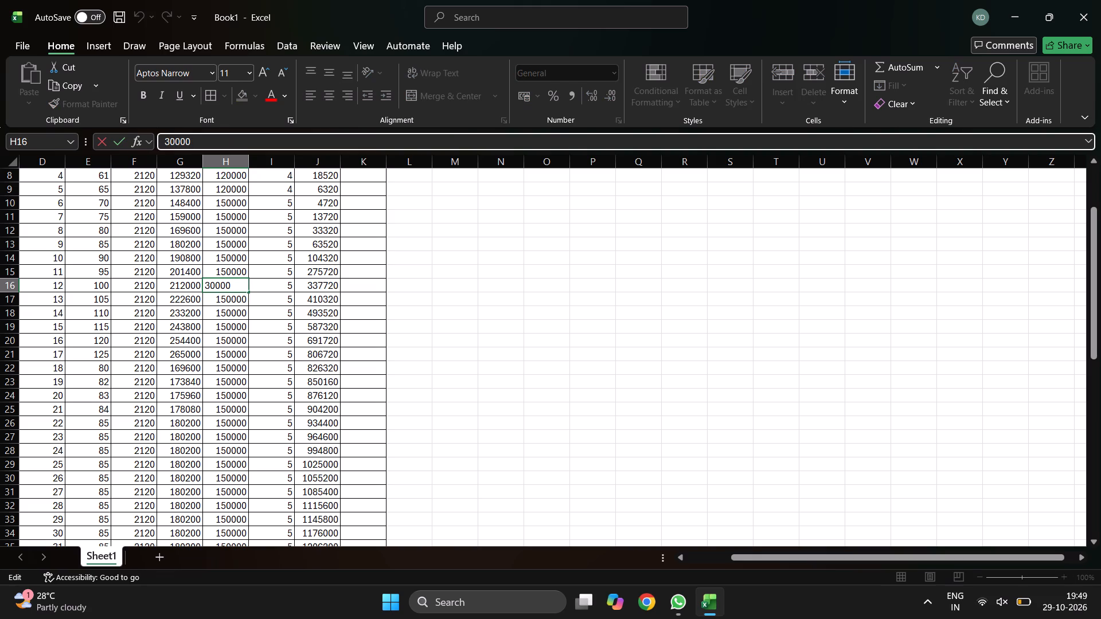
pyautogui.press('0')
pyautogui.press('Down')
pyautogui.press('Down')
pyautogui.press('Down')
# Set the Amount in the Sr 12 row to 10.
pyautogui.click(278, 287)
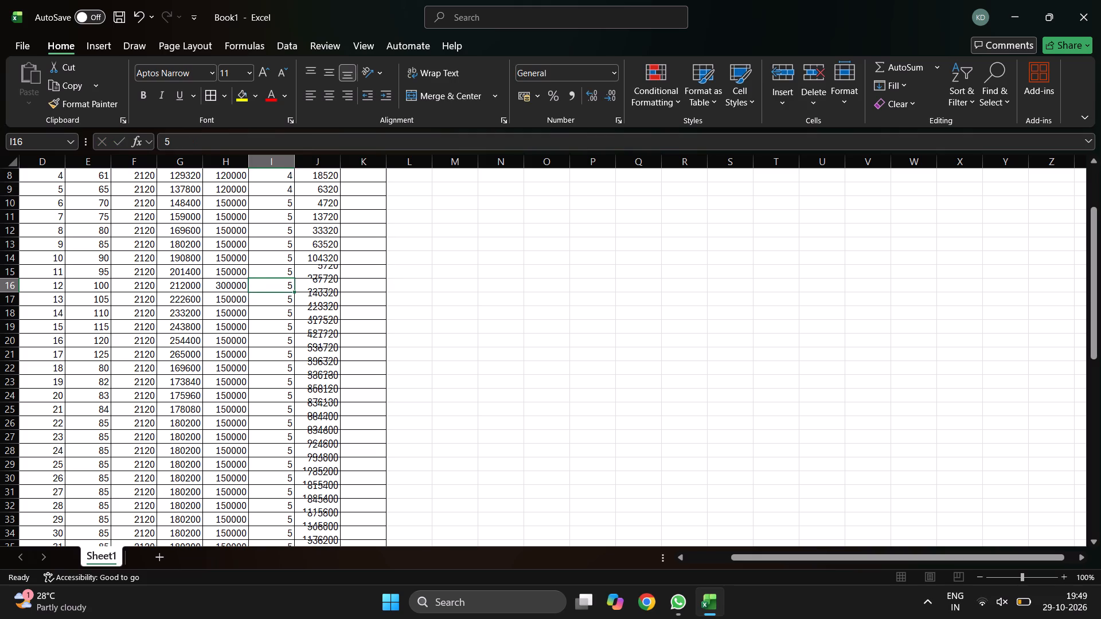
pyautogui.write('10')
pyautogui.press('Down')
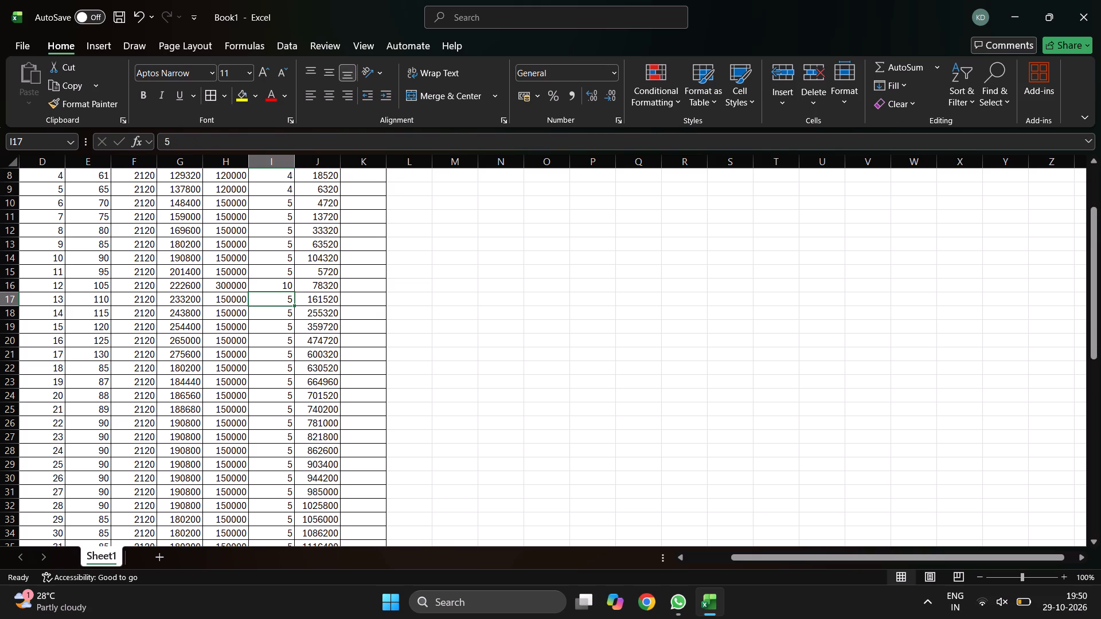
# Copy the Sr 12 row's Amount of 10 over the entire Amount column.
pyautogui.press('Up')
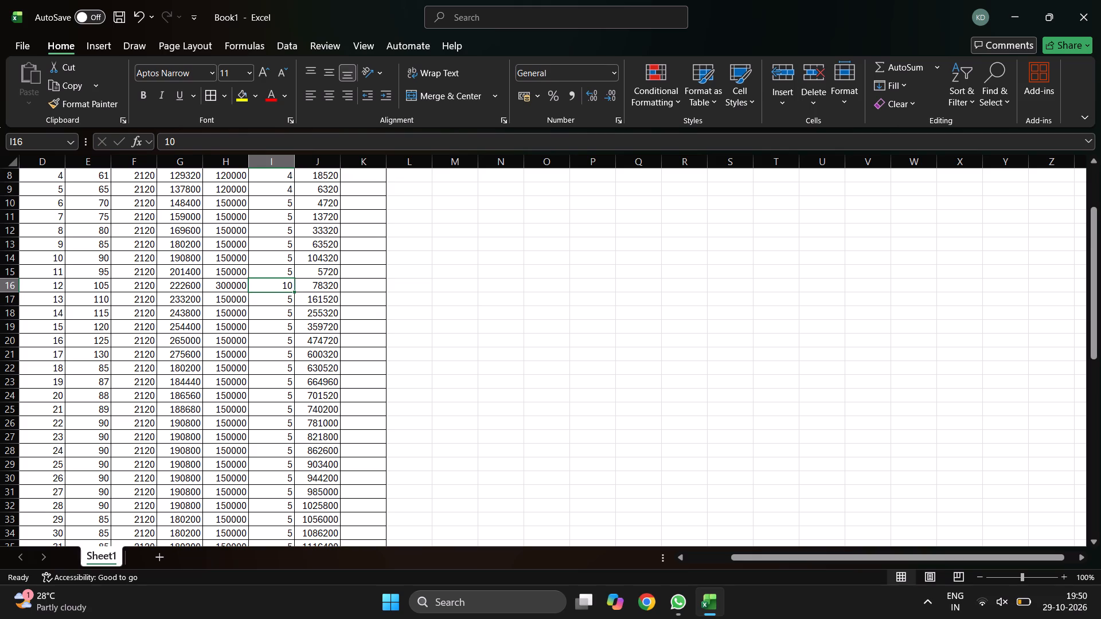
pyautogui.hotkey('ctrl', 'c')
pyautogui.press('Down')
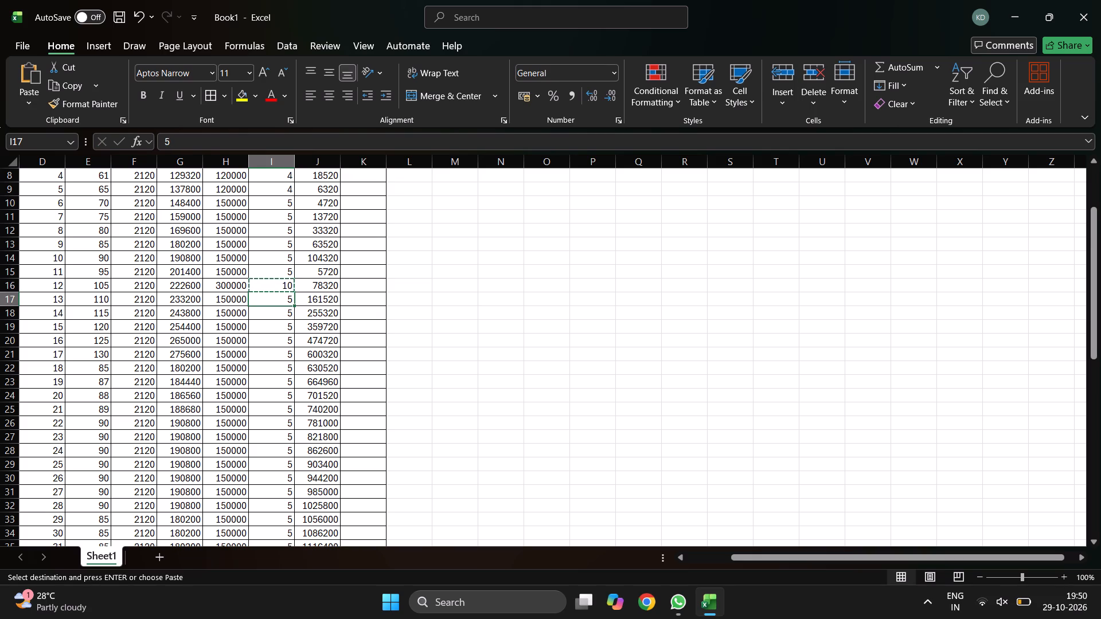
pyautogui.hotkey('ctrl', 'shift', 'Down')
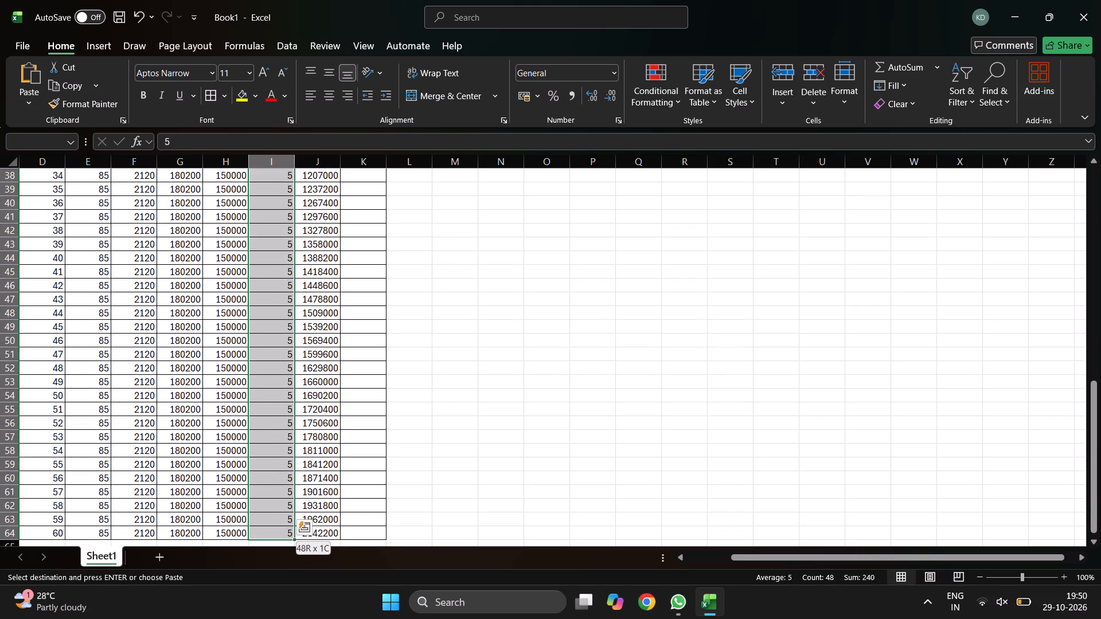
pyautogui.hotkey('ctrl', 'space')
pyautogui.hotkey('ctrl', 'v')
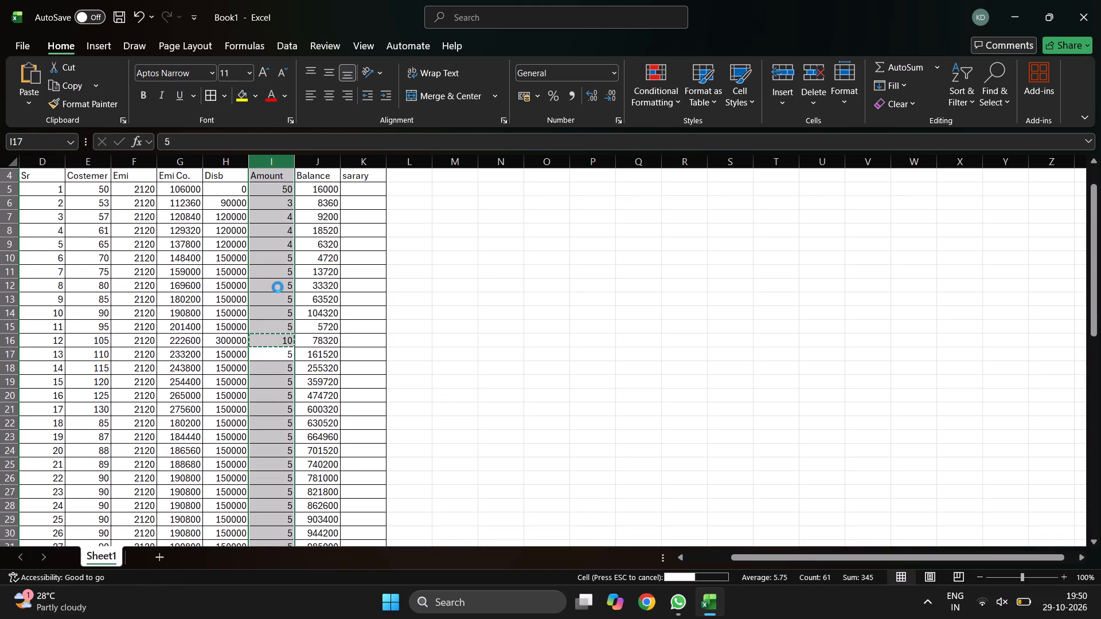
pyautogui.click(252, 358)
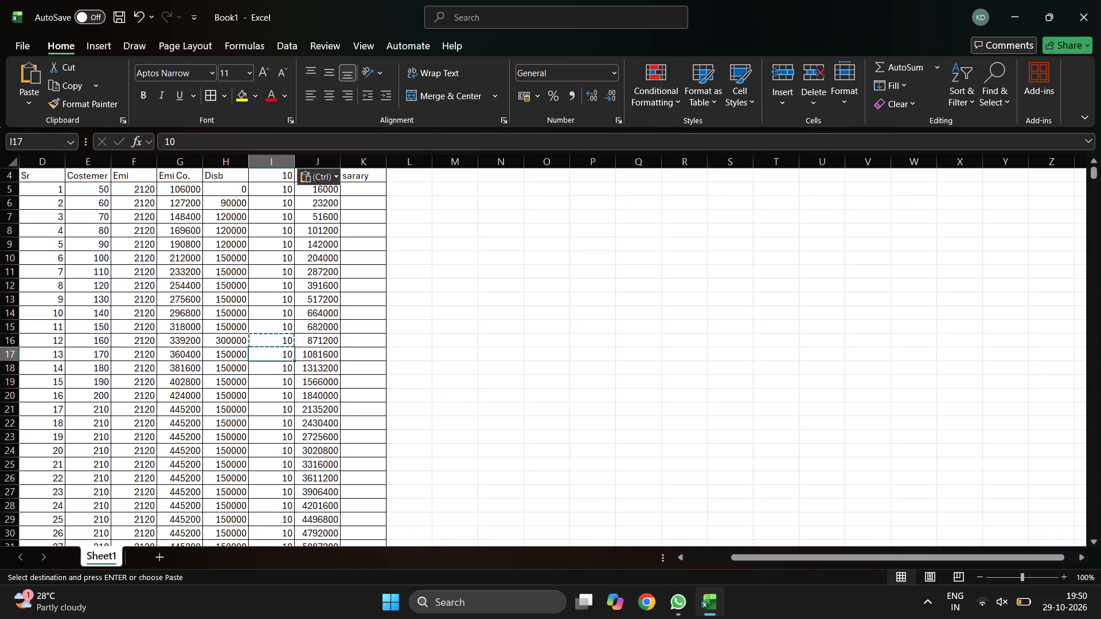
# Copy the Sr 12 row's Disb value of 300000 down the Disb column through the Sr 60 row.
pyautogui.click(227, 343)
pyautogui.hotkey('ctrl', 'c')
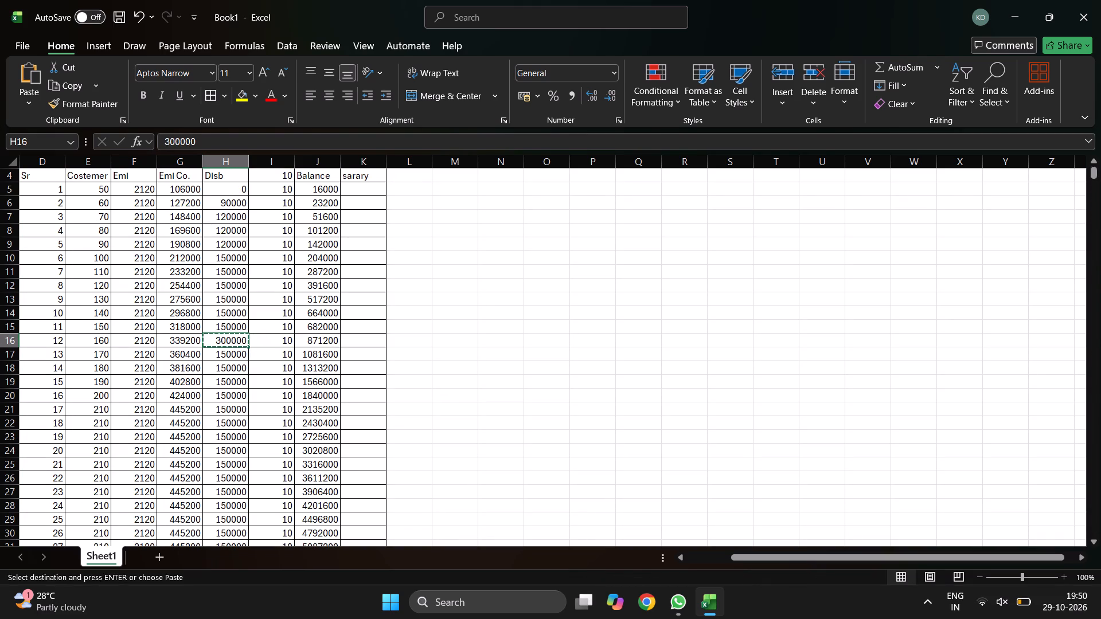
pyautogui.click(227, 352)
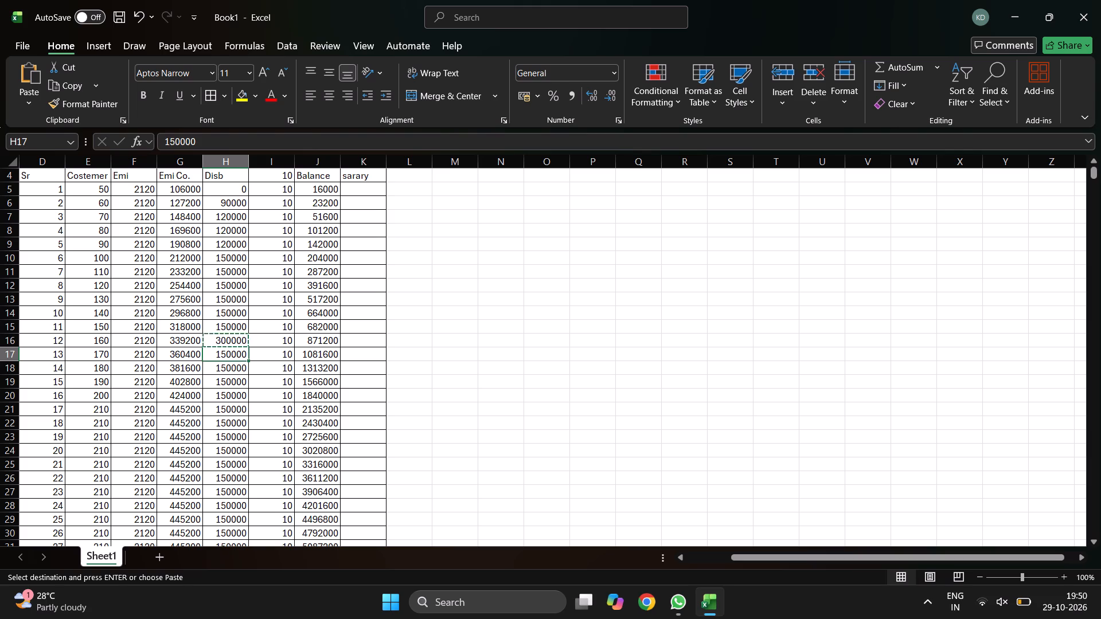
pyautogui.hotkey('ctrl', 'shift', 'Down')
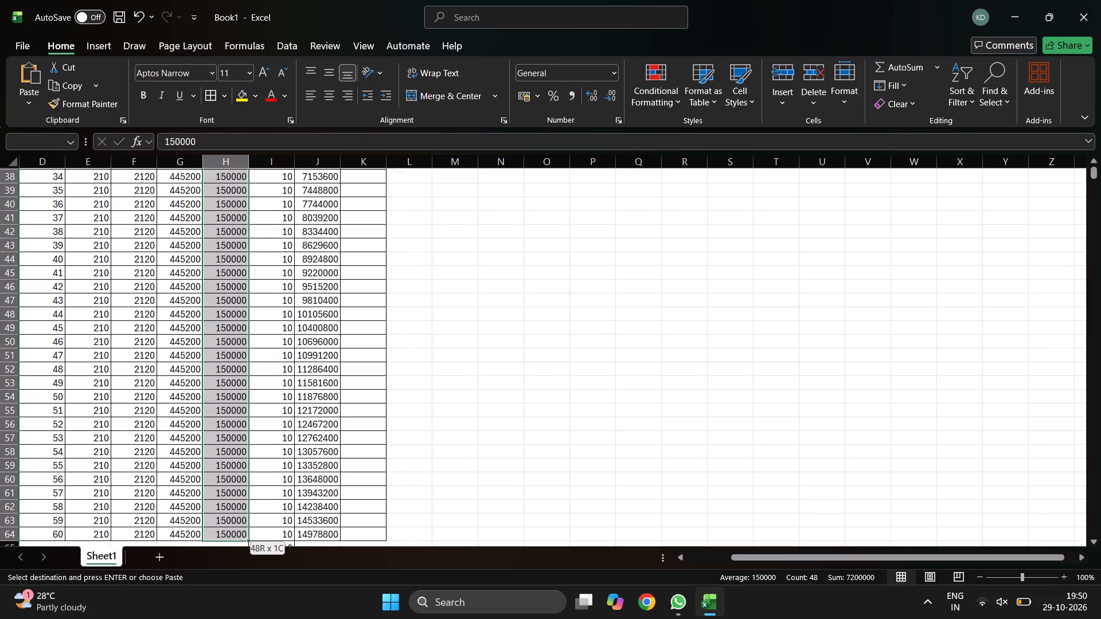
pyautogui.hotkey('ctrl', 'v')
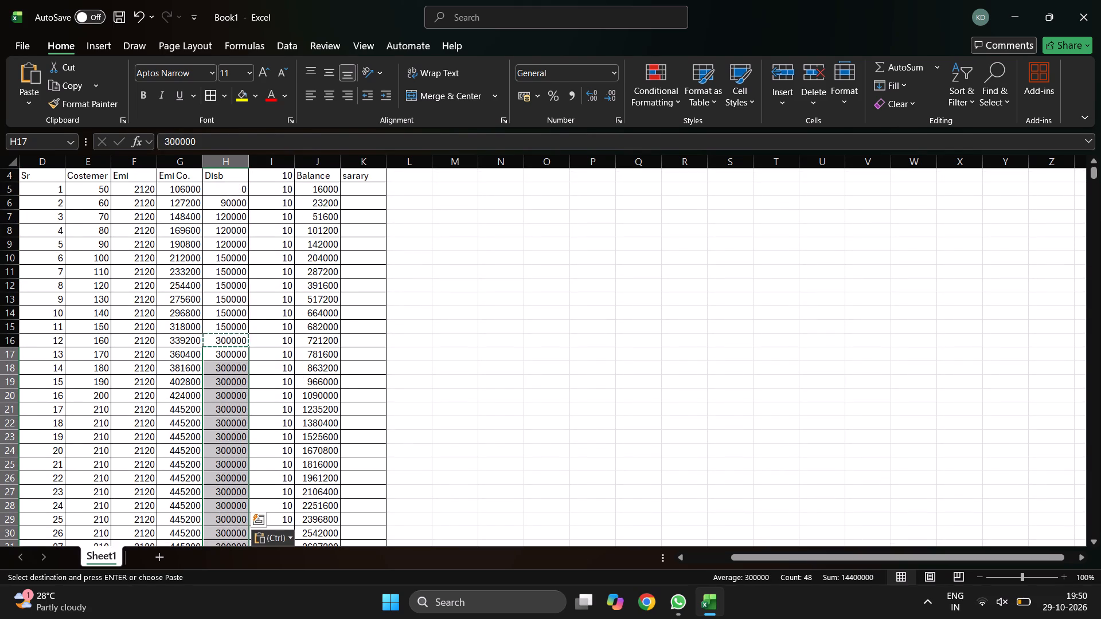
# Examine the Balance values down to the end of the table at the Sr 60 row.
pyautogui.click(333, 377)
pyautogui.press('Down')
pyautogui.press('Down')
pyautogui.press('Down')
pyautogui.press('Down')
pyautogui.press('Down')
pyautogui.press('Down')
pyautogui.press('Down')
pyautogui.press('Down')
pyautogui.press('Down')
pyautogui.press('Down')
pyautogui.press('Down')
pyautogui.press('Down')
pyautogui.press('Down')
pyautogui.press('Down')
pyautogui.press('Down')
pyautogui.press('Down')
pyautogui.press('Down')
pyautogui.press('Down')
pyautogui.press('Down')
pyautogui.press('Down')
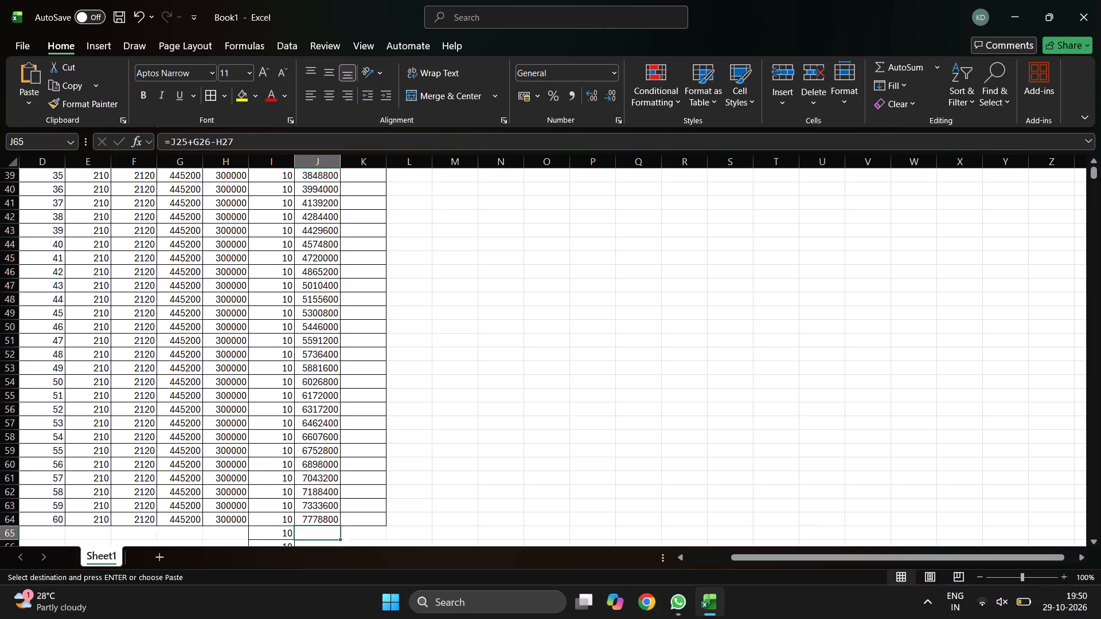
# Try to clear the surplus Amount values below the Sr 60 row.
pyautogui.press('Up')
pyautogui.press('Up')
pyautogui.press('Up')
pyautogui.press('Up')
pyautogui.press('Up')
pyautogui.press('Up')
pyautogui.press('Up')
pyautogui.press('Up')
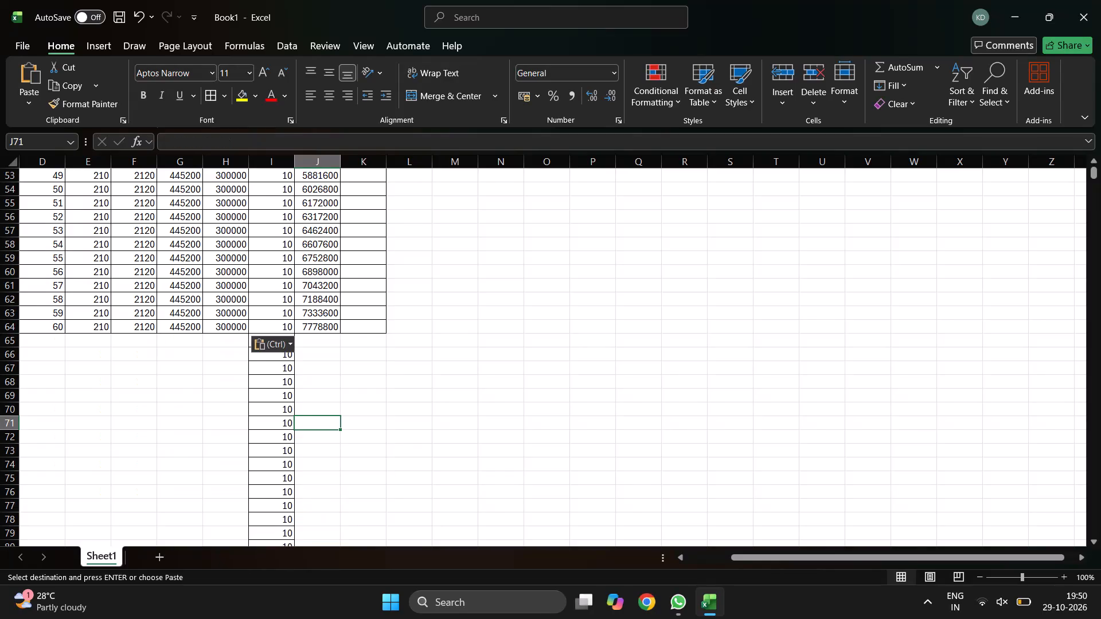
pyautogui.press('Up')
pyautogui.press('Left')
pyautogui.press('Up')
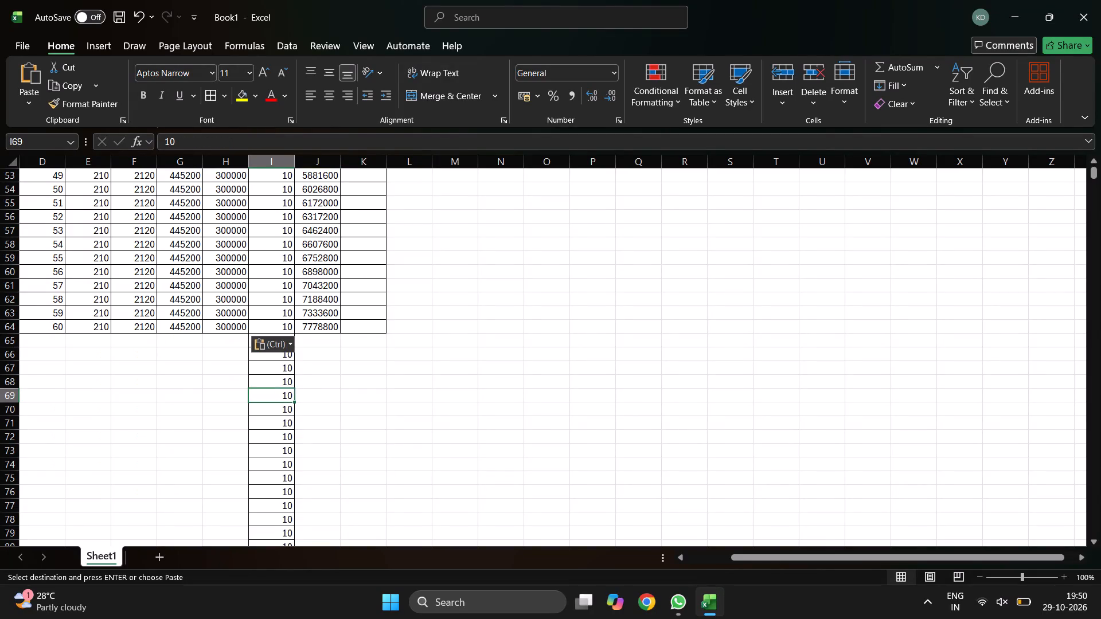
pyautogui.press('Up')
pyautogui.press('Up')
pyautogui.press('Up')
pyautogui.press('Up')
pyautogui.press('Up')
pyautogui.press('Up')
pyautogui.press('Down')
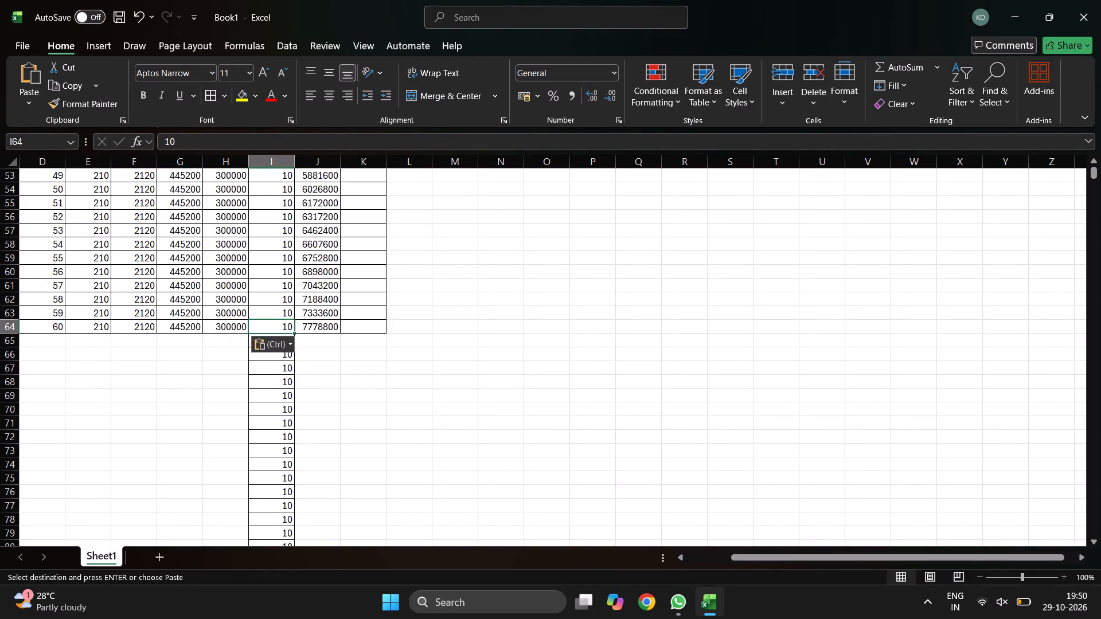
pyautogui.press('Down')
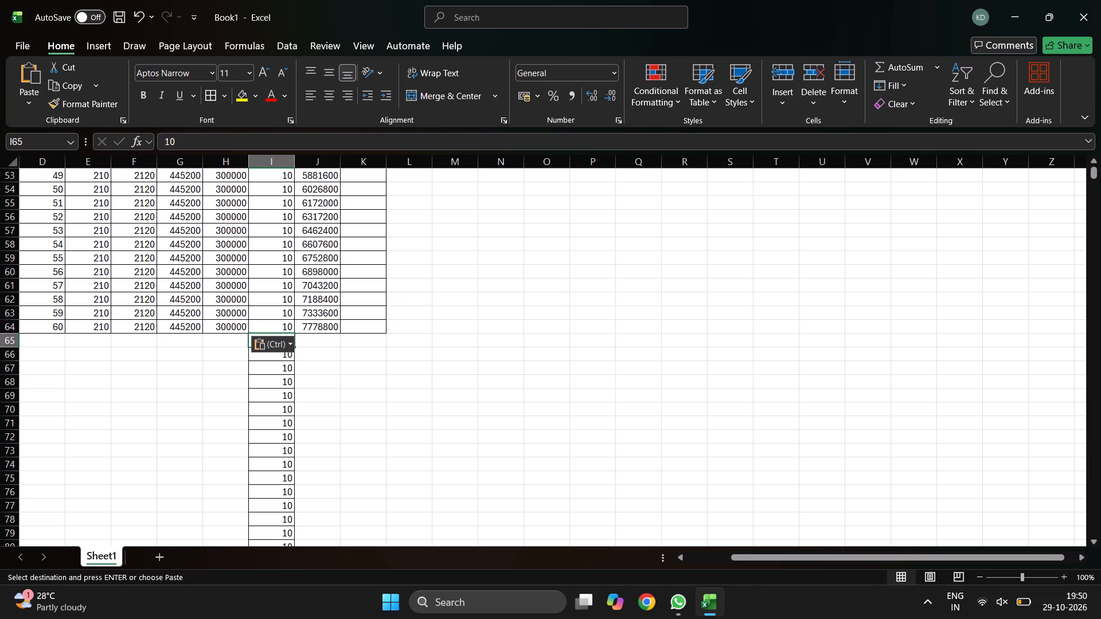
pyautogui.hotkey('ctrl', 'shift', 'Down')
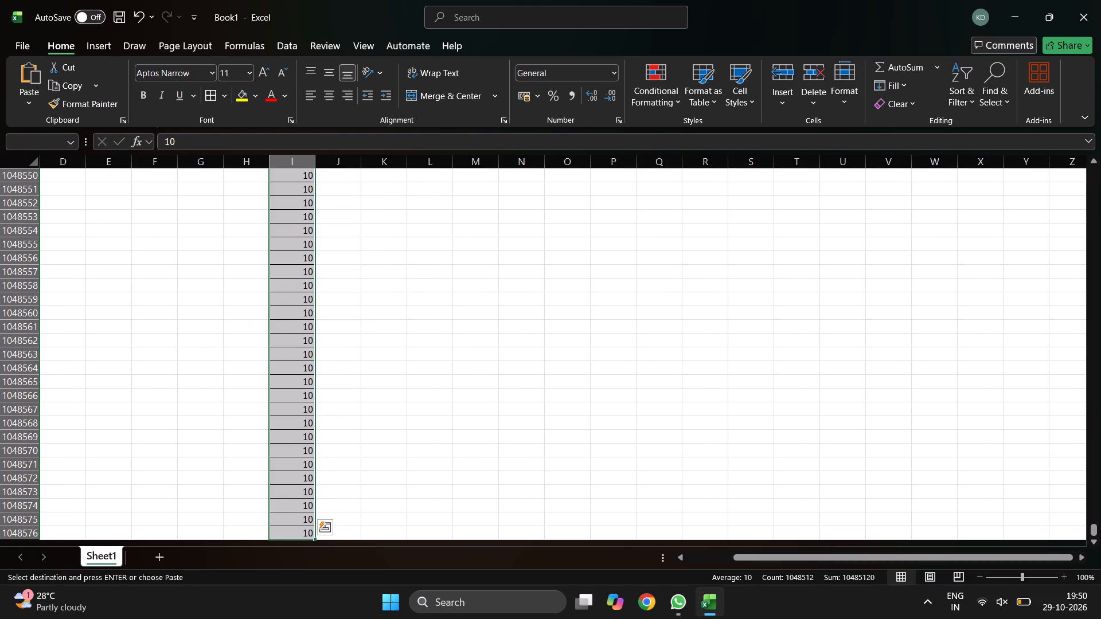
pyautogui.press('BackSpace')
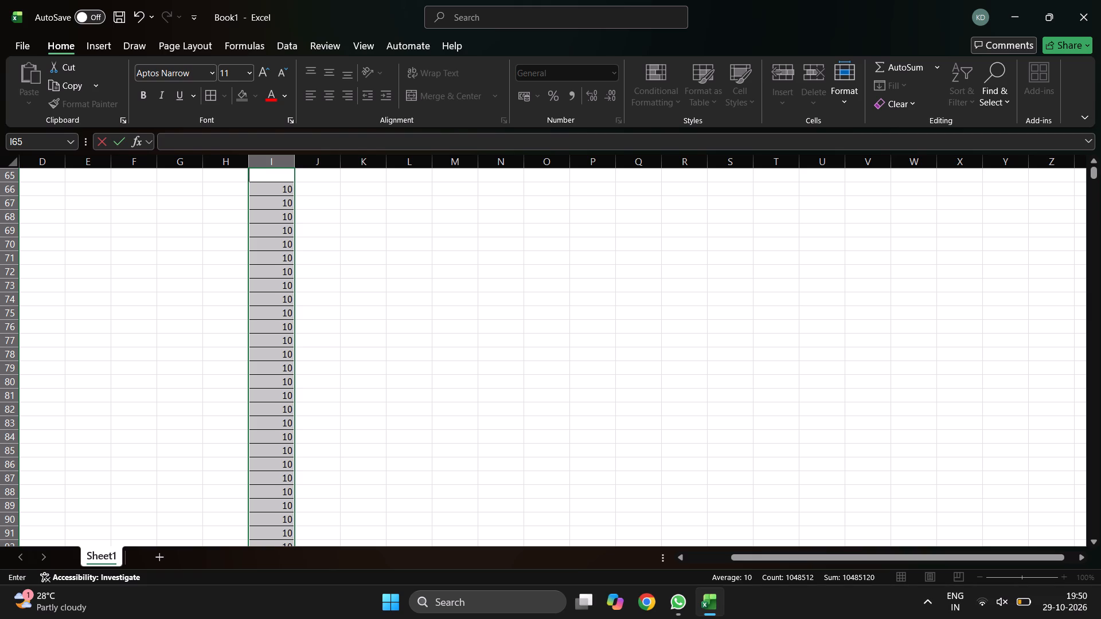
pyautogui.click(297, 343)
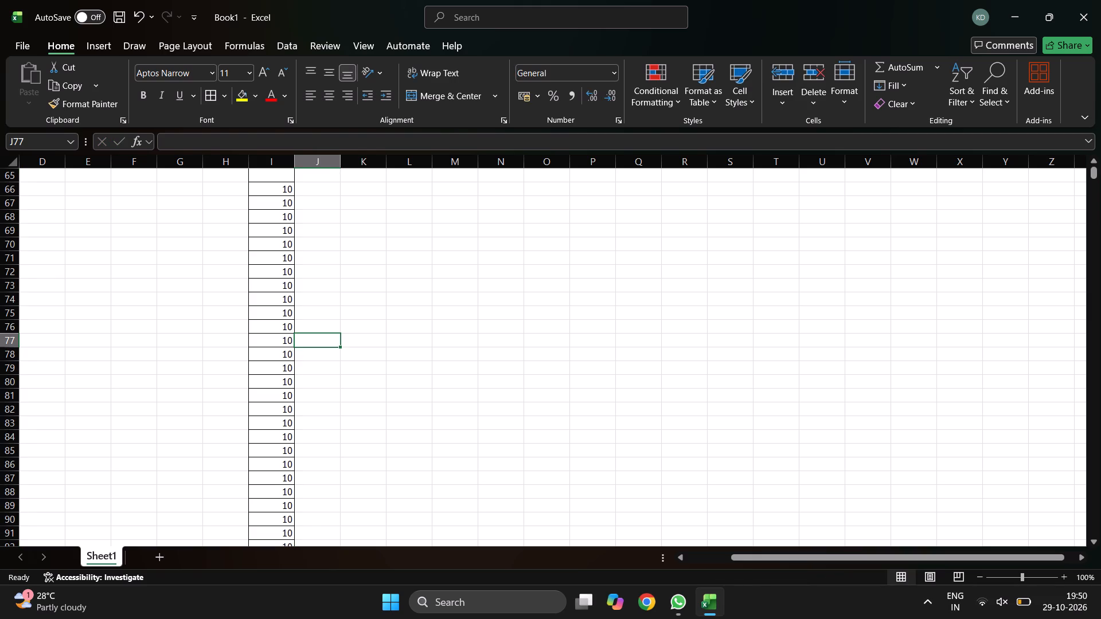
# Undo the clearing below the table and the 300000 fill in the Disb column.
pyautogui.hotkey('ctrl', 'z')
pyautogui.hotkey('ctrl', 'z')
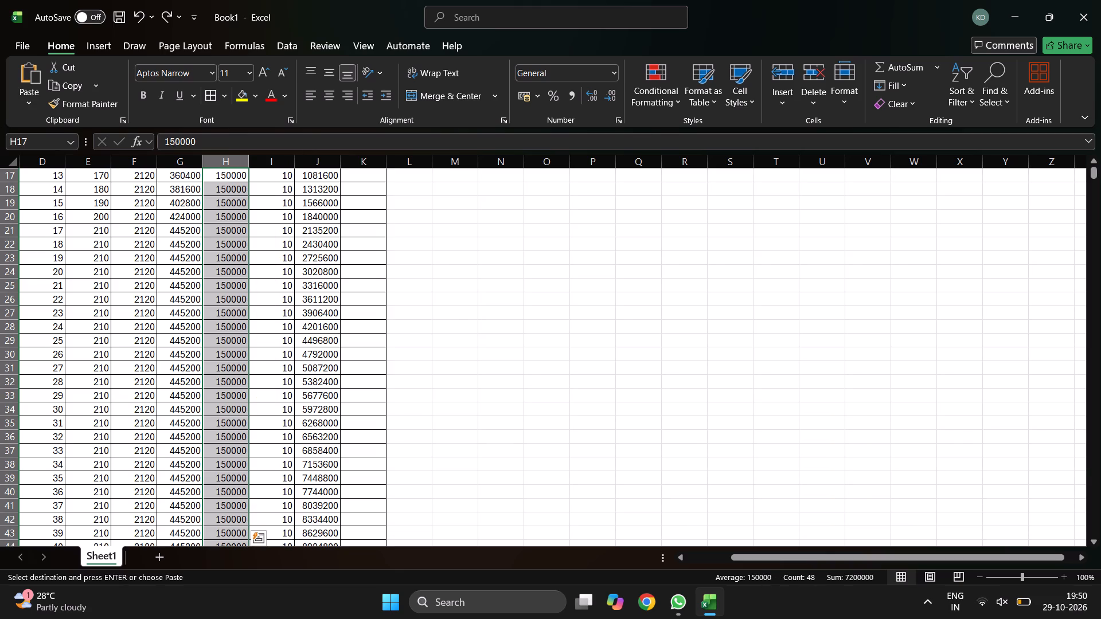
# Check how far the Amount values run past the Sr 60 row and undo the copy of 10 over the entire column.
pyautogui.click(274, 261)
pyautogui.press('Down')
pyautogui.press('Down')
pyautogui.press('Down')
pyautogui.press('Down')
pyautogui.press('Down')
pyautogui.press('Down')
pyautogui.press('Down')
pyautogui.press('Down')
pyautogui.press('Down')
pyautogui.press('Down')
pyautogui.press('Down')
pyautogui.press('Down')
pyautogui.press('Down')
pyautogui.press('Down')
pyautogui.press('Down')
pyautogui.press('Down')
pyautogui.press('Down')
pyautogui.press('Down')
pyautogui.press('Down')
pyautogui.press('Down')
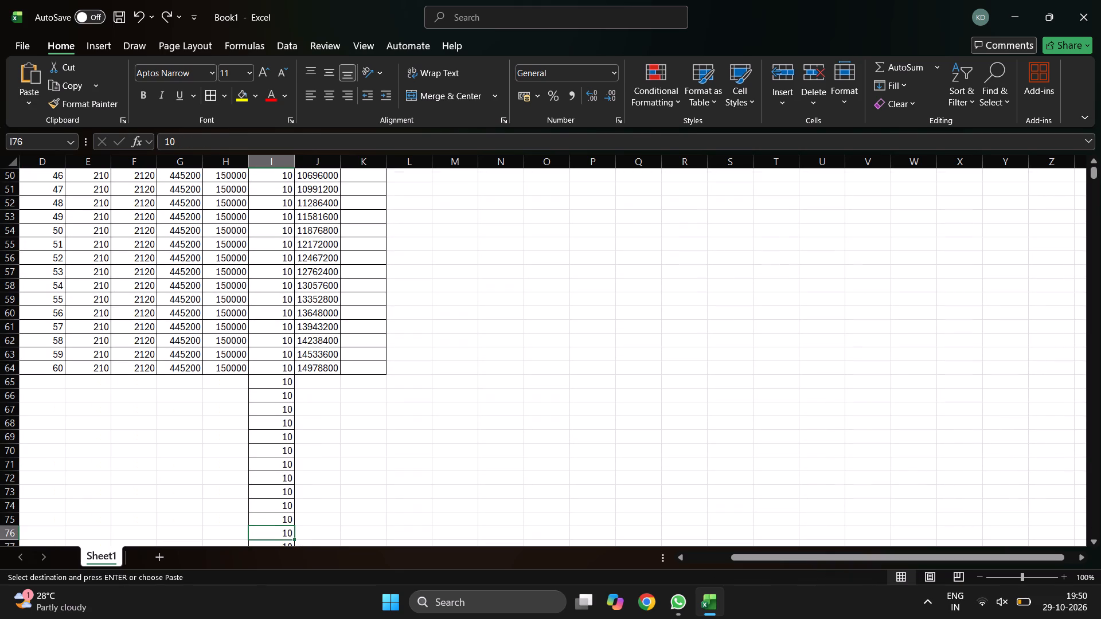
pyautogui.hotkey('ctrl', 'z')
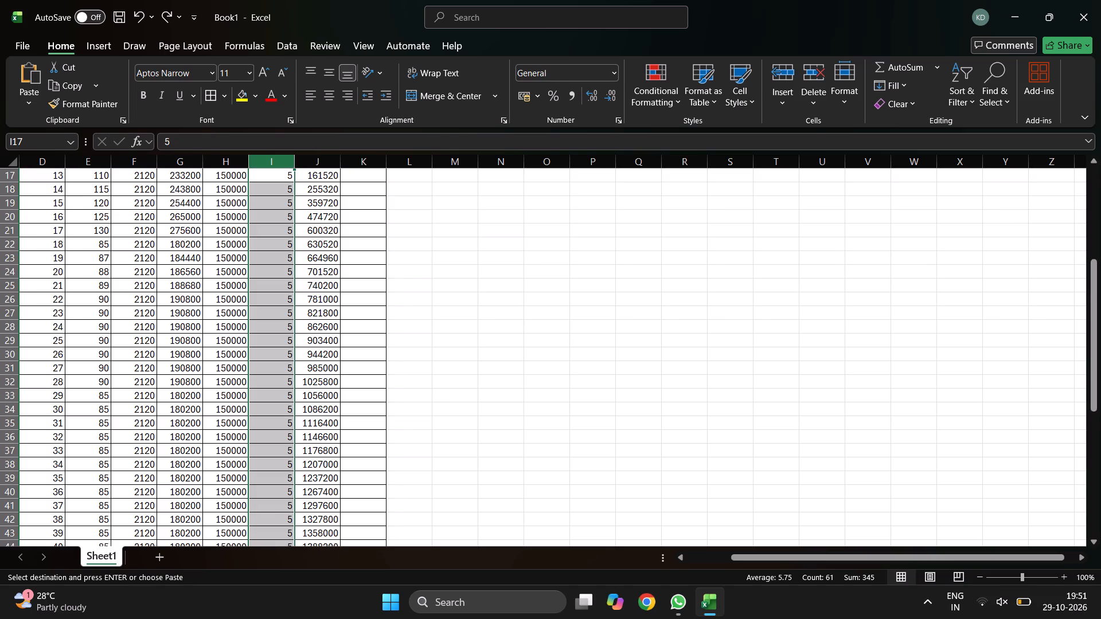
# Set the Amount in the Sr 13 row to 10 and copy it down through the Sr 60 row.
pyautogui.click(280, 181)
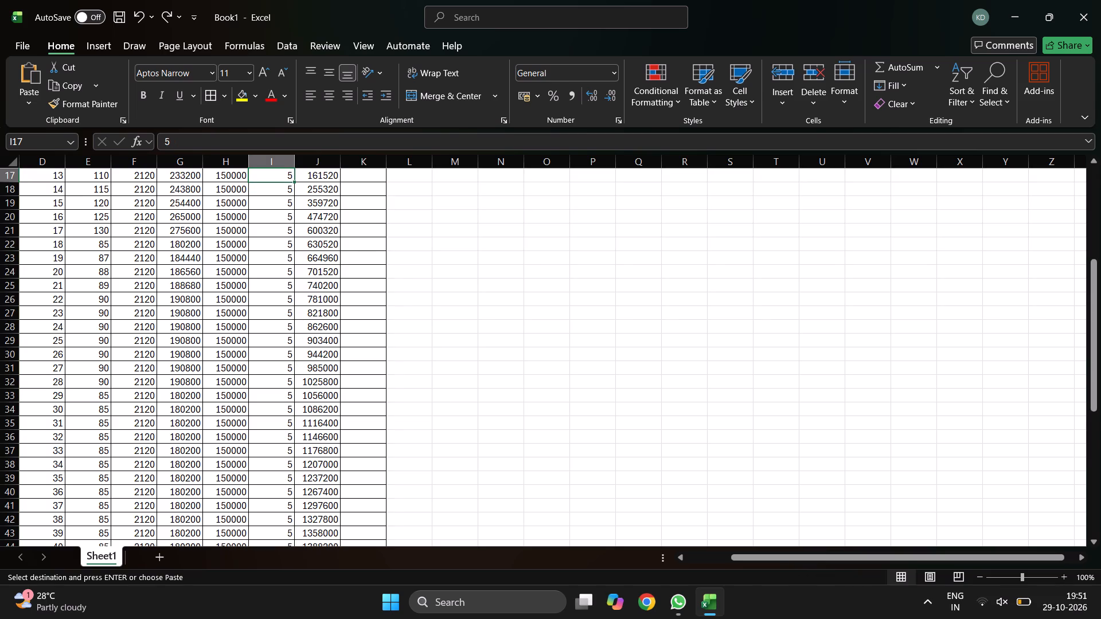
pyautogui.write('10')
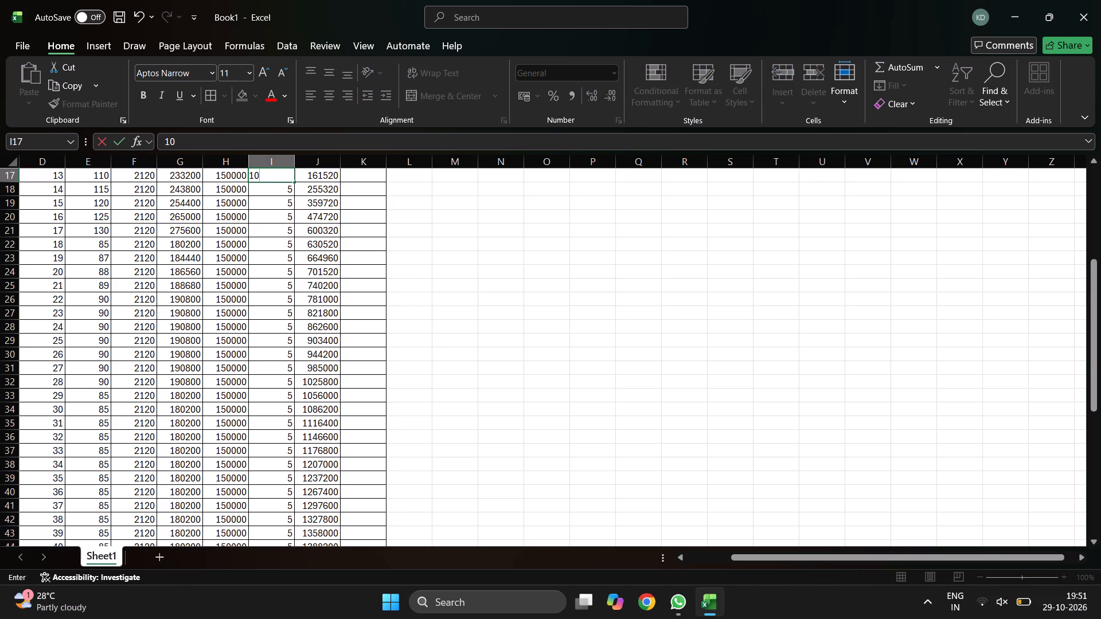
pyautogui.press('Down')
pyautogui.press('Up')
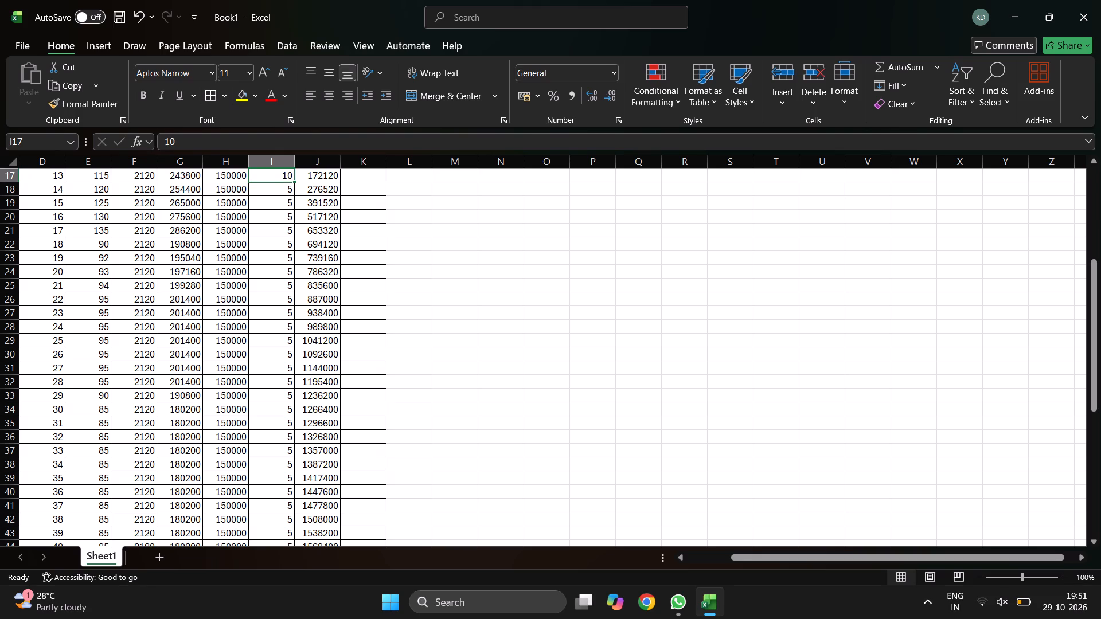
pyautogui.hotkey('ctrl', 'c')
pyautogui.press('Down')
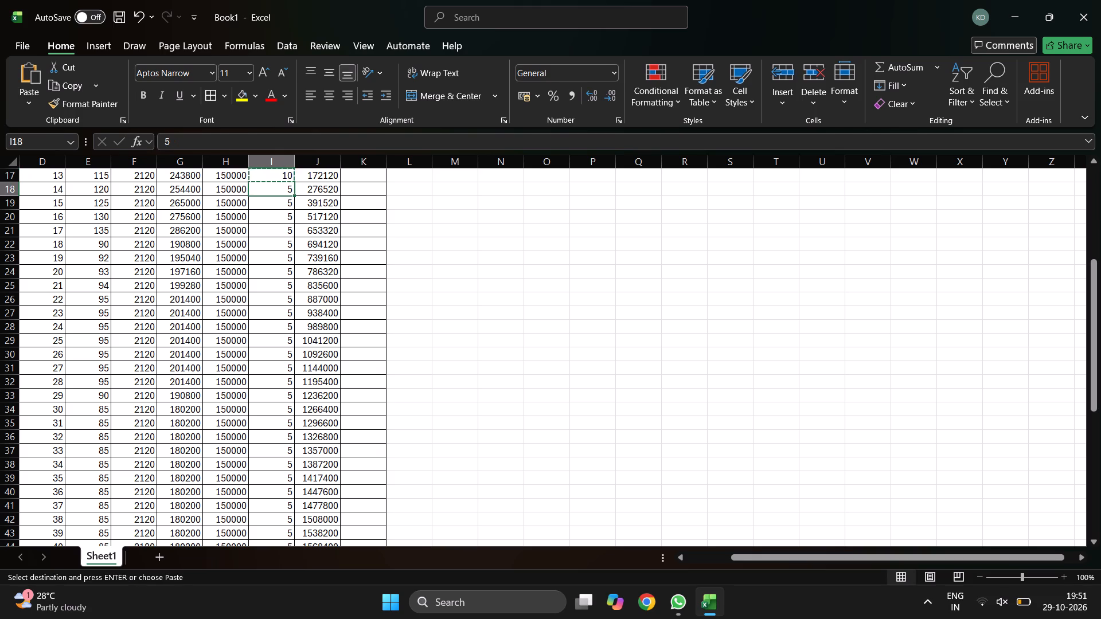
pyautogui.hotkey('ctrl', 'shift', 'Down')
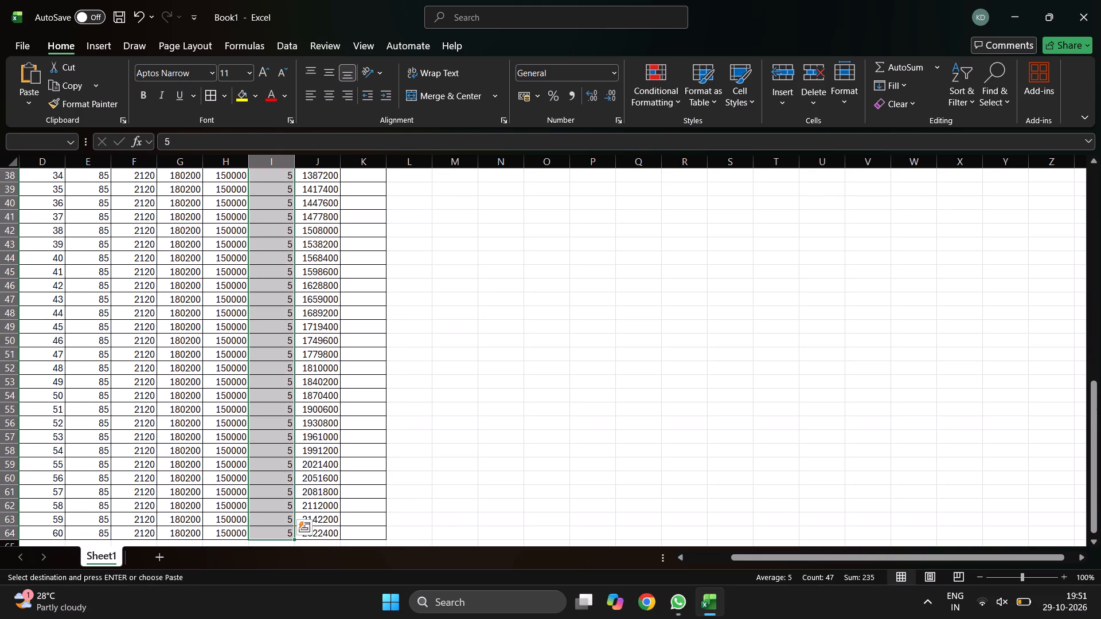
pyautogui.hotkey('ctrl', 'v')
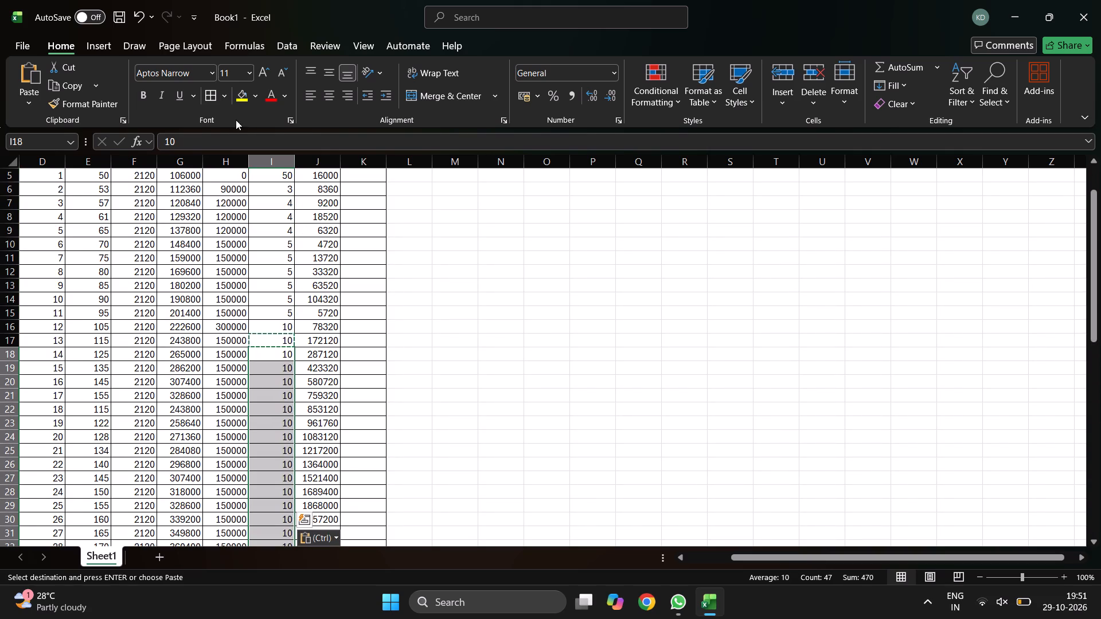
# Copy the Sr 12 row's Disb value of 300000 down to the Sr 13 through Sr 60 rows.
pyautogui.click(231, 323)
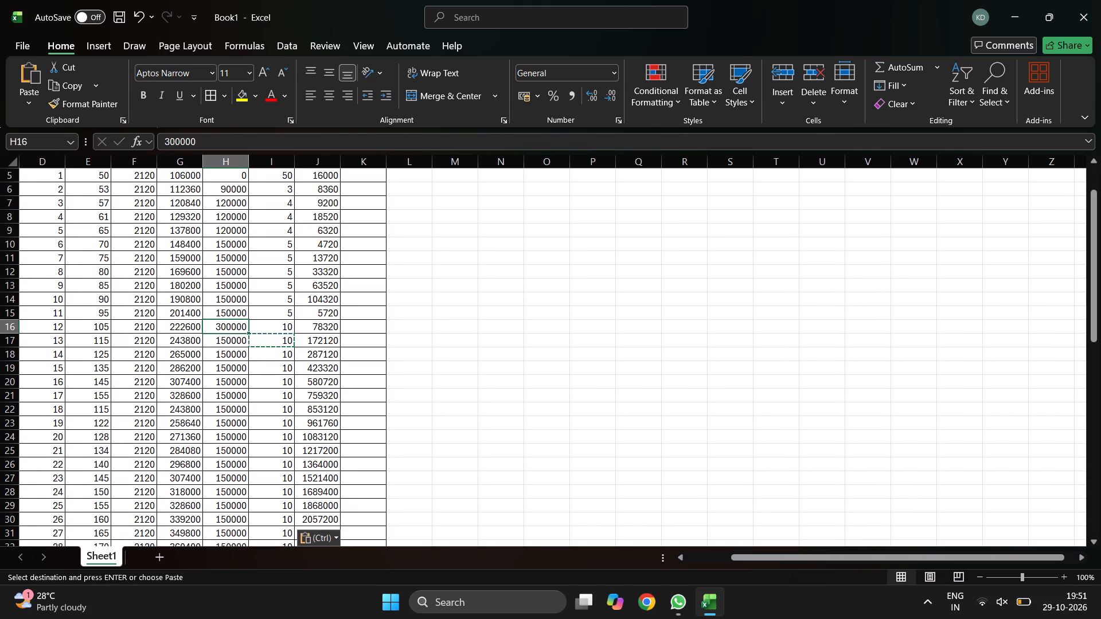
pyautogui.hotkey('ctrl', 'c')
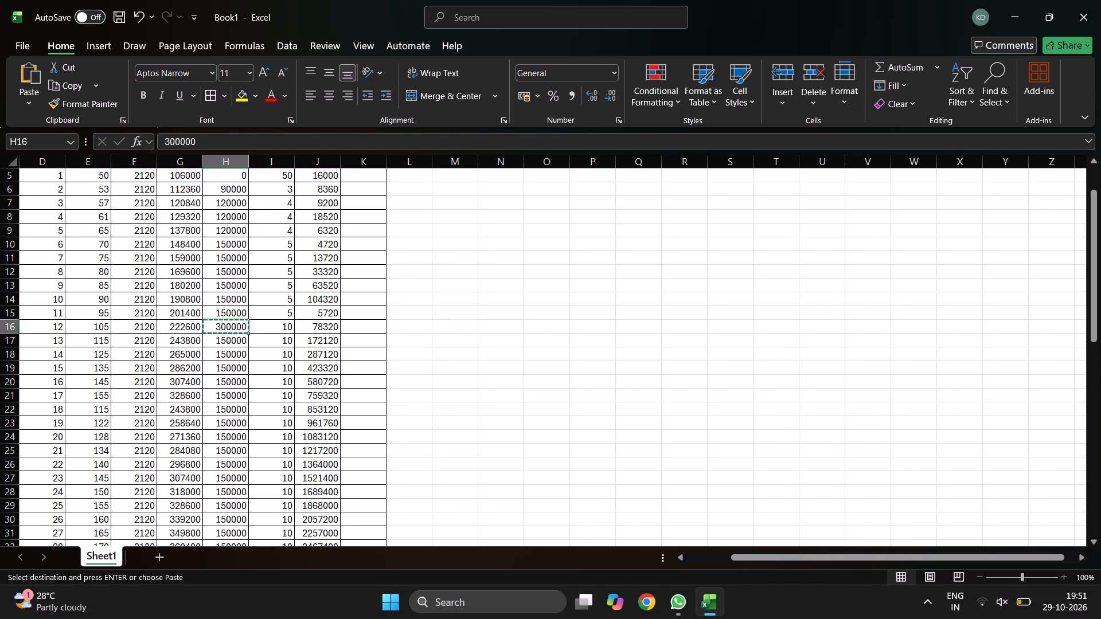
pyautogui.click(235, 340)
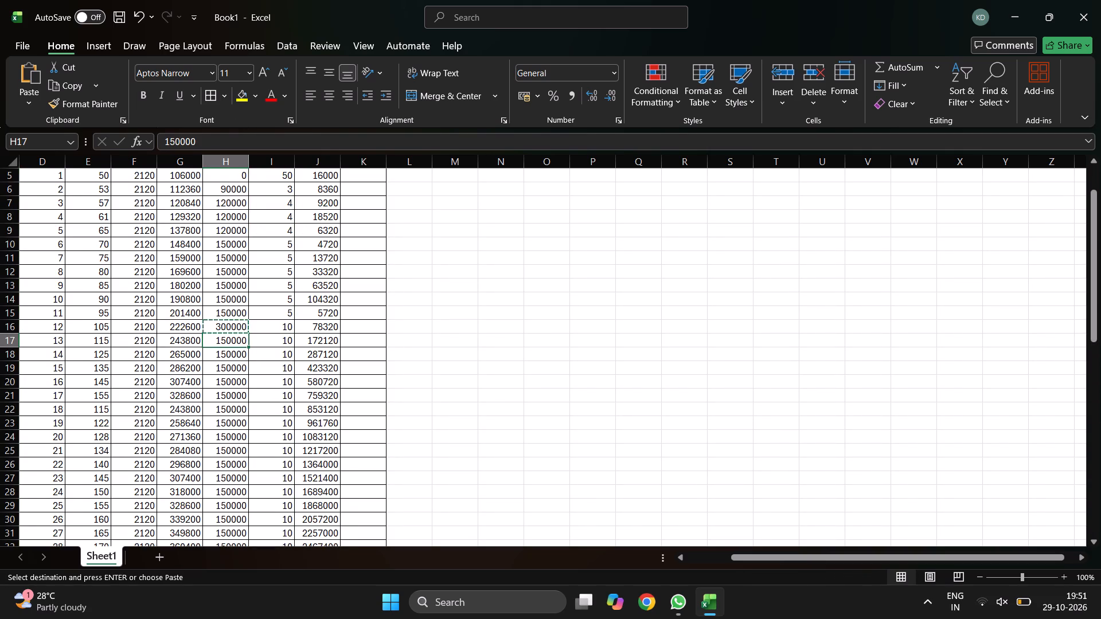
pyautogui.hotkey('ctrl', 'shift', 'Down')
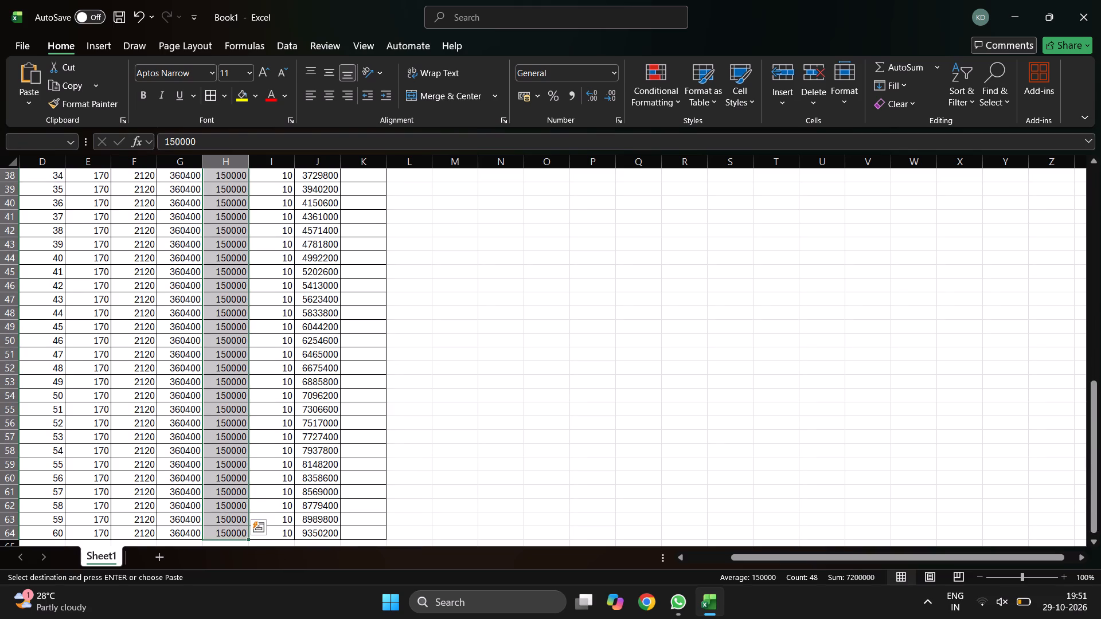
pyautogui.hotkey('ctrl', 'v')
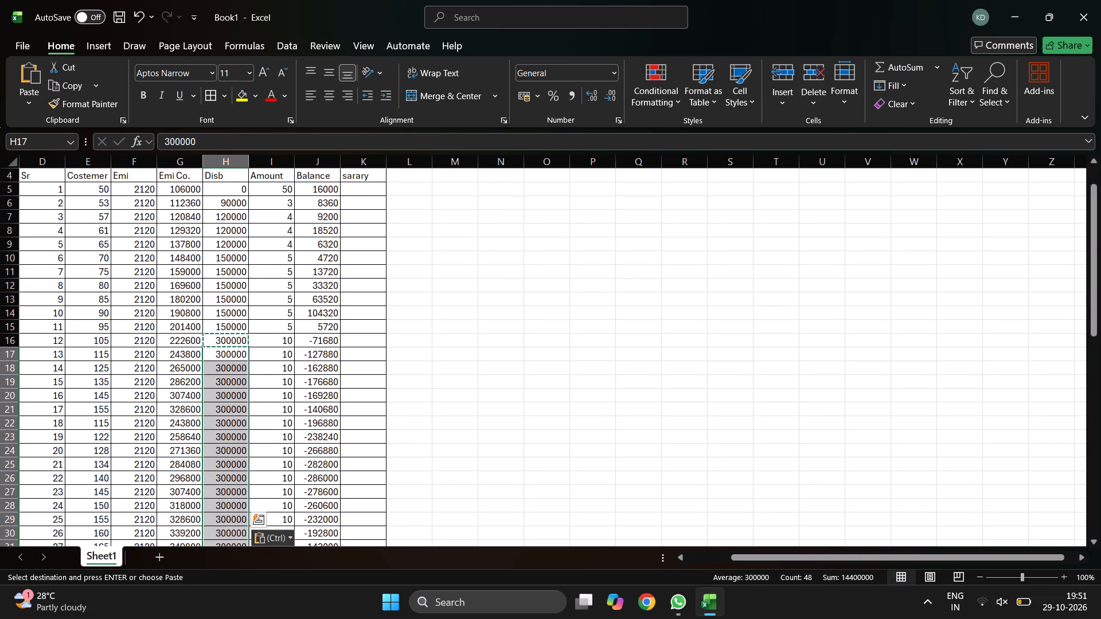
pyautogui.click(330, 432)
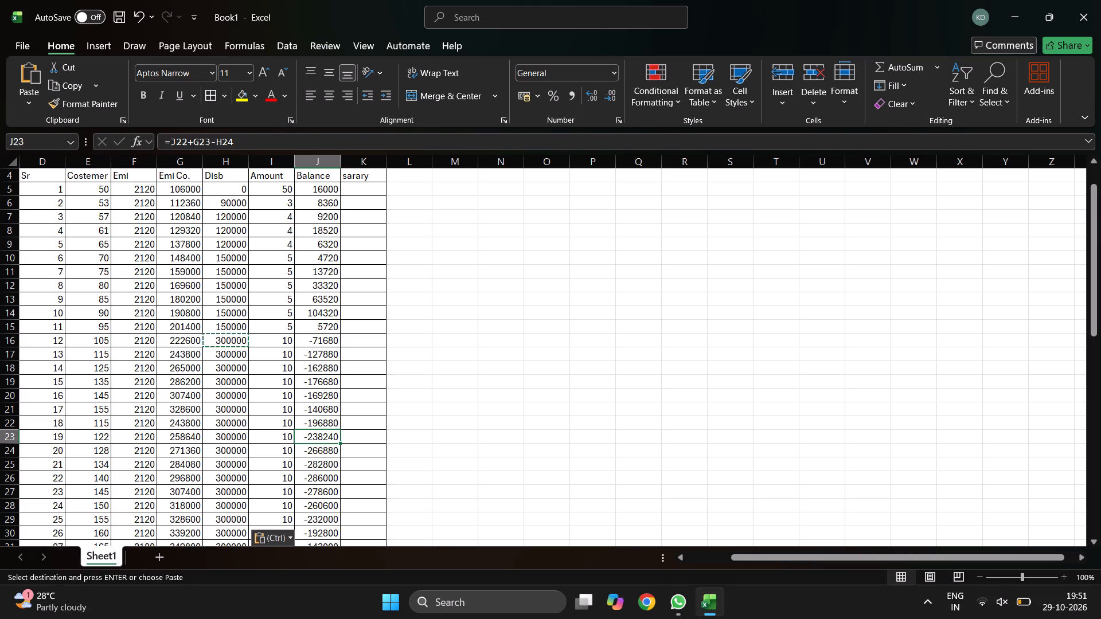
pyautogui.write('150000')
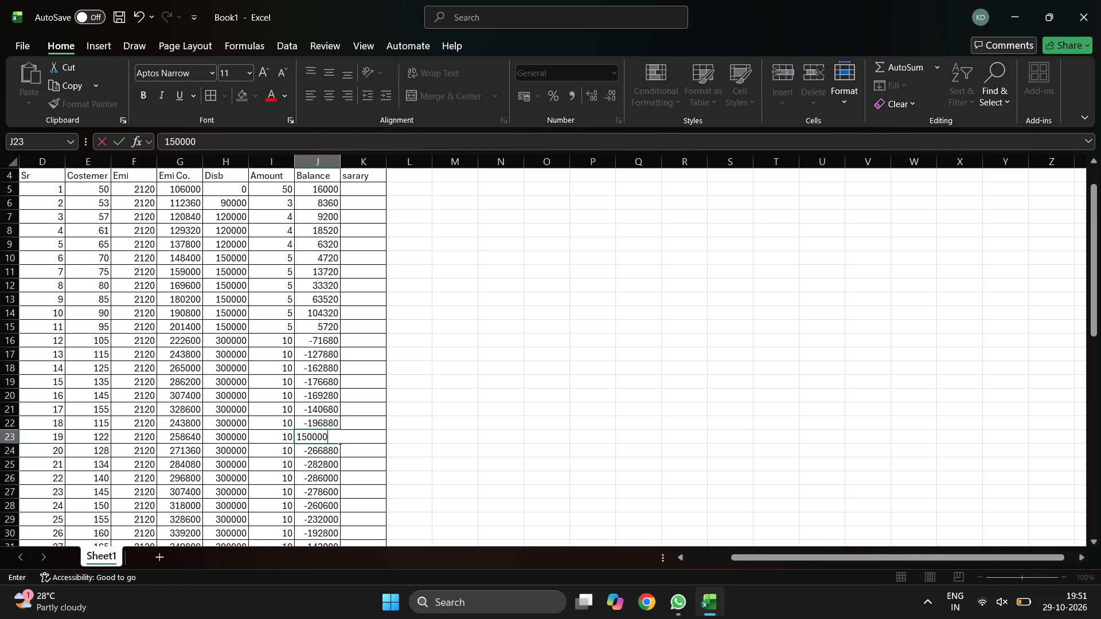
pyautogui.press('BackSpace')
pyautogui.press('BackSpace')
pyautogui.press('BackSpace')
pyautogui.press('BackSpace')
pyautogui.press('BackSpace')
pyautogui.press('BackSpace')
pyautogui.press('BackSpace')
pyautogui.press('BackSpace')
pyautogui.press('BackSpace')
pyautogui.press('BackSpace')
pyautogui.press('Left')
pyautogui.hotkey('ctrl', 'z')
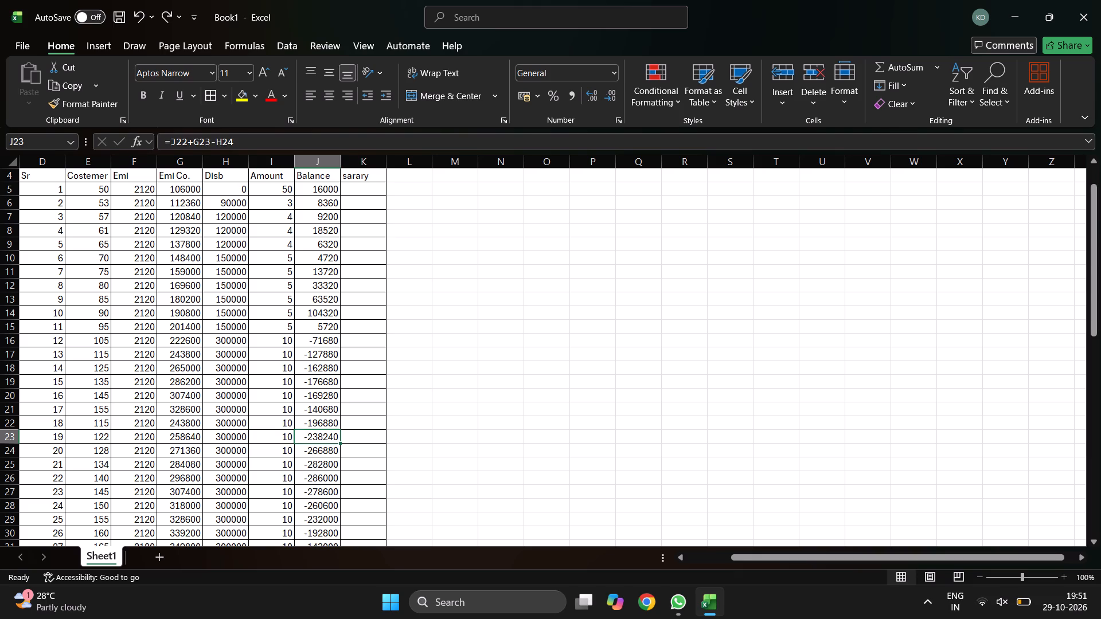
# Set the Disb value in the Sr 12 row to 150000.
pyautogui.click(234, 347)
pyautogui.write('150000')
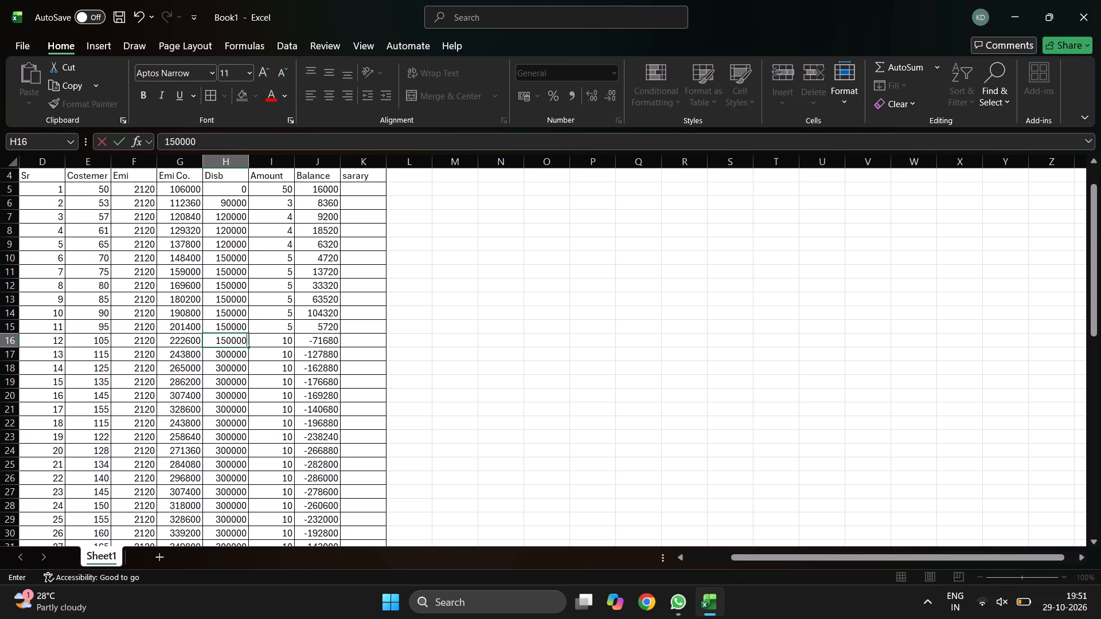
pyautogui.click(290, 347)
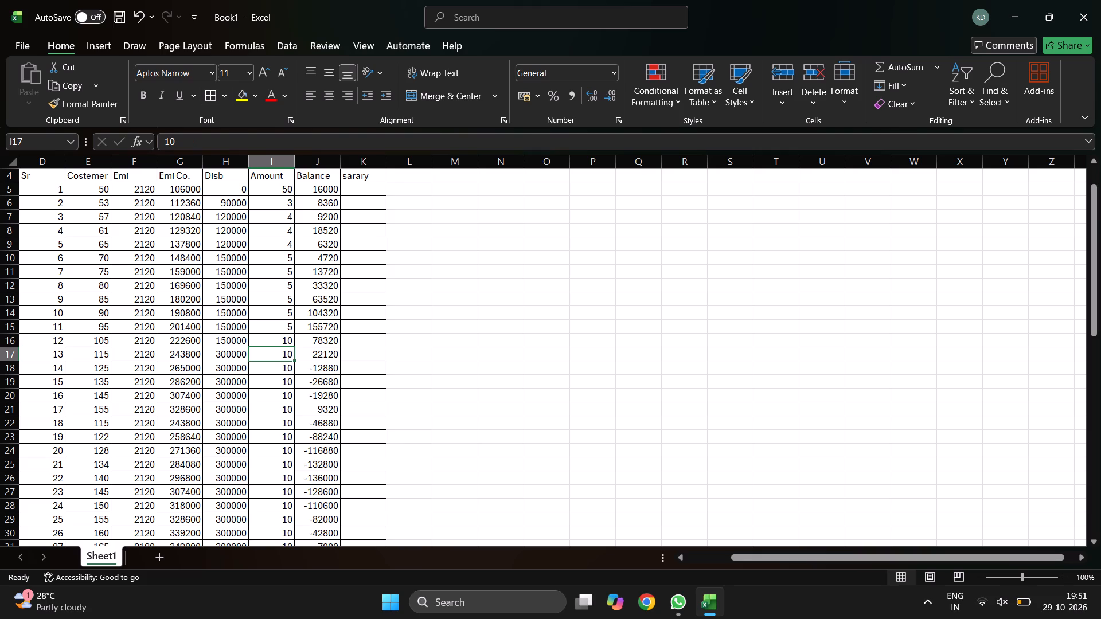
# Set the Amount in the Sr 12 and Sr 13 rows to 5.
pyautogui.click(287, 339)
pyautogui.press('5')
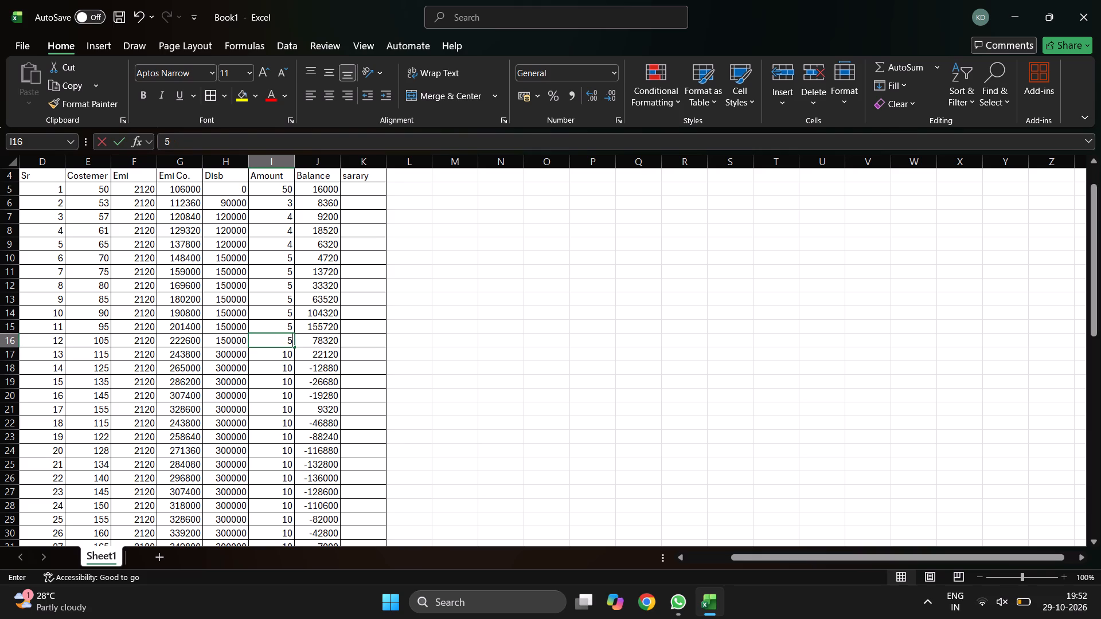
pyautogui.press('Down')
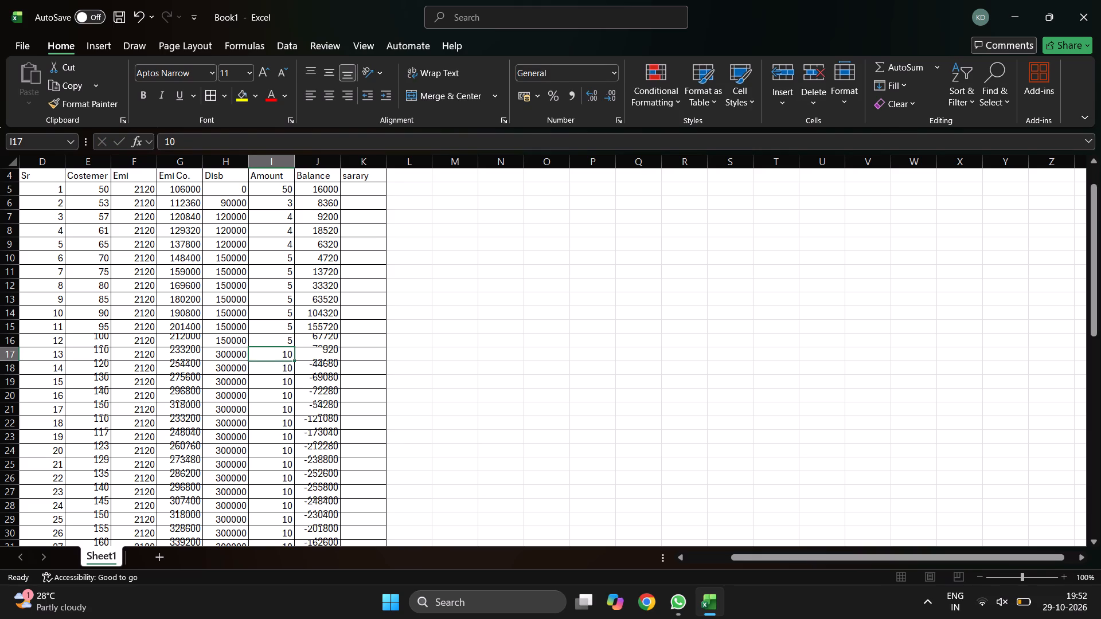
pyautogui.press('5')
pyautogui.press('Right')
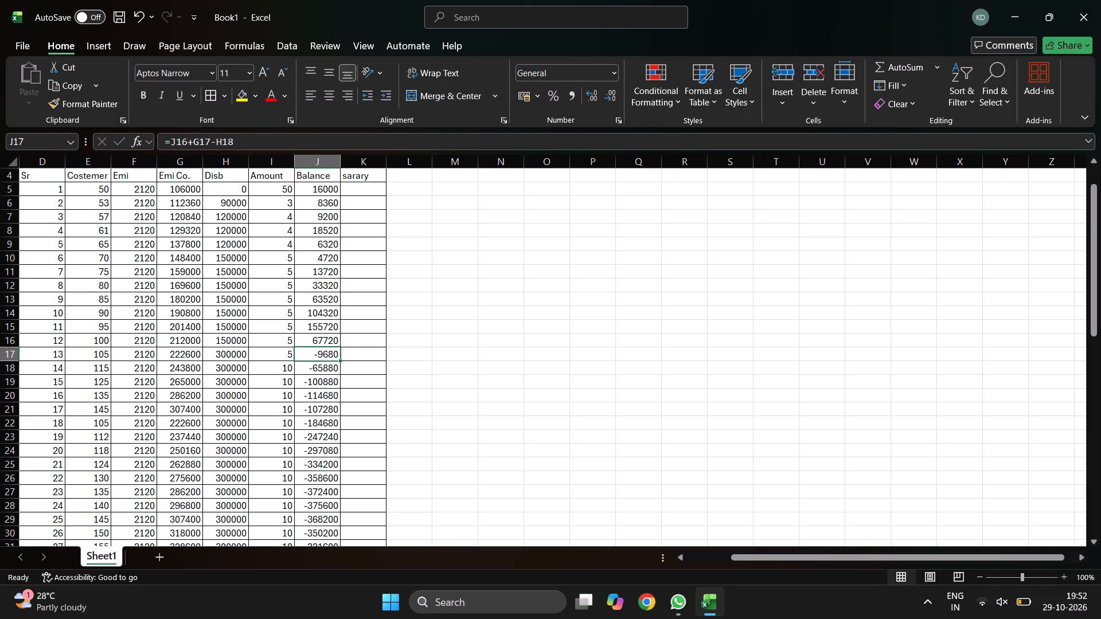
# Set the Disb value in the Sr 13 row to 150000.
pyautogui.press('Down')
pyautogui.press('Up')
pyautogui.press('Left')
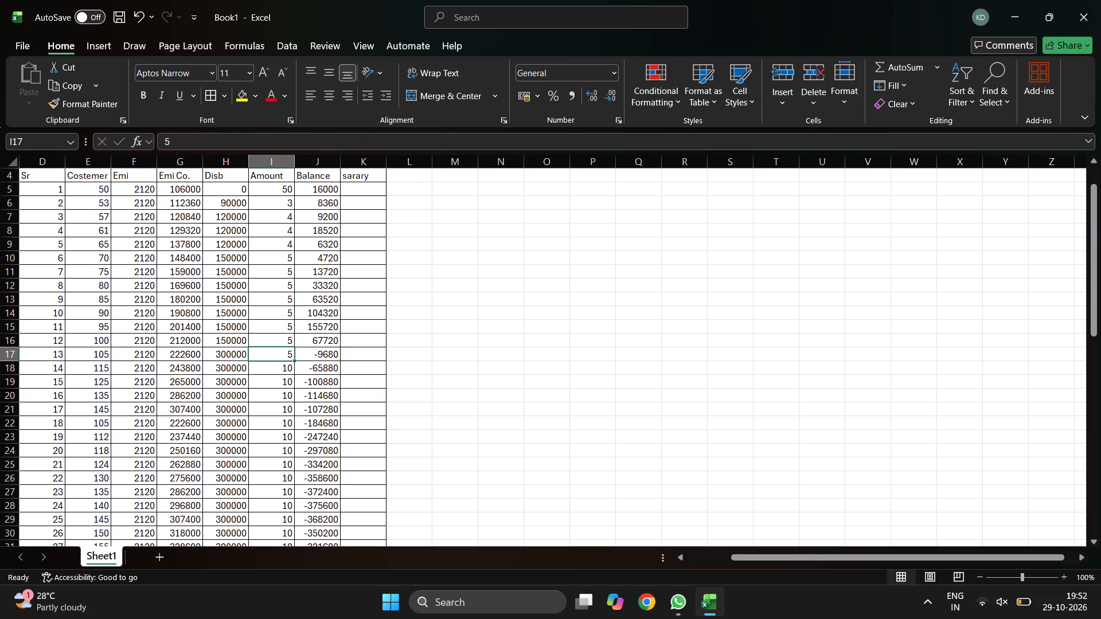
pyautogui.press('Left')
pyautogui.press('1')
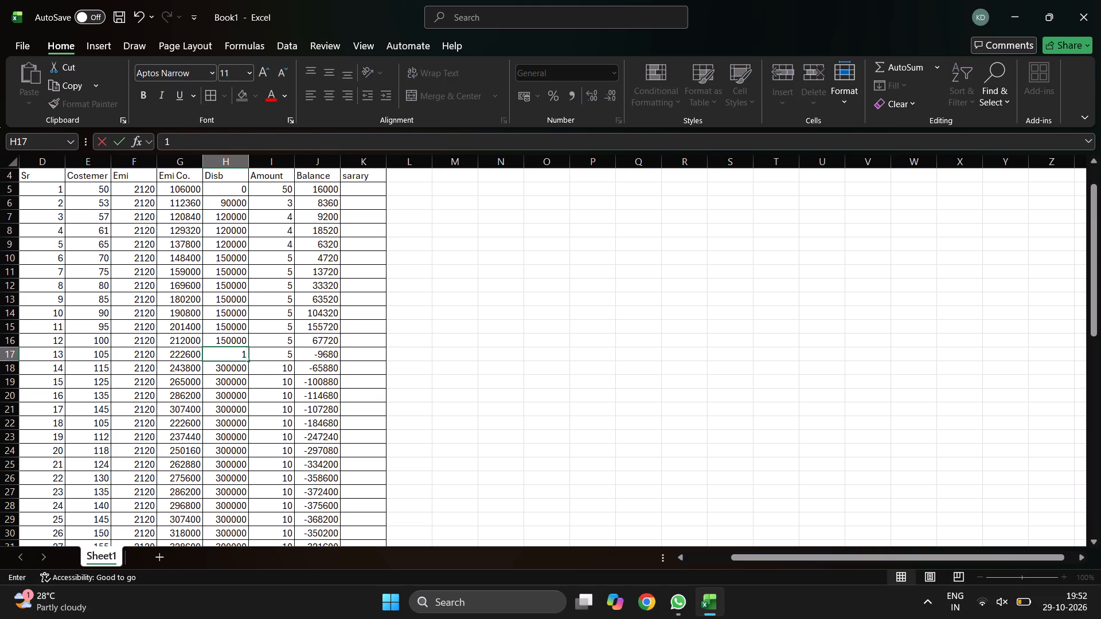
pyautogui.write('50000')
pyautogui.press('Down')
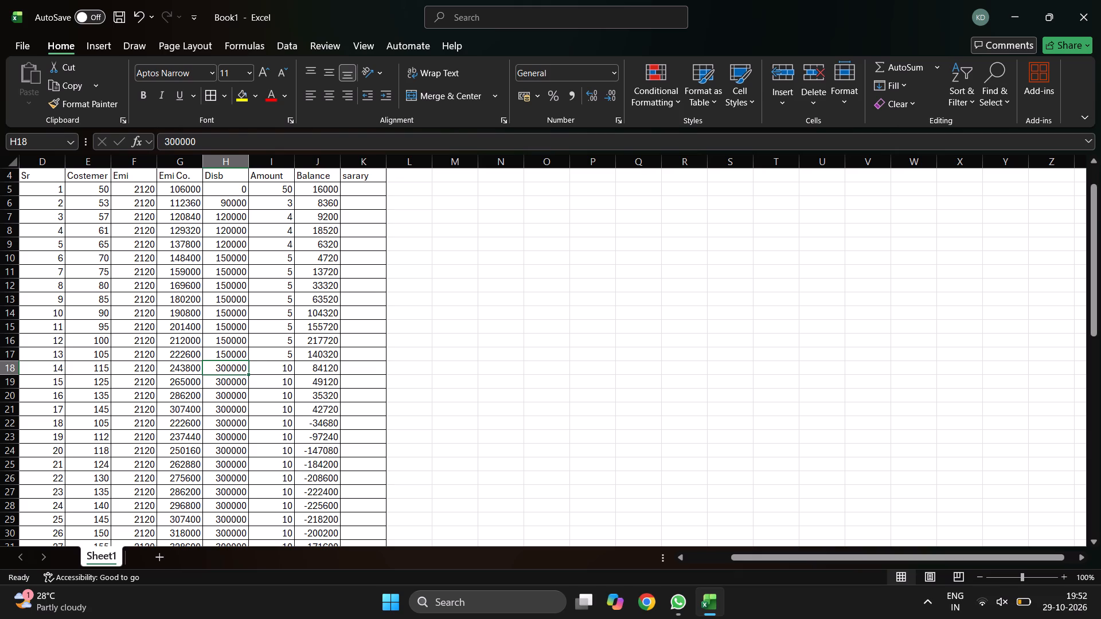
# Set the Disb to 150000 and the Amount to 5 in both the Sr 17 and Sr 18 rows.
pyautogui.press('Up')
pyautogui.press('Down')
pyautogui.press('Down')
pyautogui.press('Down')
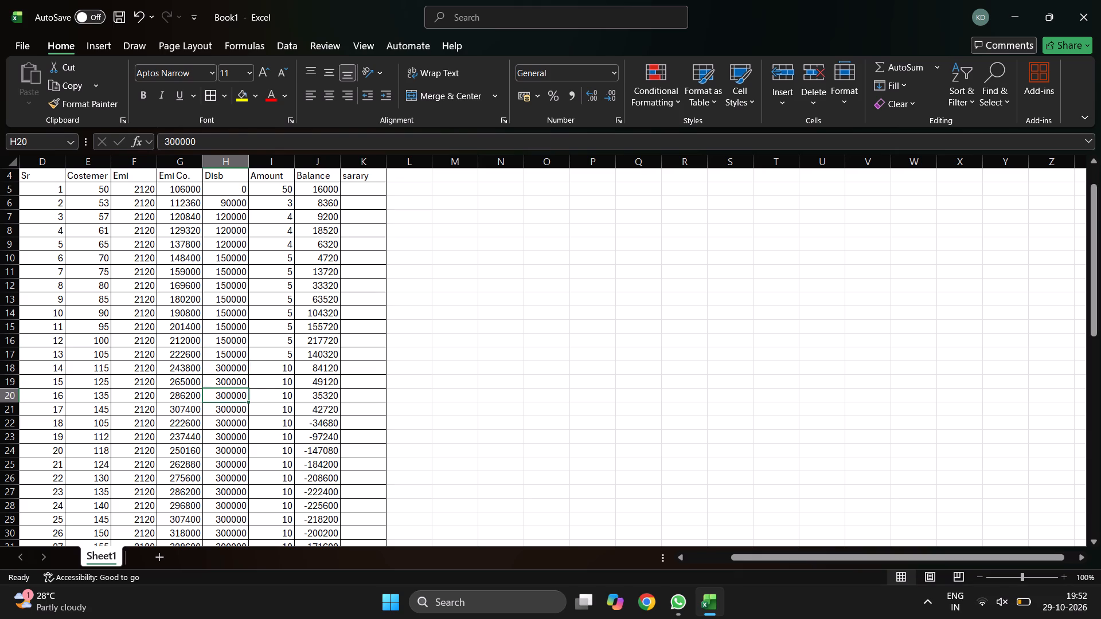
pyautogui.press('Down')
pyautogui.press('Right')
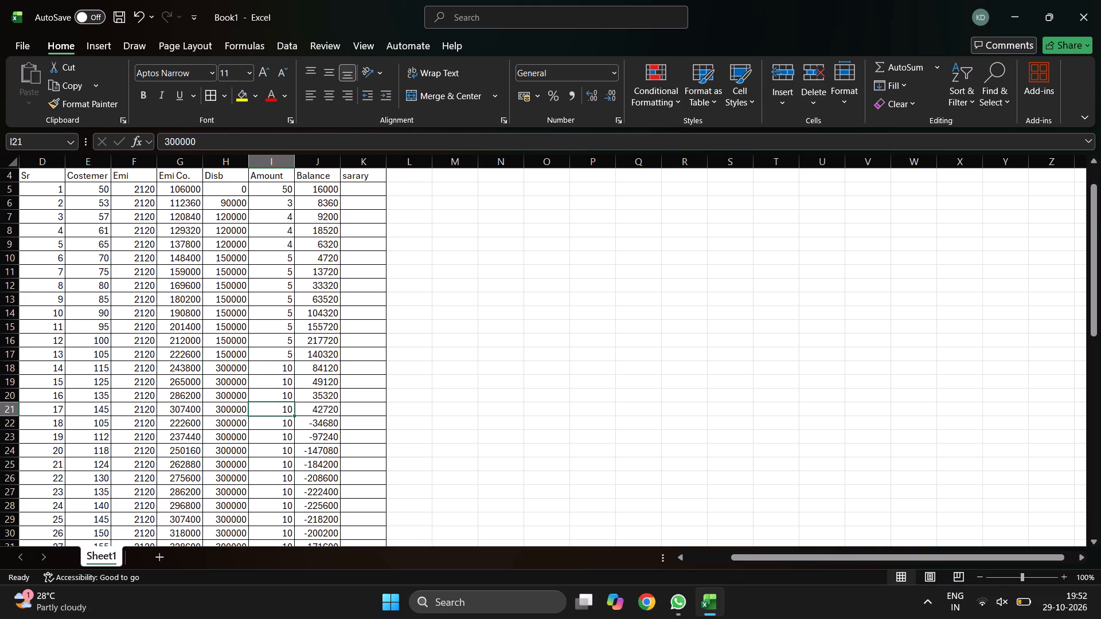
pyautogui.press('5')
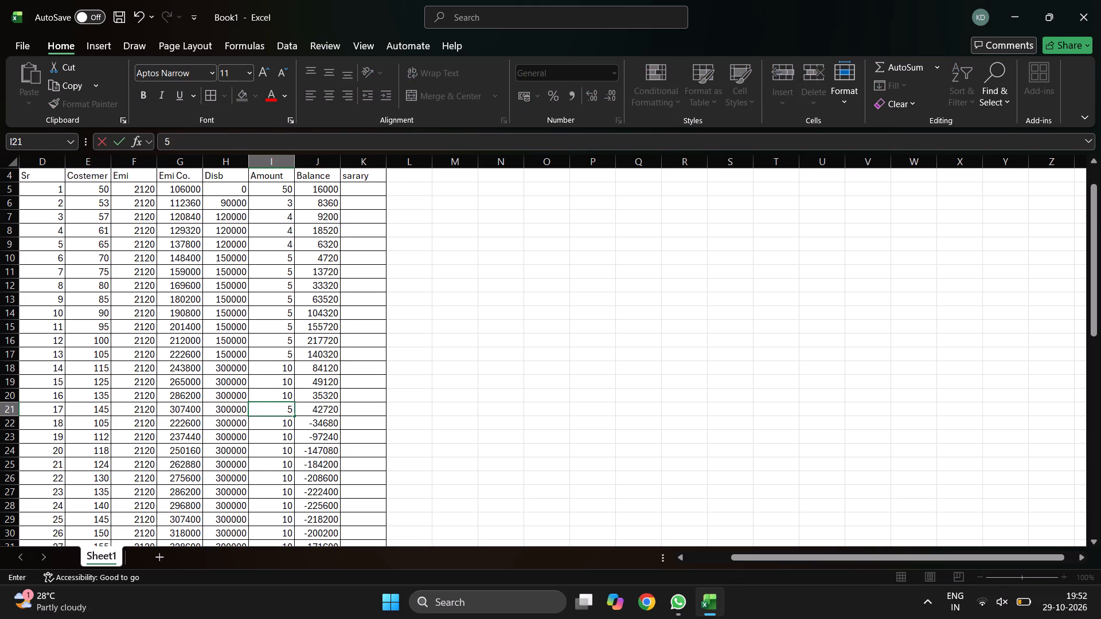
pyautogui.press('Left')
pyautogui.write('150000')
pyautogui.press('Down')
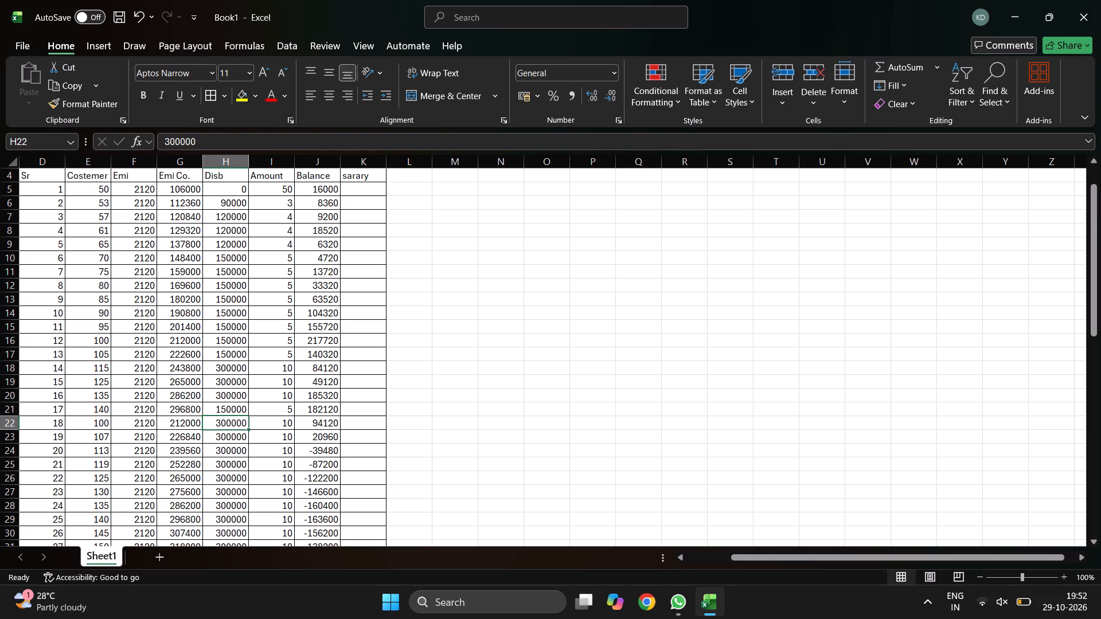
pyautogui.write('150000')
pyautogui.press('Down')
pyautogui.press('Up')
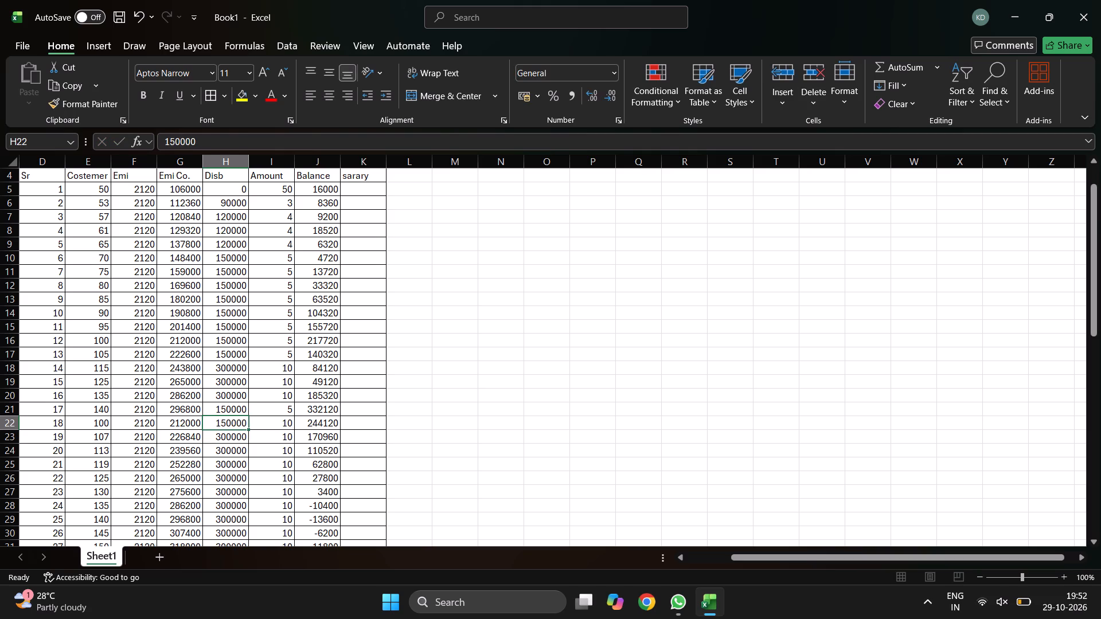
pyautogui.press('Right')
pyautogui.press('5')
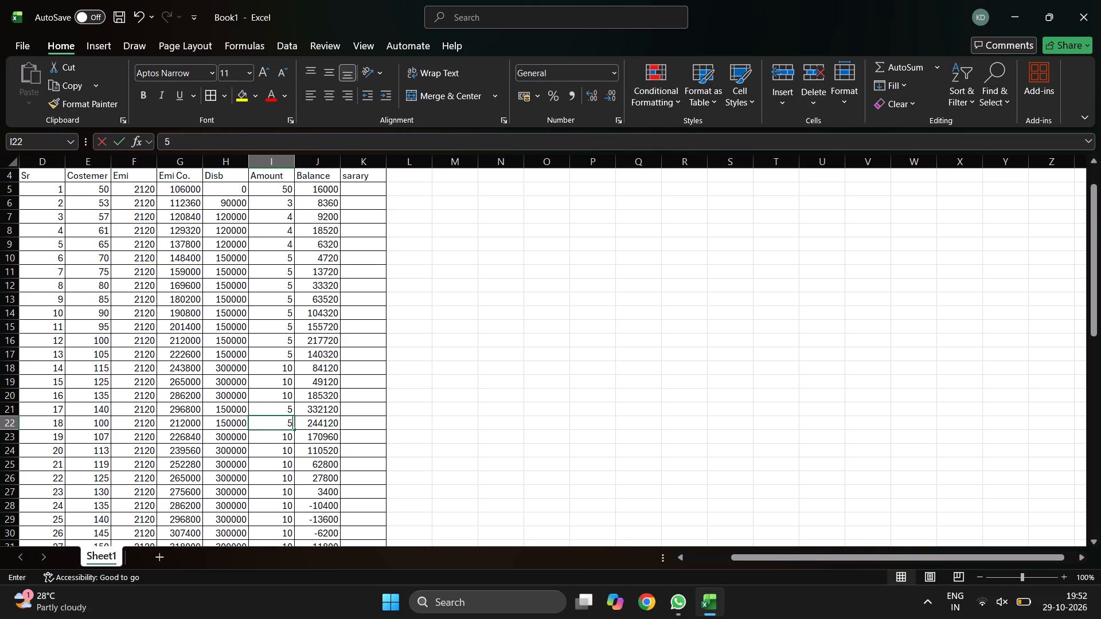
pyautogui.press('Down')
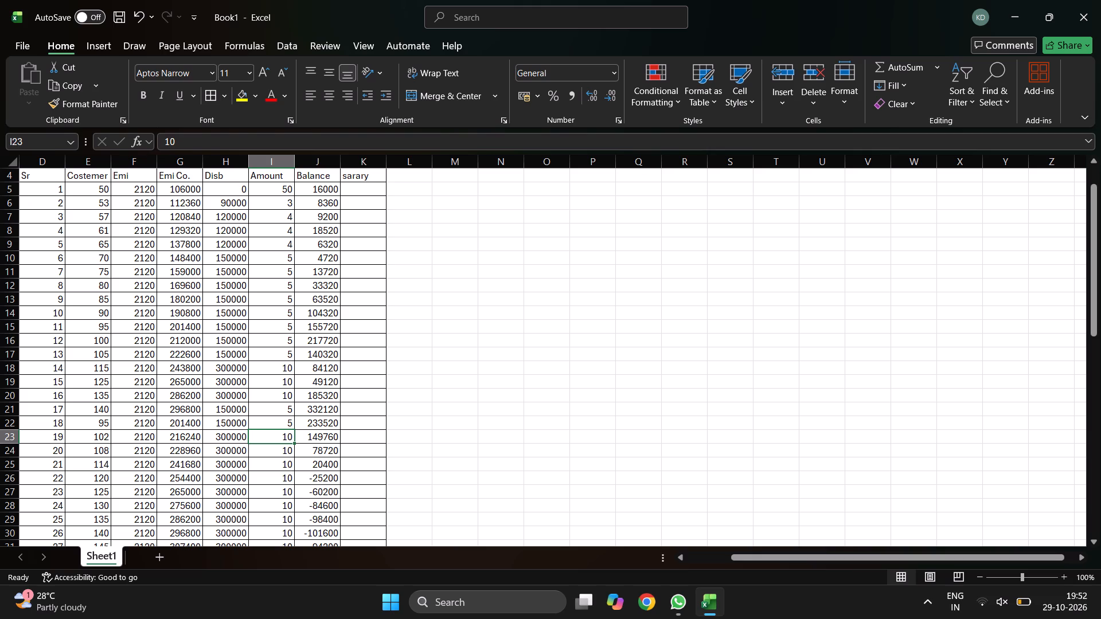
# Copy the Sr 13 row's Disb value of 150000 down to the Sr 14 through Sr 19 rows.
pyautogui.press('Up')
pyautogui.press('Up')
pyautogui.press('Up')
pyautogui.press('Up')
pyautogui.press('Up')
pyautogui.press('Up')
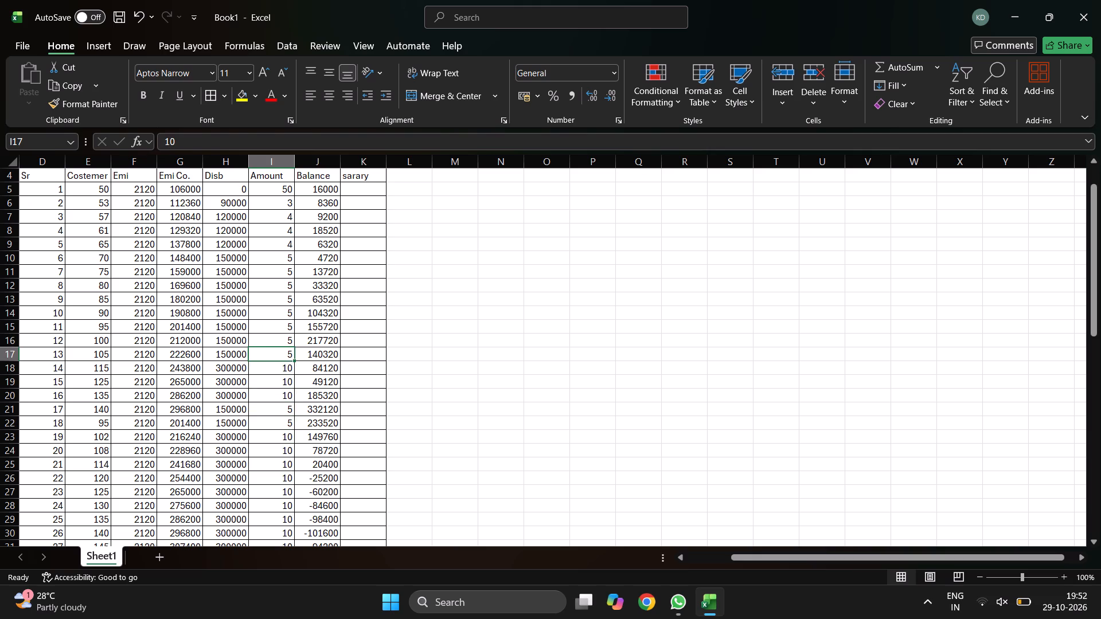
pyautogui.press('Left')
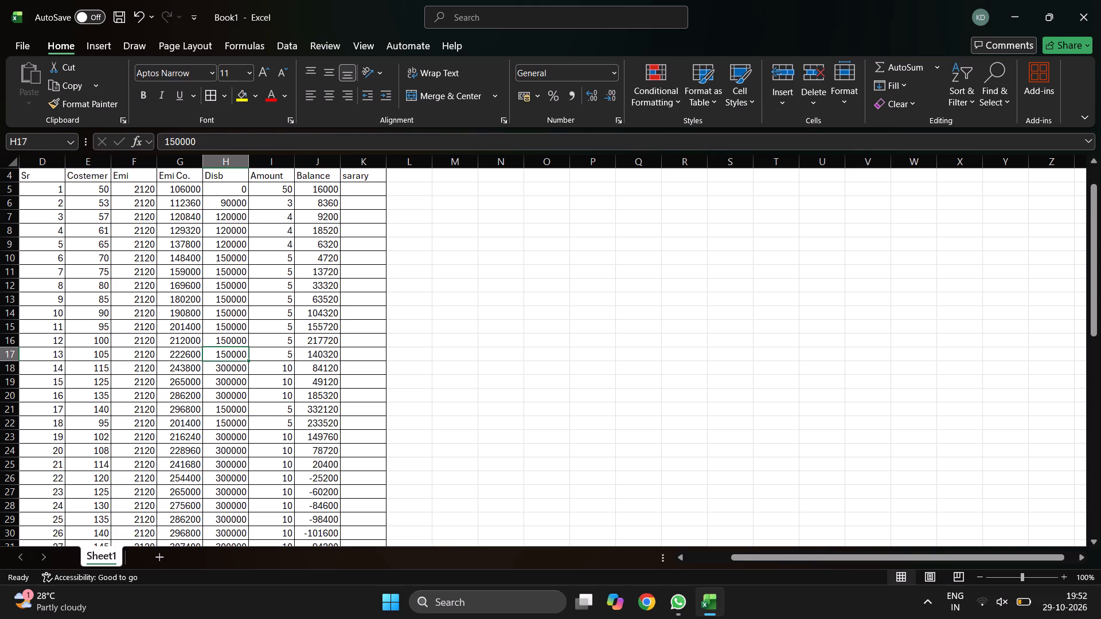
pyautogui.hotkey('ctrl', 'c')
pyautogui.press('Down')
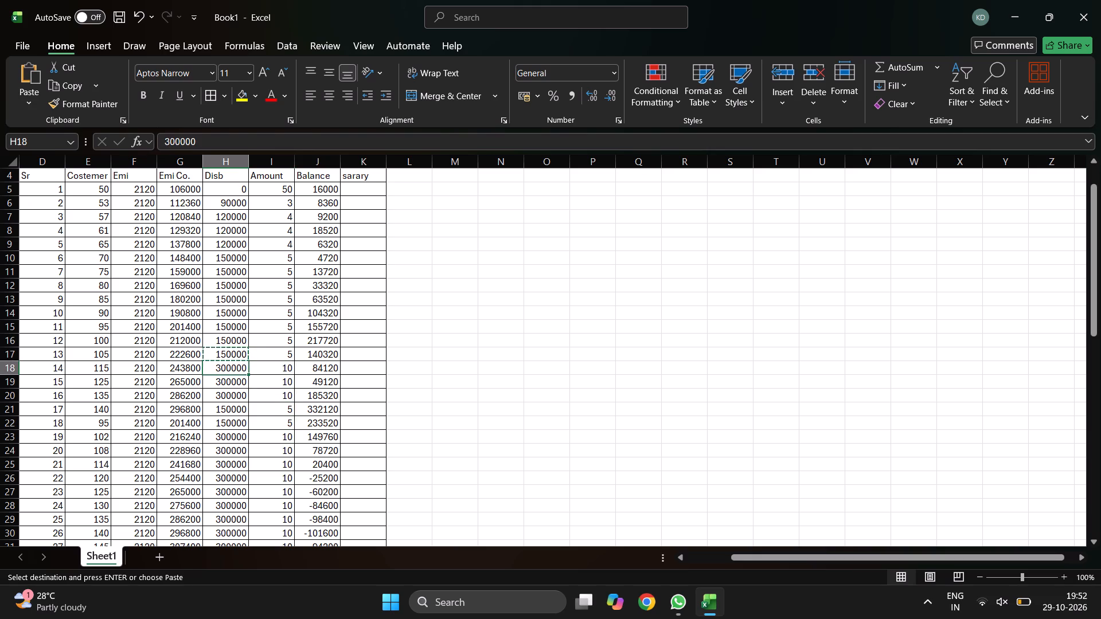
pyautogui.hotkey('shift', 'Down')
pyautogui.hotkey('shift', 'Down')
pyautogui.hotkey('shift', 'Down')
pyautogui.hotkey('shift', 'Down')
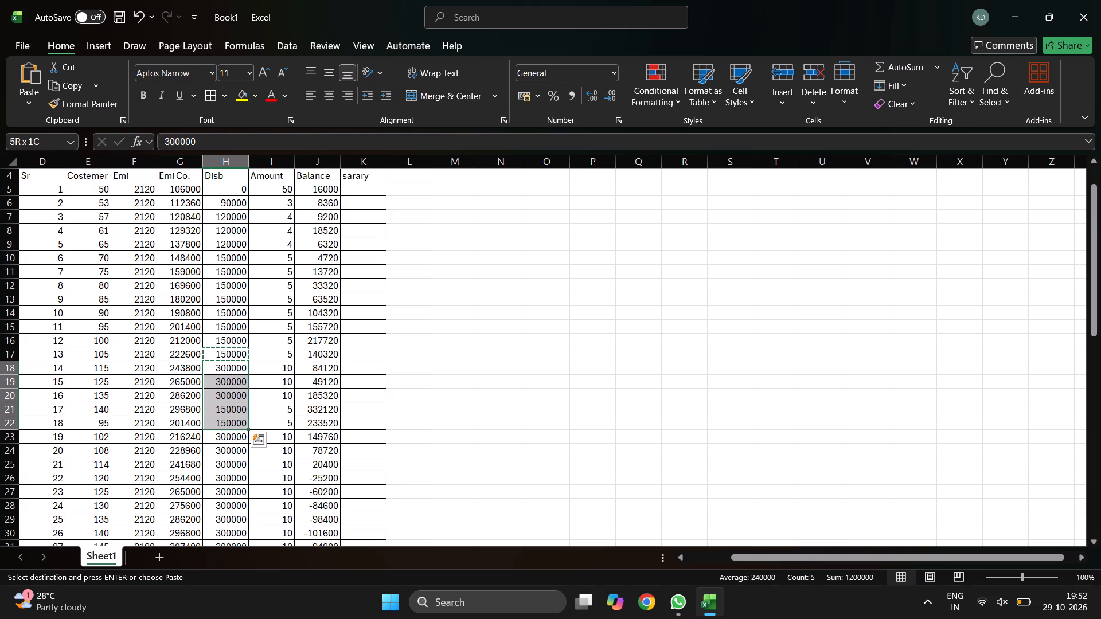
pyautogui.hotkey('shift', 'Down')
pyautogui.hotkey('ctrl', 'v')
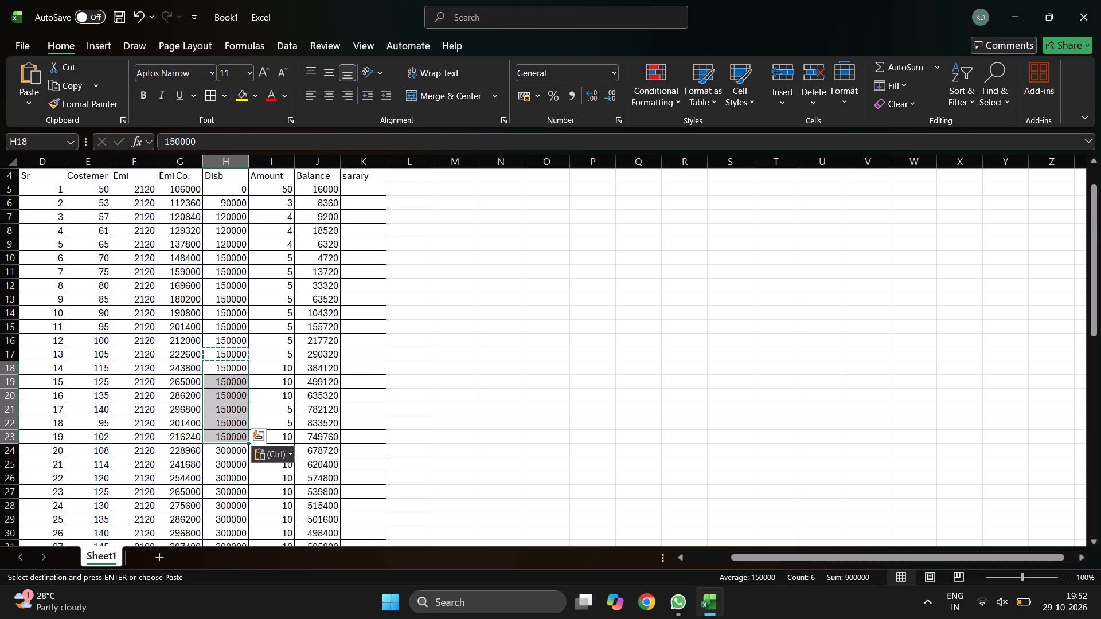
# Set the Amount in the Sr 14, Sr 15 and Sr 16 rows to 5.
pyautogui.click(274, 373)
pyautogui.press('5')
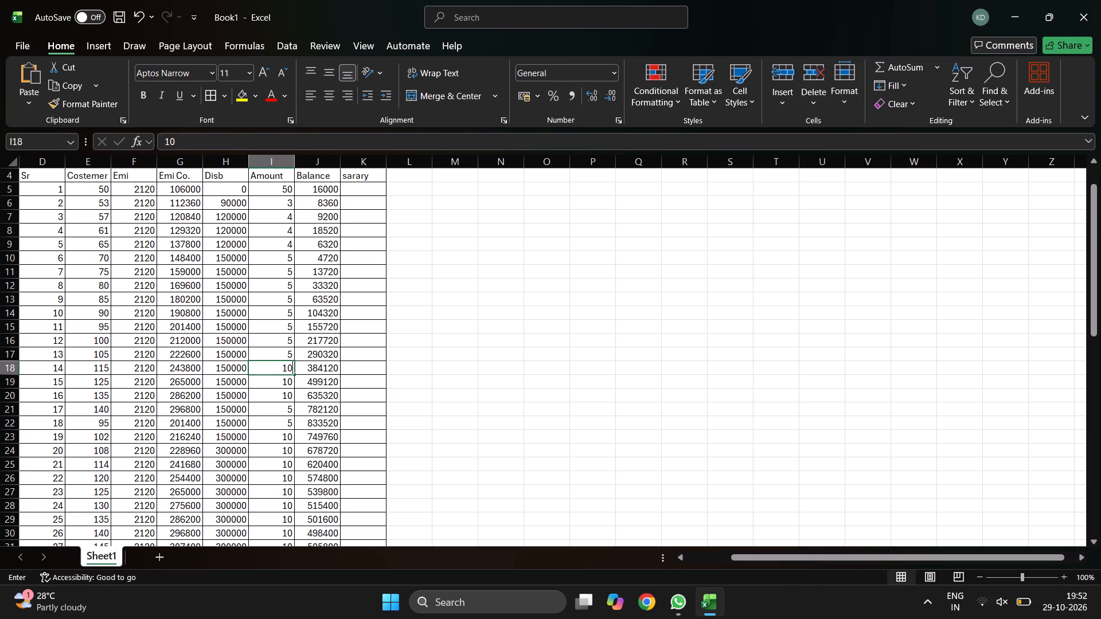
pyautogui.press('Down')
pyautogui.press('5')
pyautogui.press('Down')
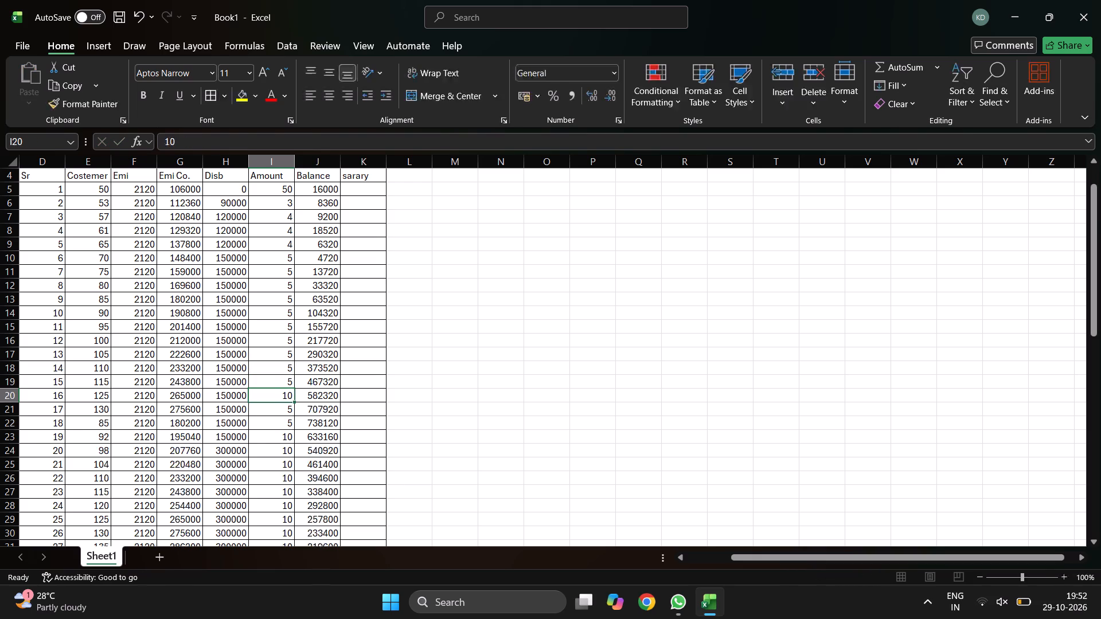
pyautogui.press('5')
pyautogui.press('Down')
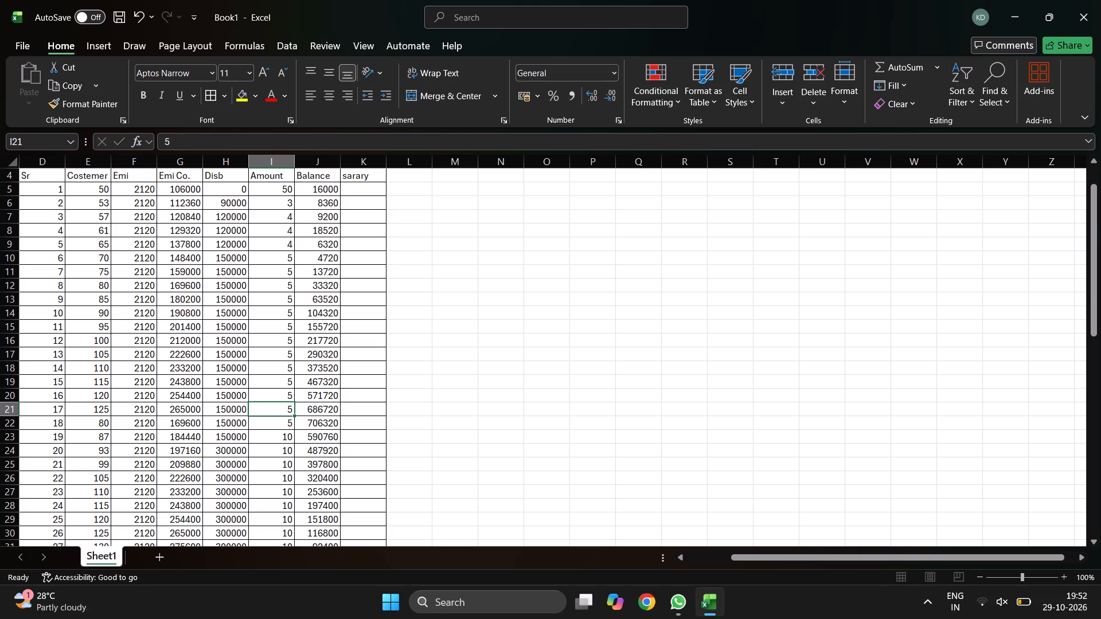
# Review the recalculated Disb, Amount and Balance values from the Sr 18 row down to the end of the table.
pyautogui.press('Down')
pyautogui.press('Down')
pyautogui.press('Down')
pyautogui.press('Down')
pyautogui.press('Down')
pyautogui.press('Down')
pyautogui.press('Down')
pyautogui.press('Down')
pyautogui.press('Down')
pyautogui.press('Down')
pyautogui.press('Down')
pyautogui.press('Down')
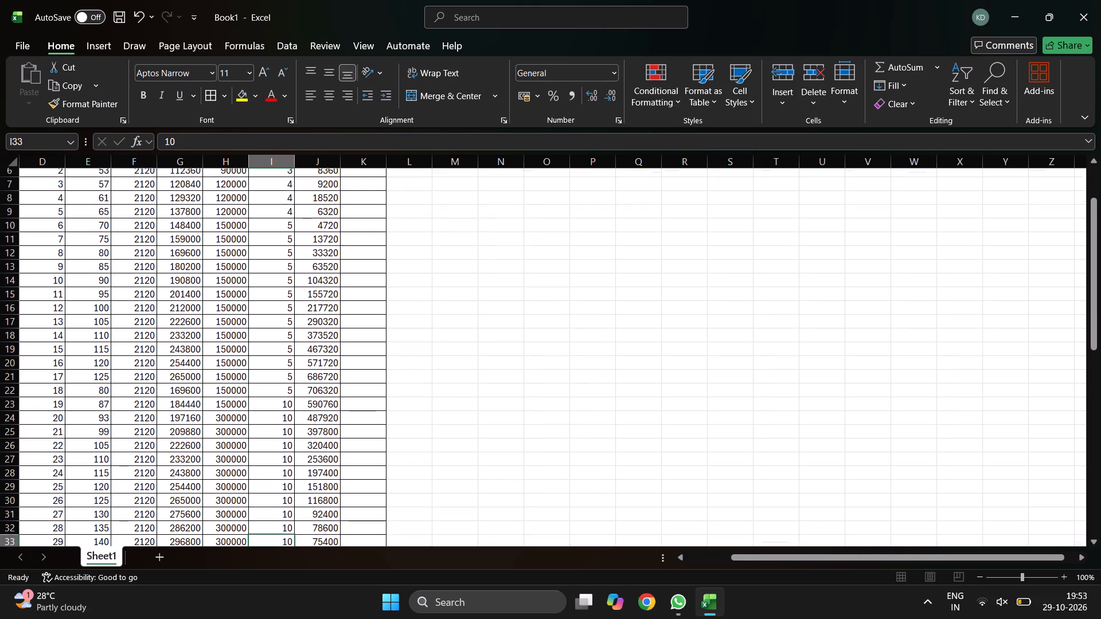
pyautogui.press('Down')
pyautogui.press('Down')
pyautogui.press('Down')
pyautogui.press('Down')
pyautogui.press('Down')
pyautogui.press('Down')
pyautogui.press('Down')
pyautogui.press('Down')
pyautogui.press('Down')
pyautogui.press('Down')
pyautogui.press('Down')
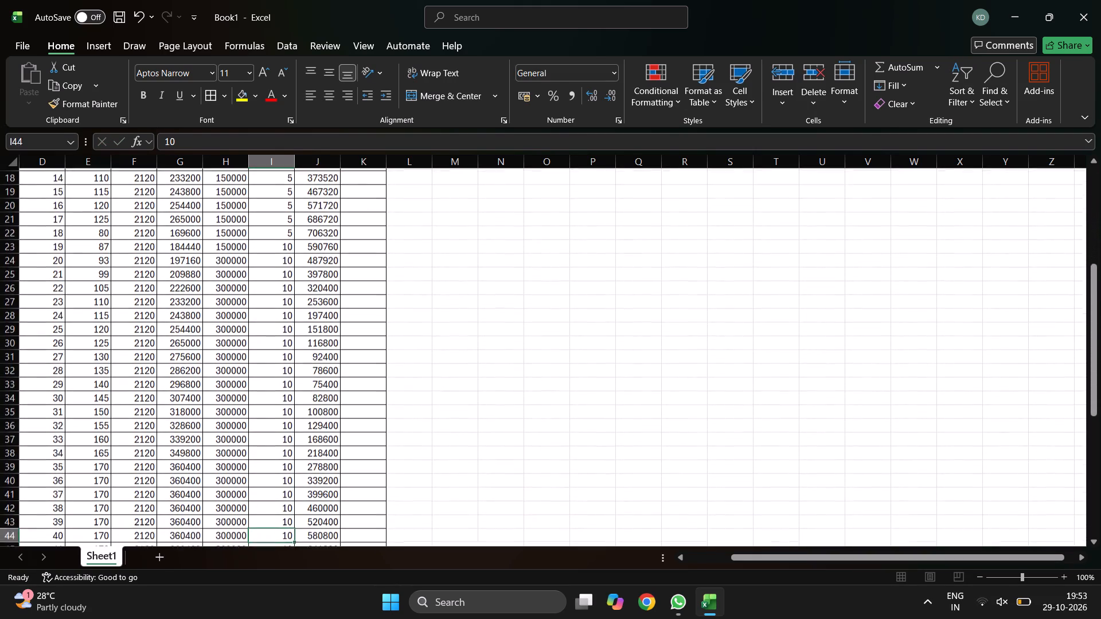
pyautogui.press('Down')
pyautogui.press('Down')
pyautogui.press('Down')
pyautogui.press('Down')
pyautogui.press('Down')
pyautogui.press('Down')
pyautogui.press('Down')
pyautogui.press('Down')
pyautogui.press('Down')
pyautogui.press('Down')
pyautogui.press('Down')
pyautogui.press('Down')
pyautogui.press('Down')
pyautogui.press('Down')
pyautogui.press('Down')
pyautogui.press('Down')
pyautogui.press('Down')
pyautogui.press('Down')
pyautogui.press('Down')
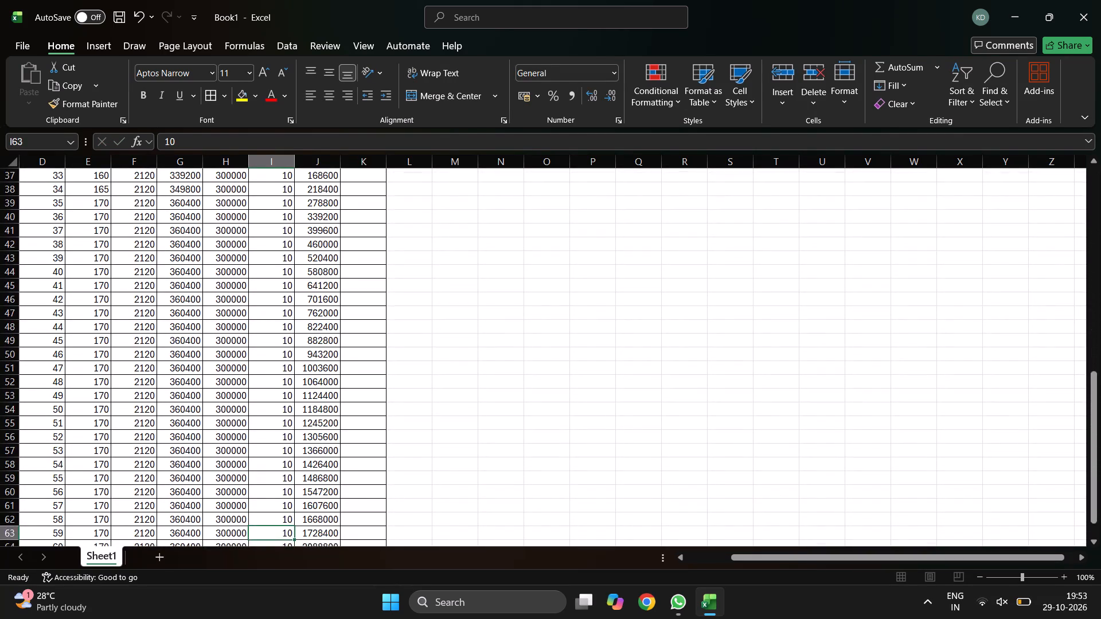
pyautogui.press('Down')
pyautogui.press('Down')
pyautogui.press('Down')
pyautogui.press('Down')
pyautogui.press('Down')
pyautogui.press('Down')
pyautogui.press('Down')
pyautogui.press('Down')
pyautogui.press('Down')
pyautogui.press('Up')
pyautogui.press('Up')
pyautogui.press('Up')
pyautogui.press('Up')
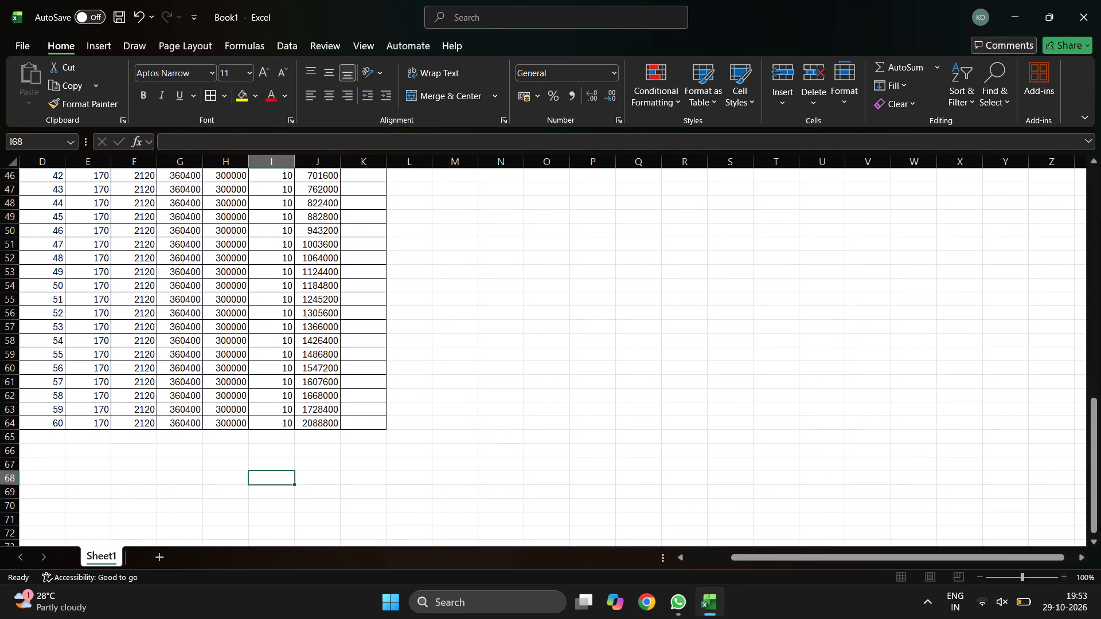
# Check the Balance formula in the Sr 60 row and examine the Balance column upward from there.
pyautogui.click(309, 424)
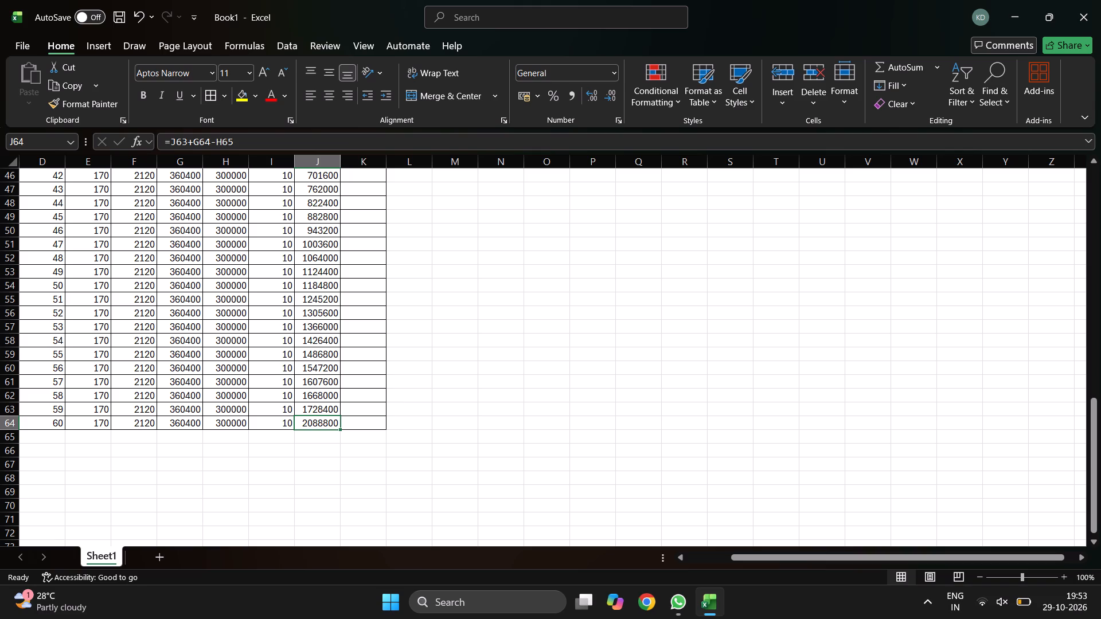
pyautogui.press('Up')
pyautogui.press('Up')
pyautogui.press('Up')
pyautogui.press('Up')
pyautogui.press('Up')
pyautogui.press('Up')
pyautogui.press('Up')
pyautogui.press('Up')
pyautogui.press('Up')
pyautogui.press('Up')
pyautogui.press('Up')
pyautogui.press('Up')
pyautogui.press('Up')
pyautogui.press('Up')
pyautogui.press('Up')
pyautogui.press('Up')
pyautogui.press('Up')
pyautogui.press('Up')
pyautogui.press('Up')
pyautogui.press('Up')
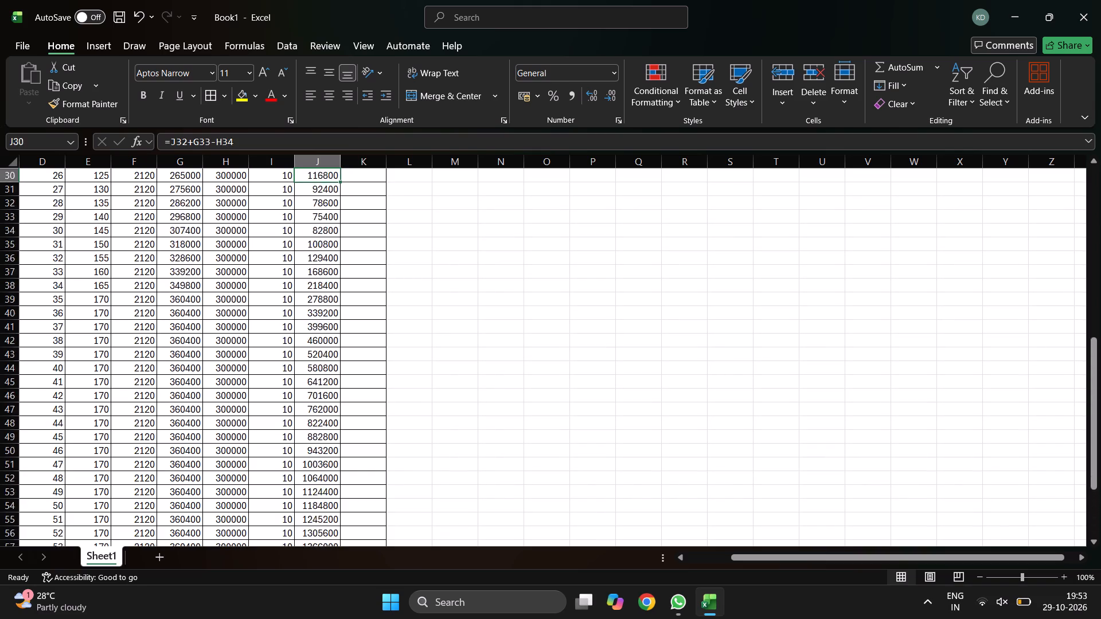
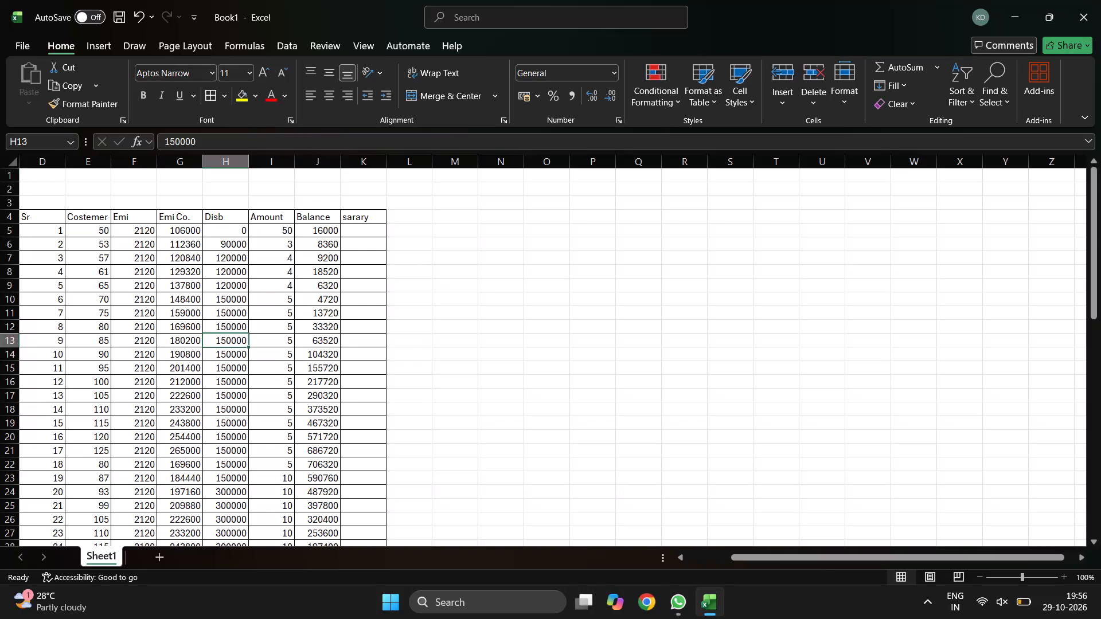
# Review the Disb, Amount and Balance values from the Sr 9 row down to the Sr 37 row and back up to the headers.
pyautogui.hscroll(1, 461, 307)
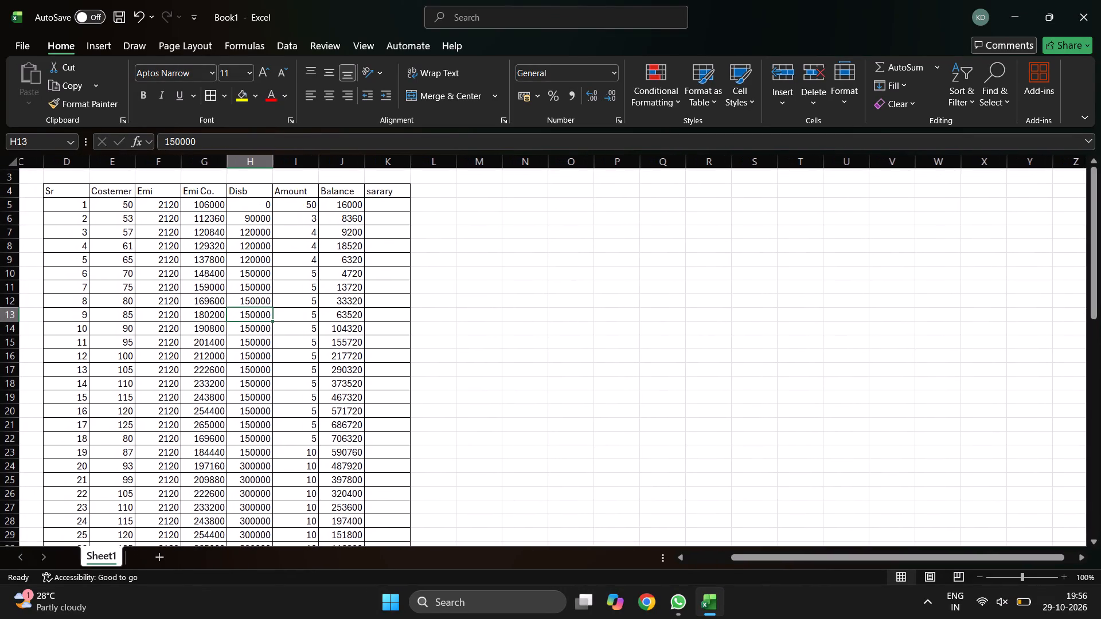
pyautogui.hscroll(1, 461, 307)
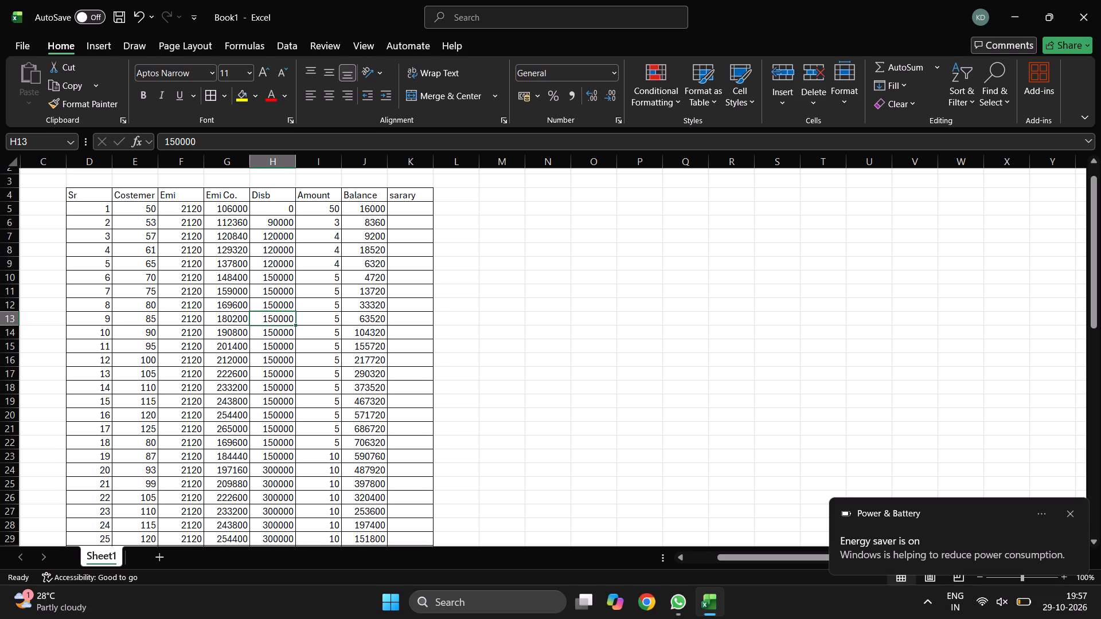
pyautogui.press('Down')
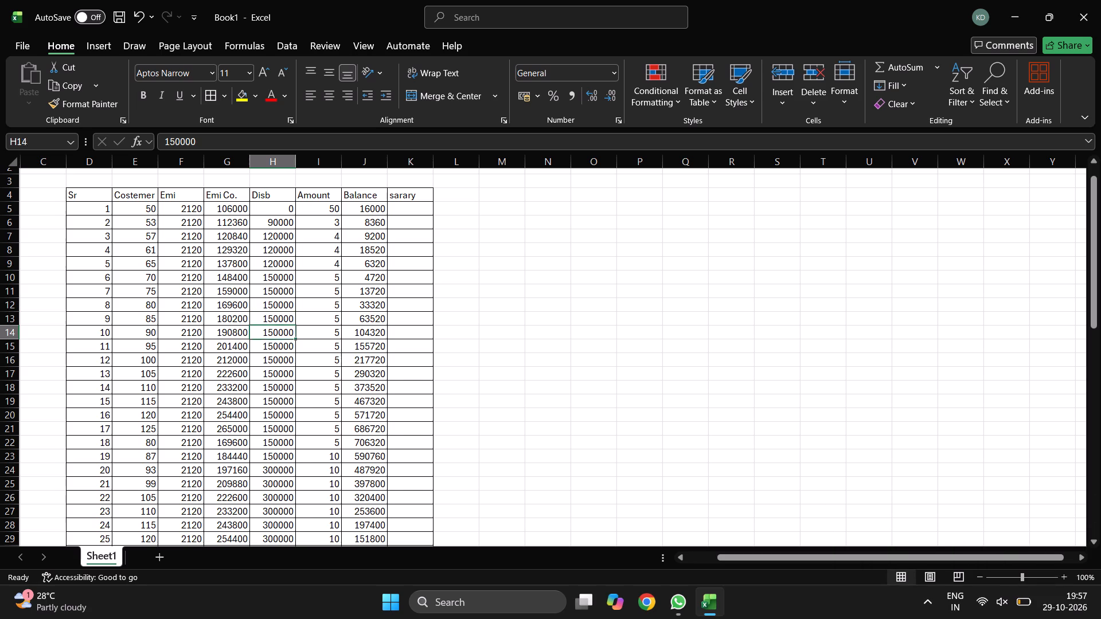
pyautogui.press('Down')
pyautogui.press('Down')
pyautogui.press('Down')
pyautogui.press('Down')
pyautogui.press('Down')
pyautogui.press('Down')
pyautogui.press('Down')
pyautogui.press('Down')
pyautogui.press('Down')
pyautogui.press('Down')
pyautogui.press('Down')
pyautogui.press('Down')
pyautogui.press('Down')
pyautogui.press('Down')
pyautogui.press('Down')
pyautogui.press('Down')
pyautogui.press('Down')
pyautogui.press('Down')
pyautogui.press('Down')
pyautogui.press('Down')
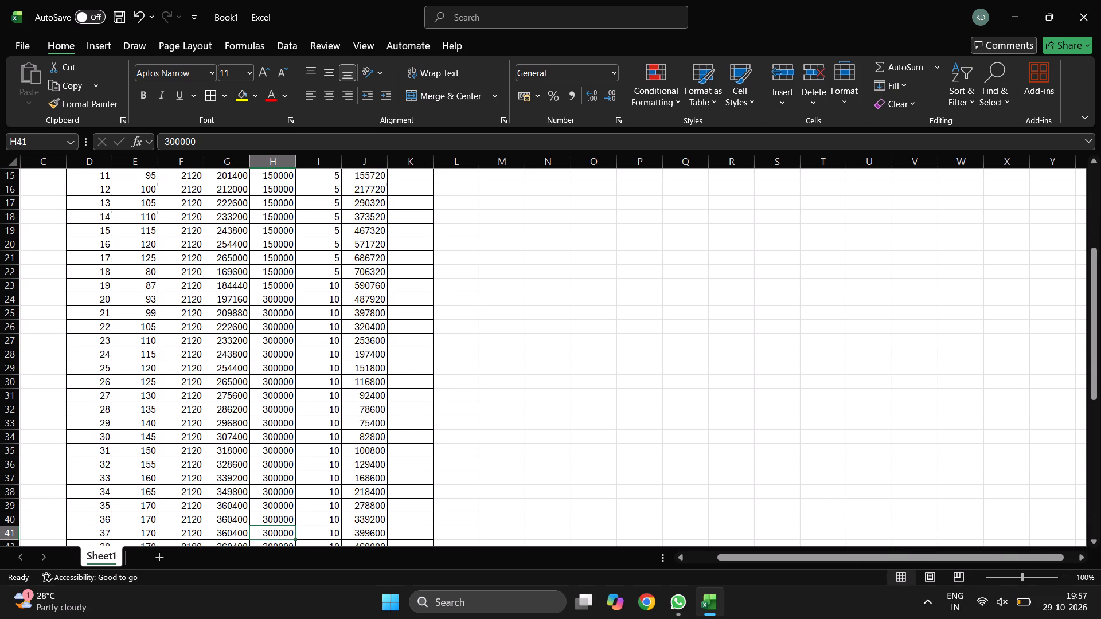
pyautogui.press('Up')
pyautogui.press('Up')
pyautogui.press('Up')
pyautogui.press('Up')
pyautogui.press('Up')
pyautogui.press('Up')
pyautogui.press('Up')
pyautogui.press('Up')
pyautogui.press('Up')
pyautogui.press('Up')
pyautogui.press('Up')
pyautogui.press('Up')
pyautogui.press('Up')
pyautogui.press('Up')
pyautogui.press('Up')
pyautogui.press('Up')
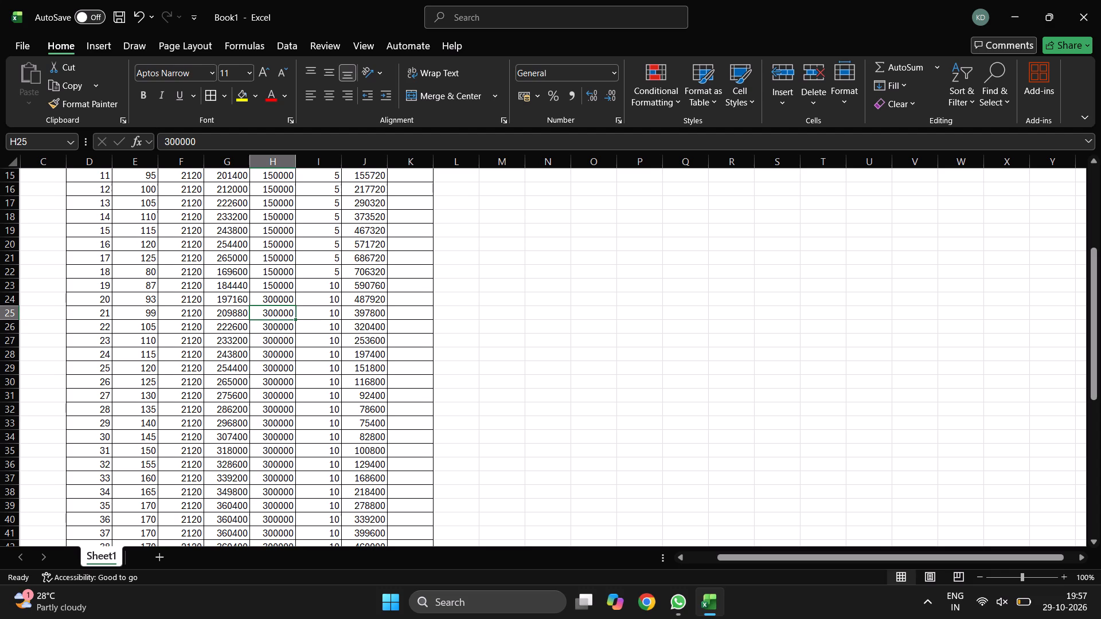
pyautogui.press('Up')
pyautogui.press('Up')
pyautogui.press('Up')
pyautogui.press('Up')
pyautogui.press('Up')
pyautogui.press('Up')
pyautogui.press('Up')
pyautogui.press('Up')
pyautogui.press('Up')
pyautogui.press('Up')
pyautogui.press('Up')
pyautogui.press('Up')
pyautogui.press('Up')
pyautogui.press('Up')
pyautogui.press('Up')
pyautogui.press('Up')
pyautogui.press('Up')
pyautogui.press('Up')
pyautogui.press('Up')
pyautogui.press('Up')
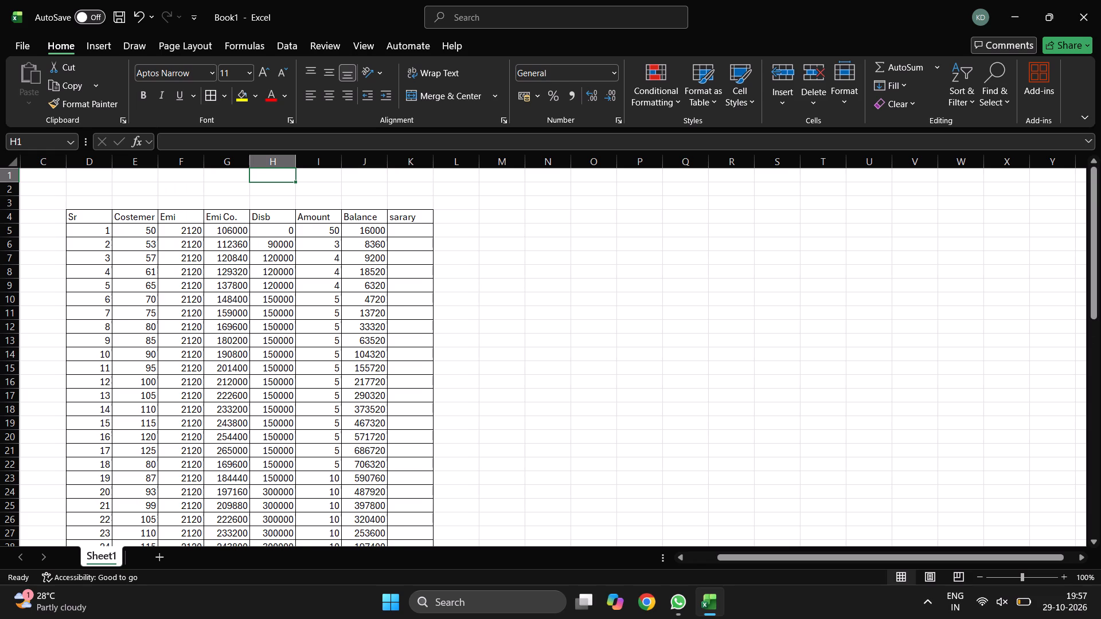
# Launch the Kuro app from the recent Windows searches.
pyautogui.click(490, 599)
pyautogui.click(455, 378)
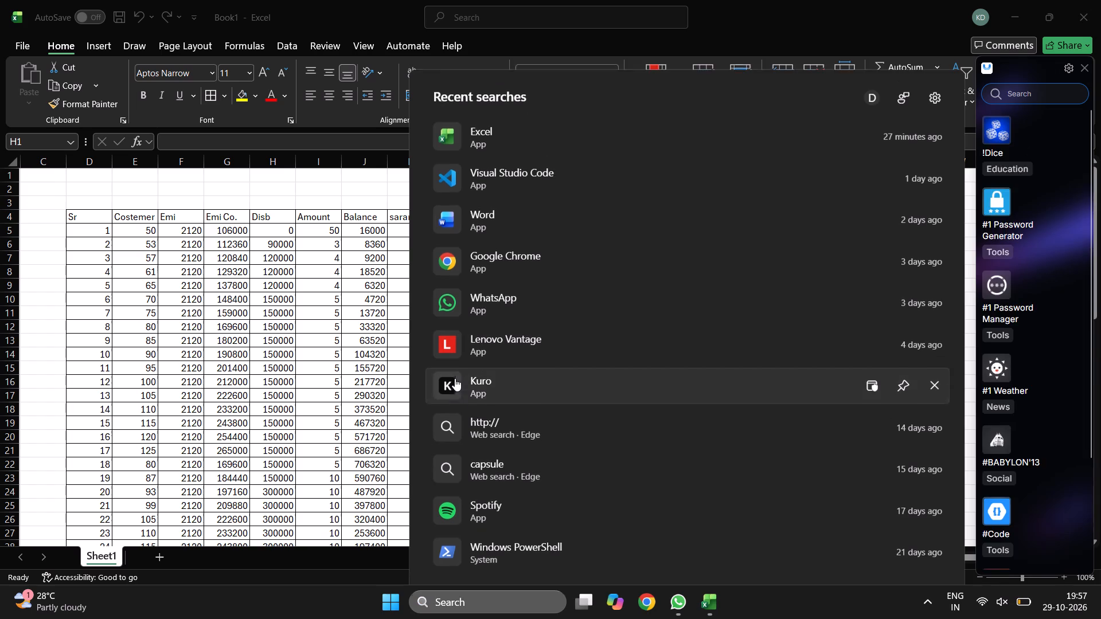
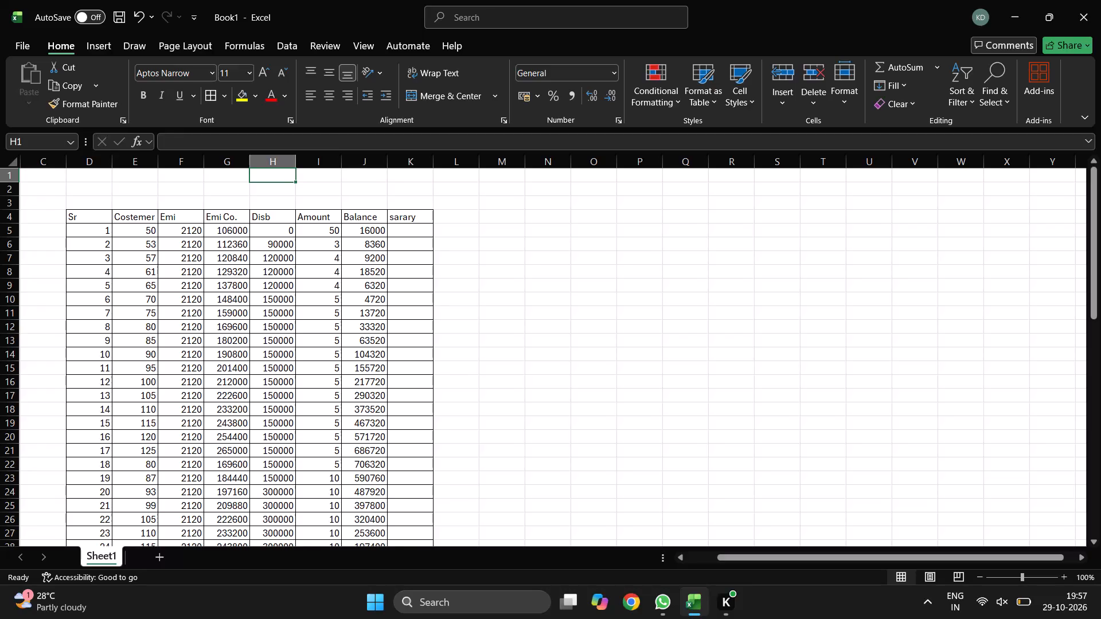
# Review the loan table from the headers down past its last row, Sr 60.
pyautogui.press('Down')
pyautogui.press('Down')
pyautogui.press('Down')
pyautogui.press('Down')
pyautogui.press('Down')
pyautogui.press('Down')
pyautogui.press('Down')
pyautogui.press('Down')
pyautogui.press('Down')
pyautogui.press('Down')
pyautogui.press('Down')
pyautogui.press('Down')
pyautogui.press('Down')
pyautogui.press('Down')
pyautogui.press('Down')
pyautogui.press('Down')
pyautogui.press('Down')
pyautogui.press('Down')
pyautogui.press('Down')
pyautogui.press('Down')
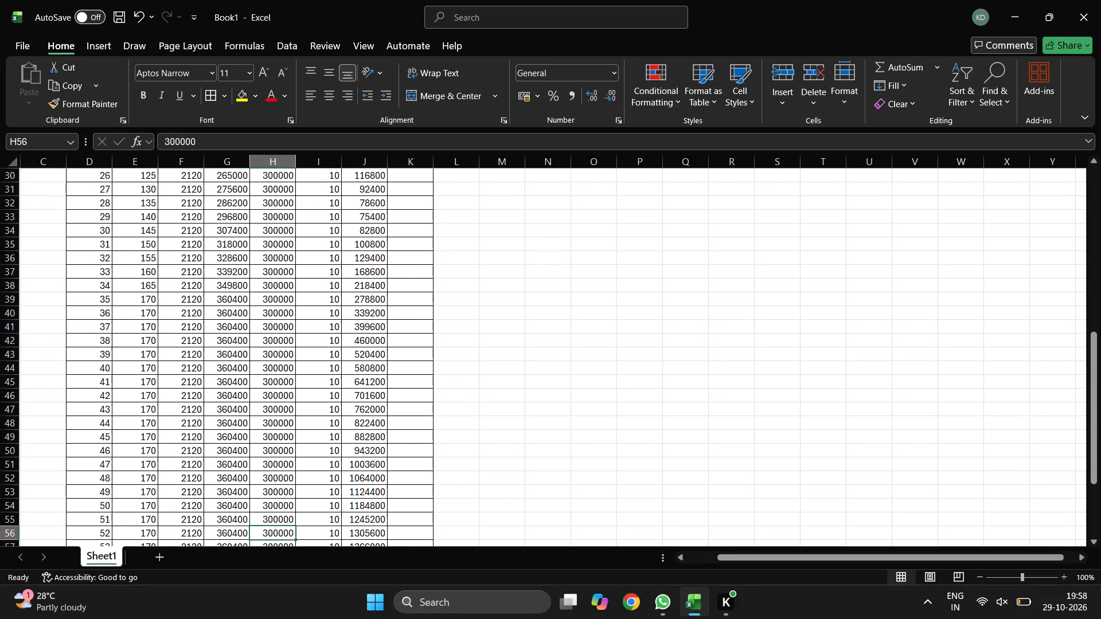
pyautogui.press('Down')
pyautogui.press('Down')
pyautogui.press('Down')
pyautogui.press('Down')
pyautogui.press('Down')
pyautogui.press('Down')
pyautogui.press('Down')
pyautogui.press('Down')
pyautogui.press('Down')
pyautogui.press('Down')
pyautogui.press('Down')
pyautogui.press('Down')
pyautogui.press('Down')
pyautogui.press('Down')
pyautogui.press('Down')
pyautogui.press('Down')
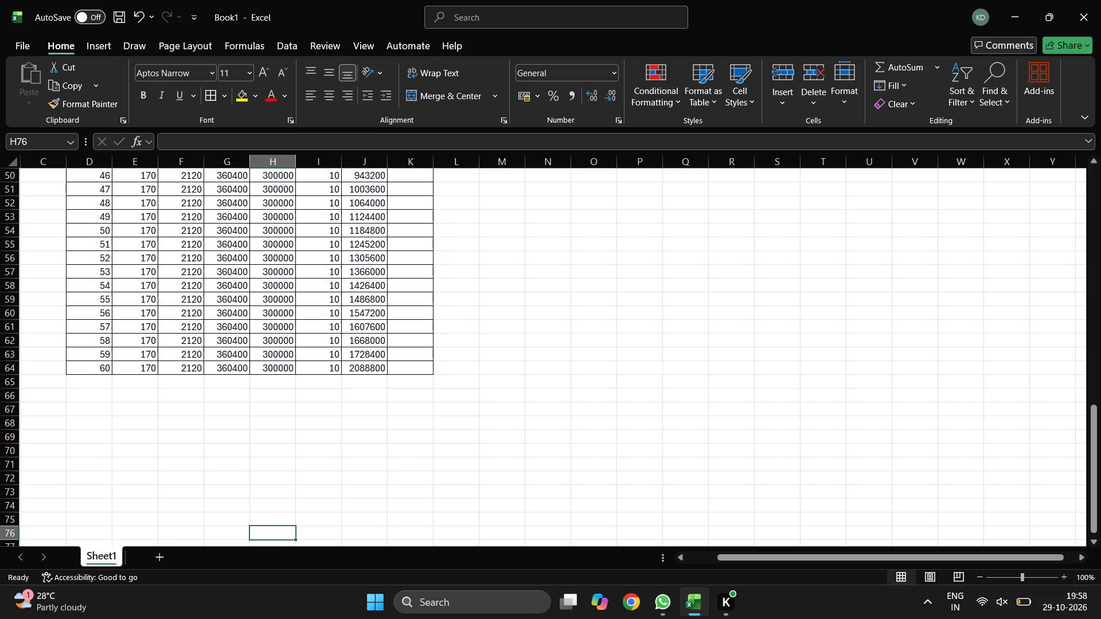
# Copy the Sr 60 row's cells from the Sr column through the Balance column, D64:J64.
pyautogui.click(97, 378)
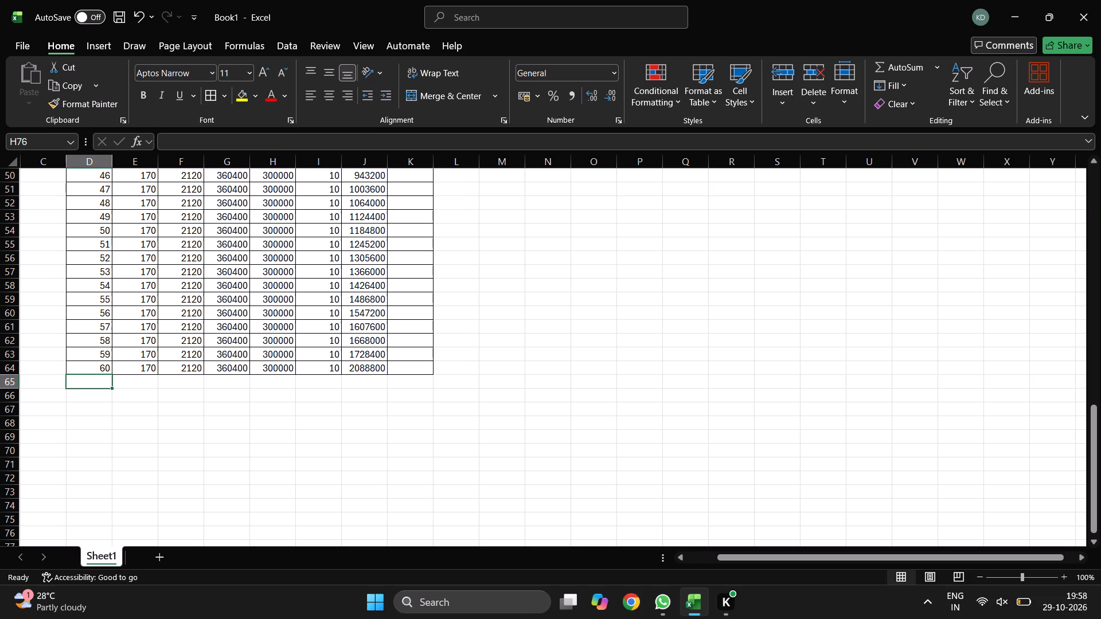
pyautogui.click(101, 366)
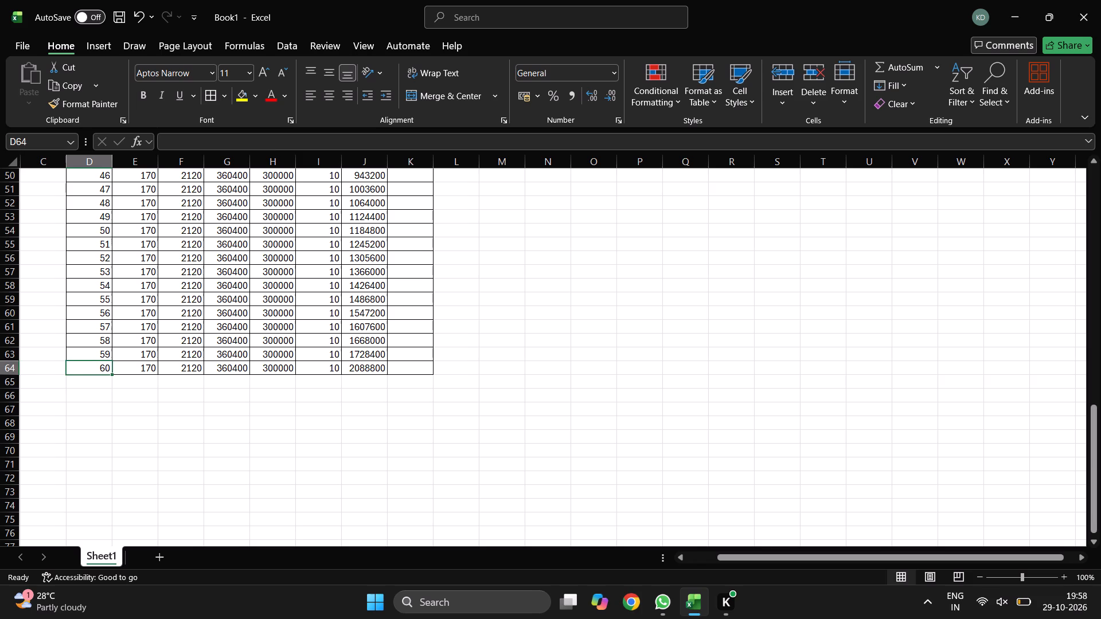
pyautogui.hotkey('shift', 'Right')
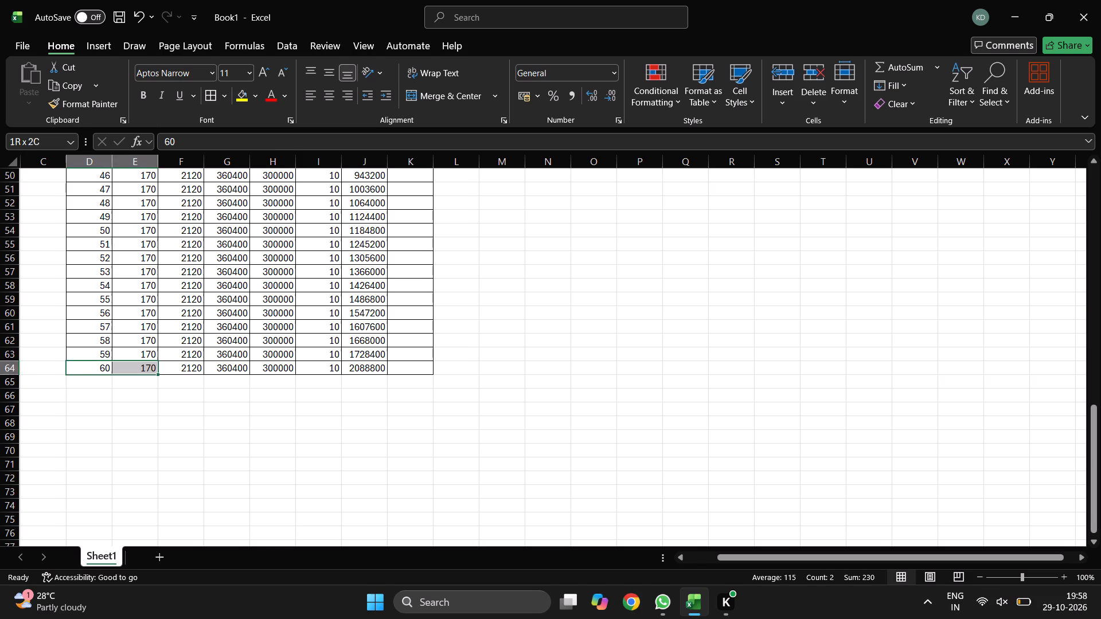
pyautogui.hotkey('shift', 'Right')
pyautogui.hotkey('shift', 'Right')
pyautogui.hotkey('shift', 'Right')
pyautogui.hotkey('shift', 'Right')
pyautogui.hotkey('shift', 'Right')
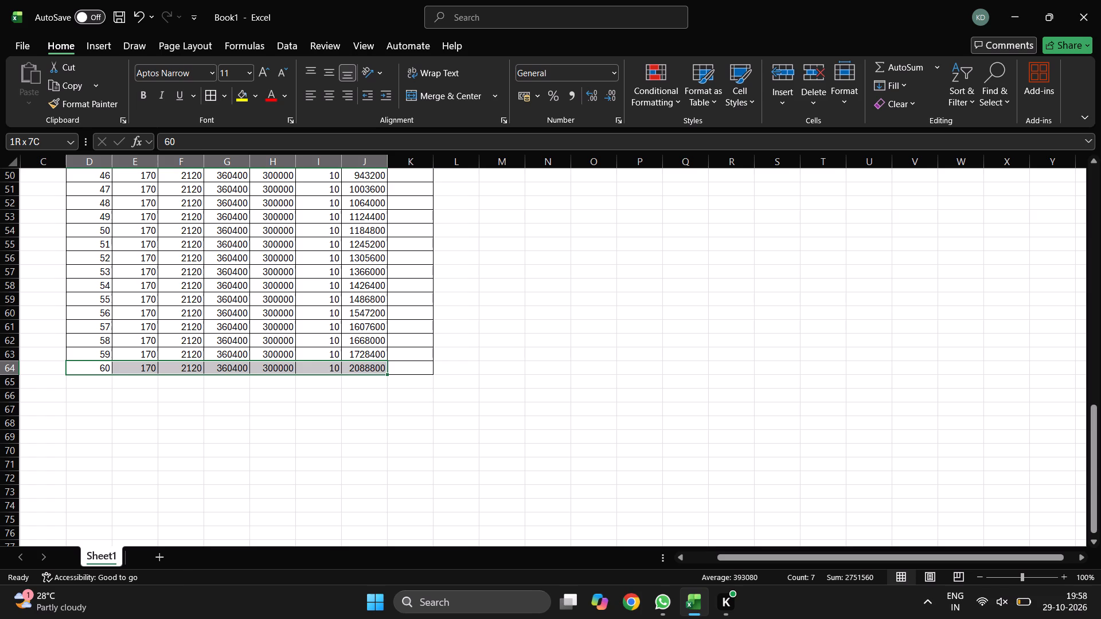
pyautogui.hotkey('ctrl', 'c')
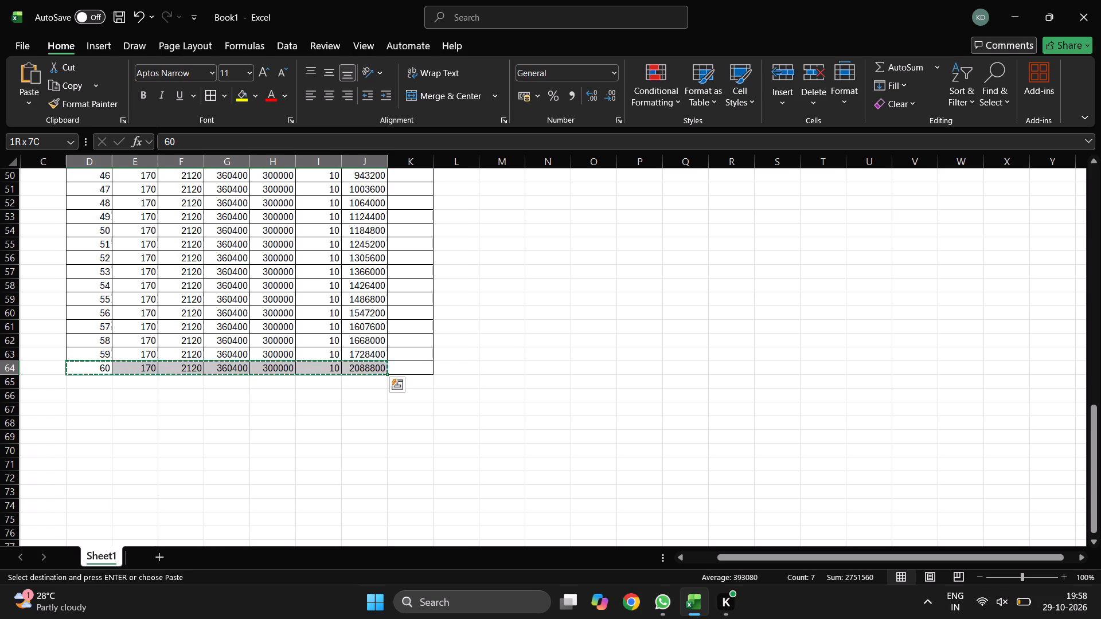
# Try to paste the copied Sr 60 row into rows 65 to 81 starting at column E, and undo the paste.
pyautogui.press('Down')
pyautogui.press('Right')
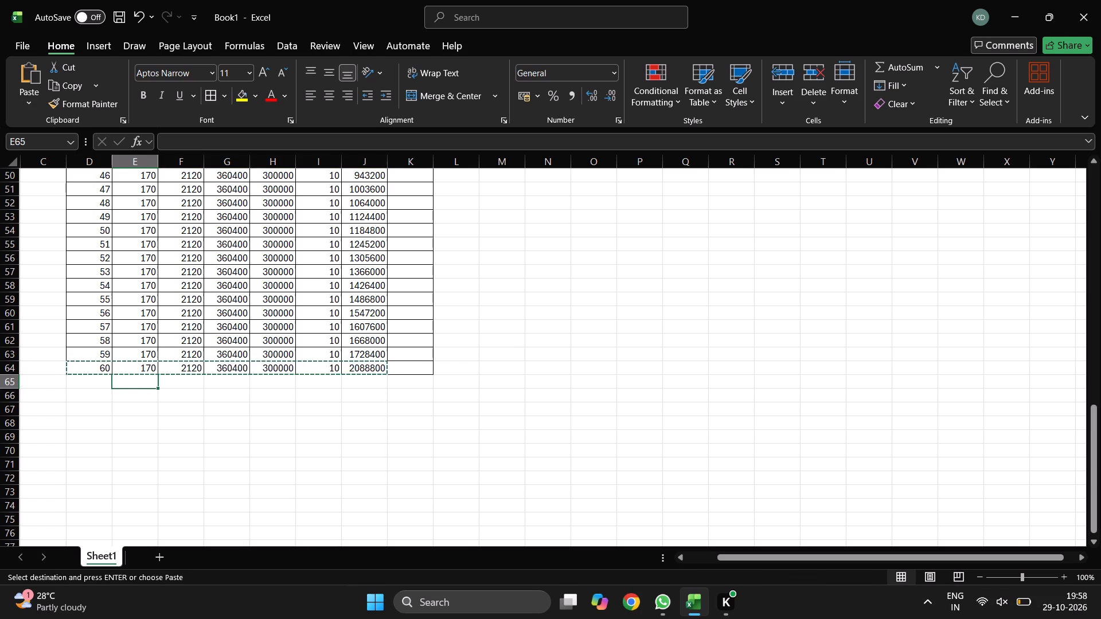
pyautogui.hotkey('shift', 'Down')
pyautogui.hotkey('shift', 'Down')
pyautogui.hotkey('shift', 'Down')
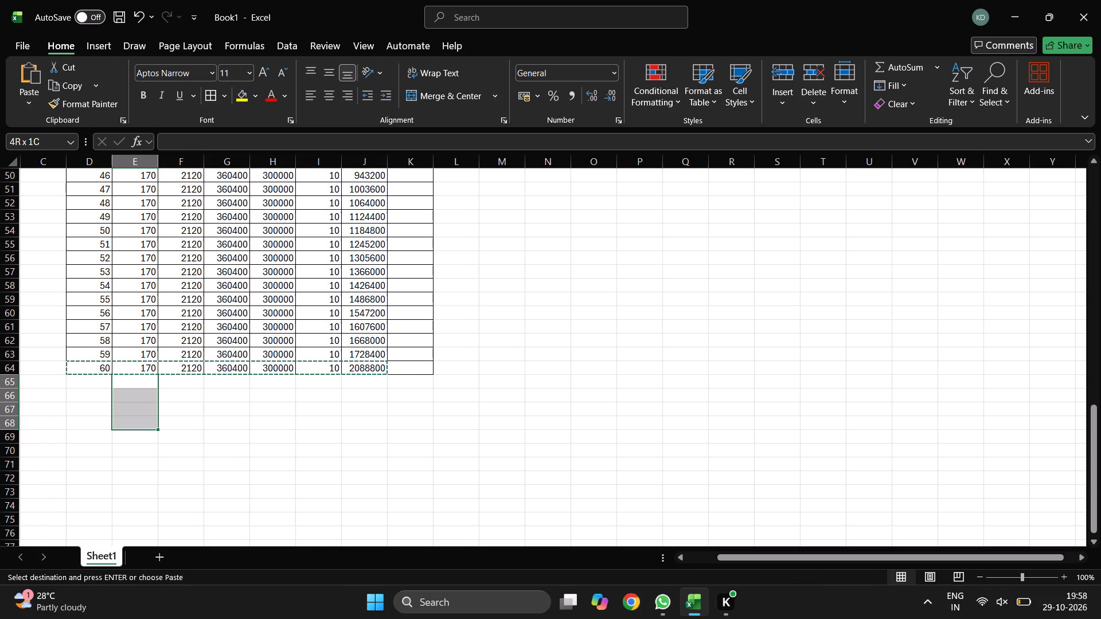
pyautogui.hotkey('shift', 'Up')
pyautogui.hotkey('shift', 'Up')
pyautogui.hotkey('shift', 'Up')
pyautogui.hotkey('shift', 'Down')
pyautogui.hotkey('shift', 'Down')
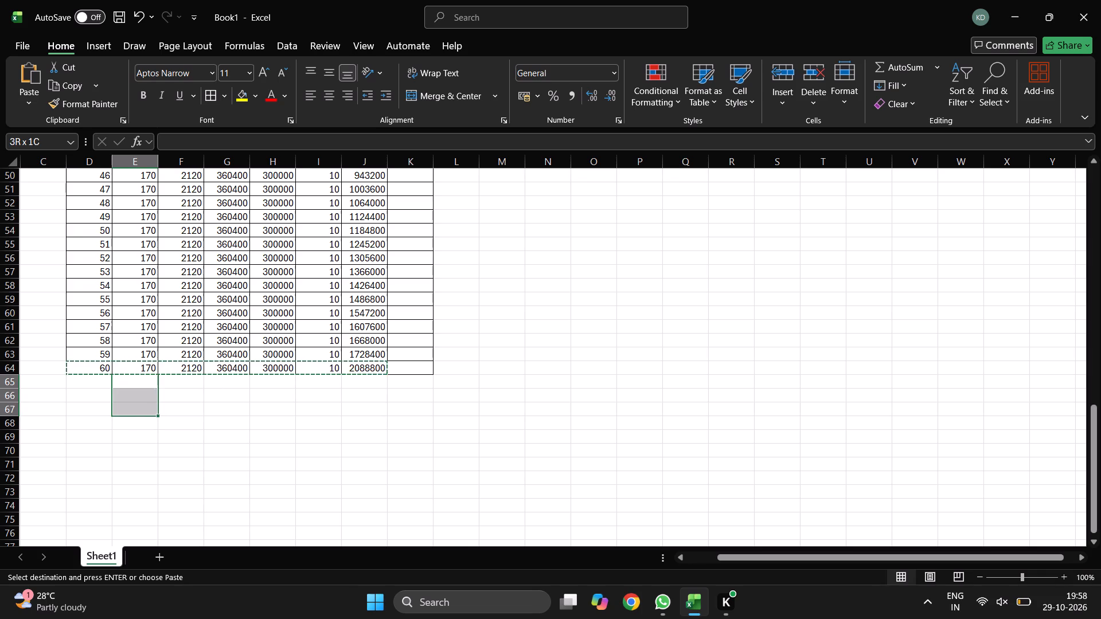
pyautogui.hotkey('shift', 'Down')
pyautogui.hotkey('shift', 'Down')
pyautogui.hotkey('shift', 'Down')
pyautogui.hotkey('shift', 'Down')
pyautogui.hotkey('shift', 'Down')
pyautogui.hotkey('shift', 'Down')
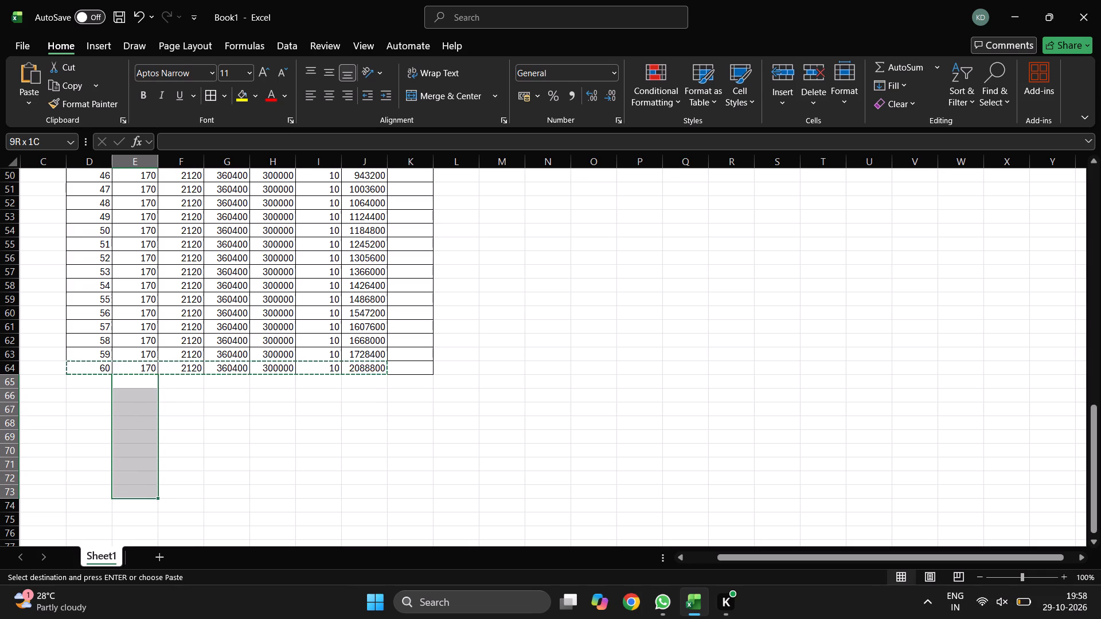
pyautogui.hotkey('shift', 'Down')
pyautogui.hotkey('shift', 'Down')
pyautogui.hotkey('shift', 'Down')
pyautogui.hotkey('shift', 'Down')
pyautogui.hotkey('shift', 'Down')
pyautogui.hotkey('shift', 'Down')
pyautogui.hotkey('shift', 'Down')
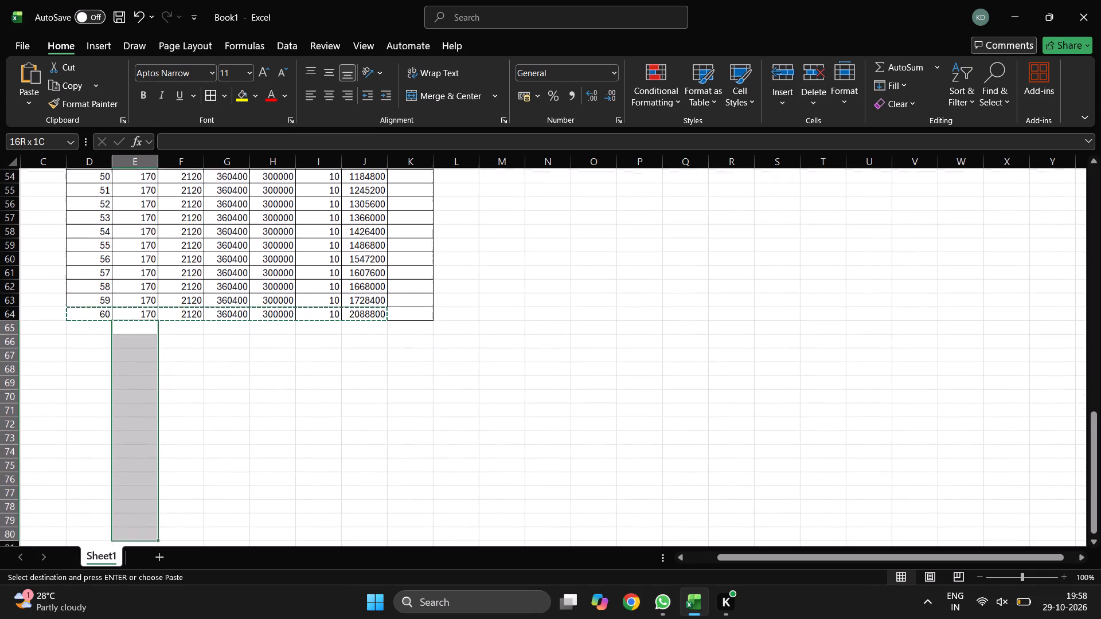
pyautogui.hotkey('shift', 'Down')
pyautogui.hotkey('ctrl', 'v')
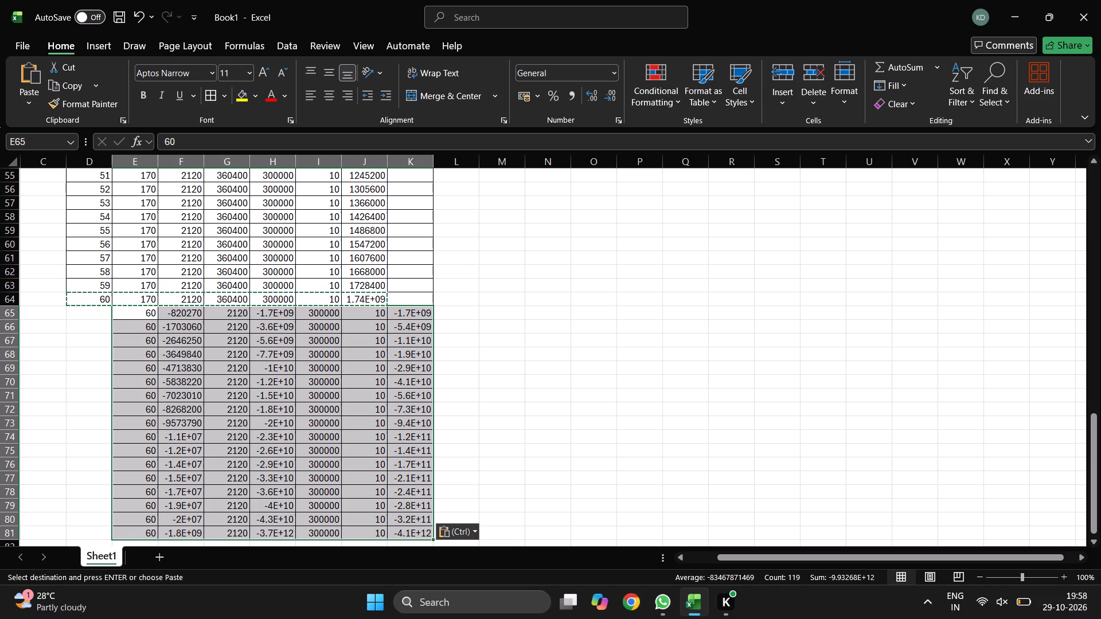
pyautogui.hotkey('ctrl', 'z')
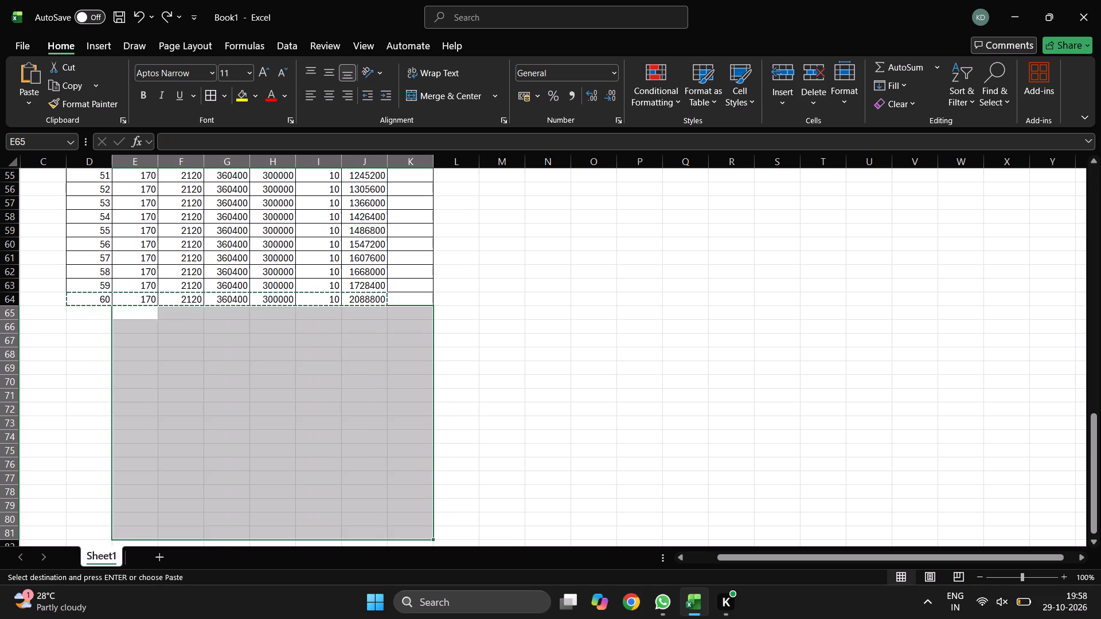
# Paste the copied Sr 60 row directly below the table, starting at cell D65.
pyautogui.press('Left')
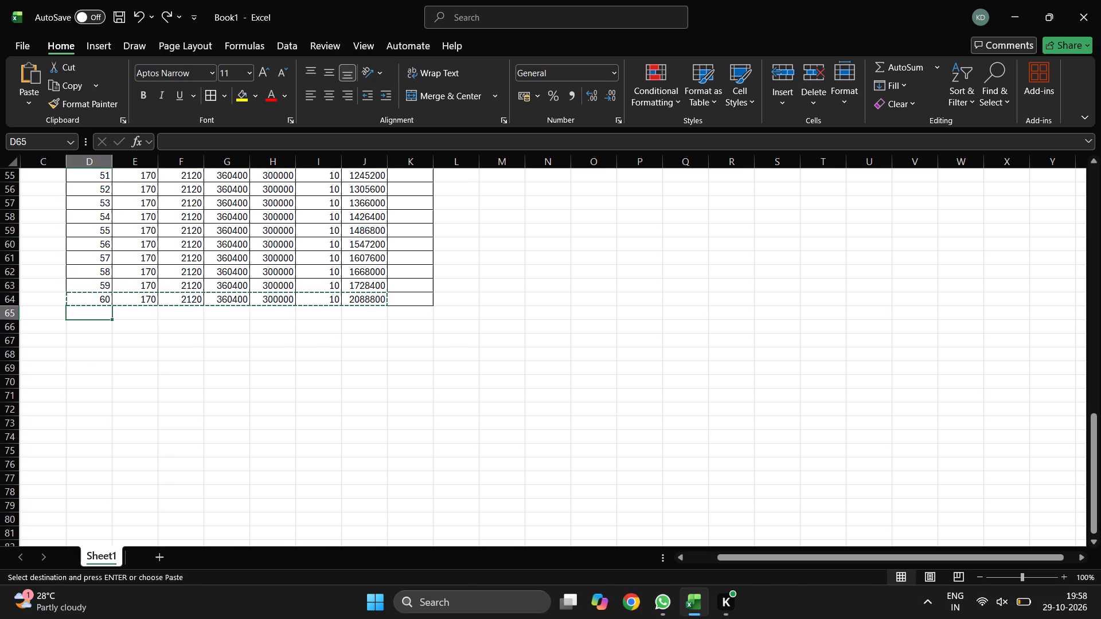
pyautogui.hotkey('ctrl', 'v')
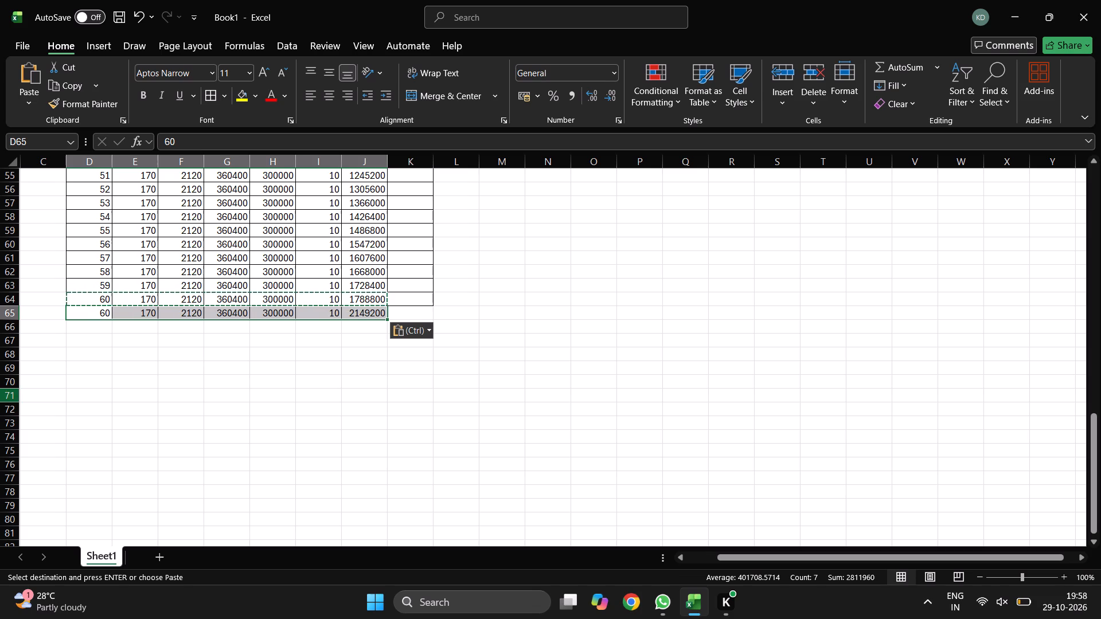
# Extend the Sr series from the 58 to 60 cells down to 77 in row 81, and enter 78 in D82.
pyautogui.click(93, 297)
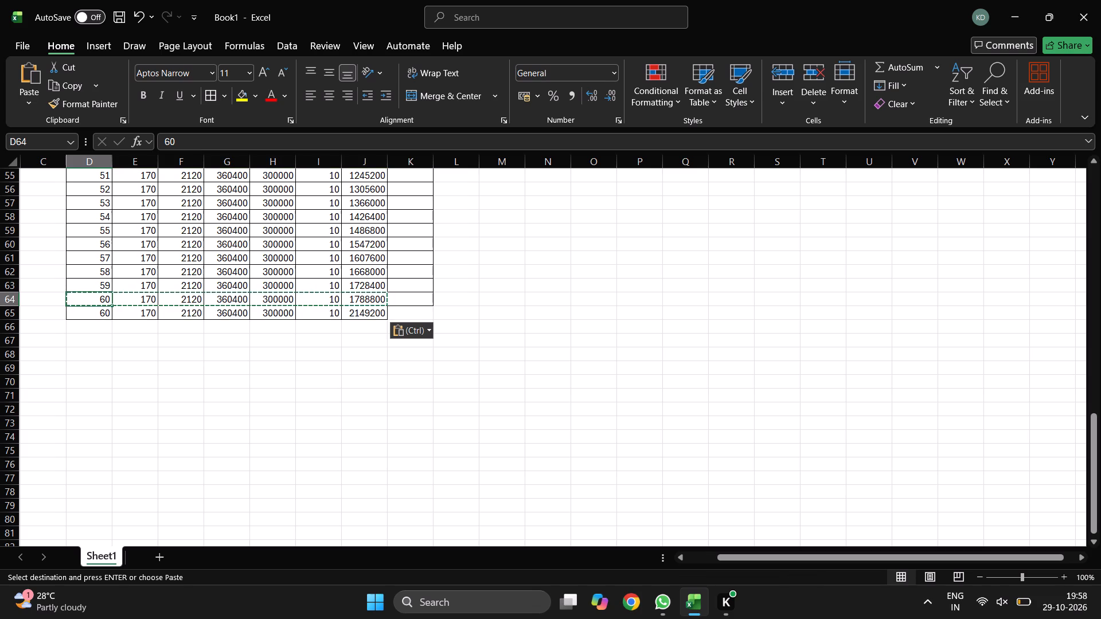
pyautogui.moveTo(99, 272); pyautogui.dragTo(100, 299)
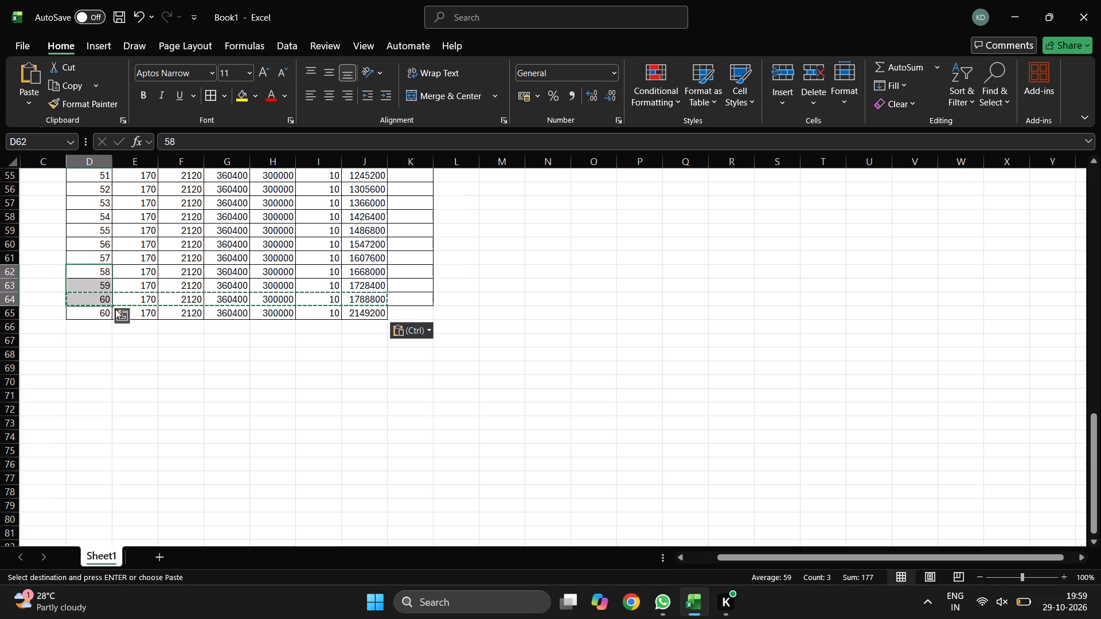
pyautogui.moveTo(112, 304); pyautogui.dragTo(116, 437)
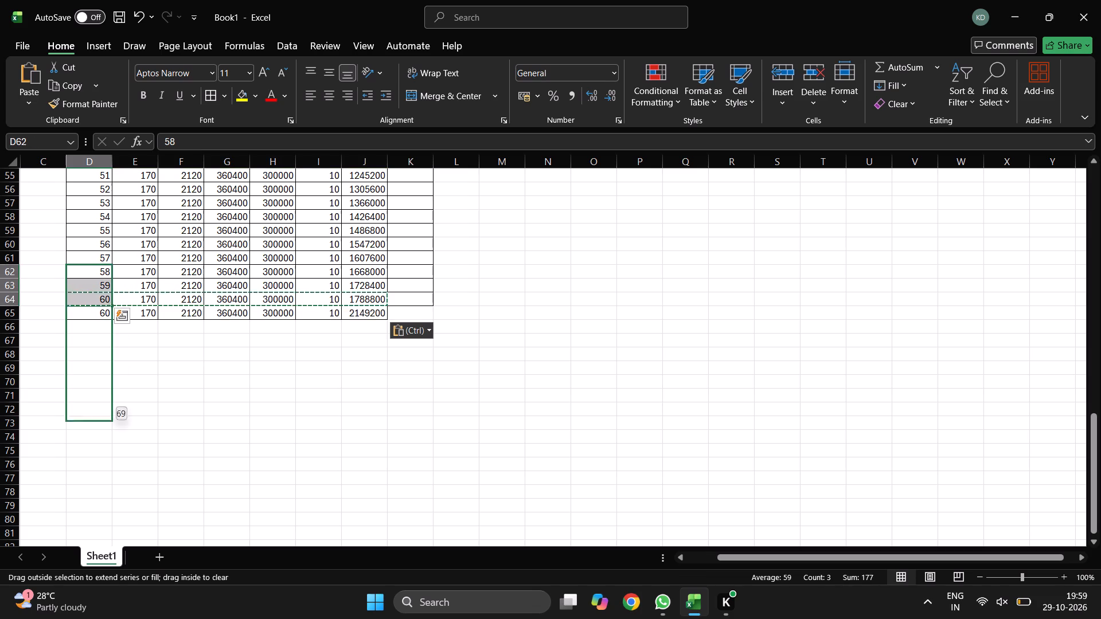
pyautogui.moveTo(116, 437); pyautogui.dragTo(119, 487)
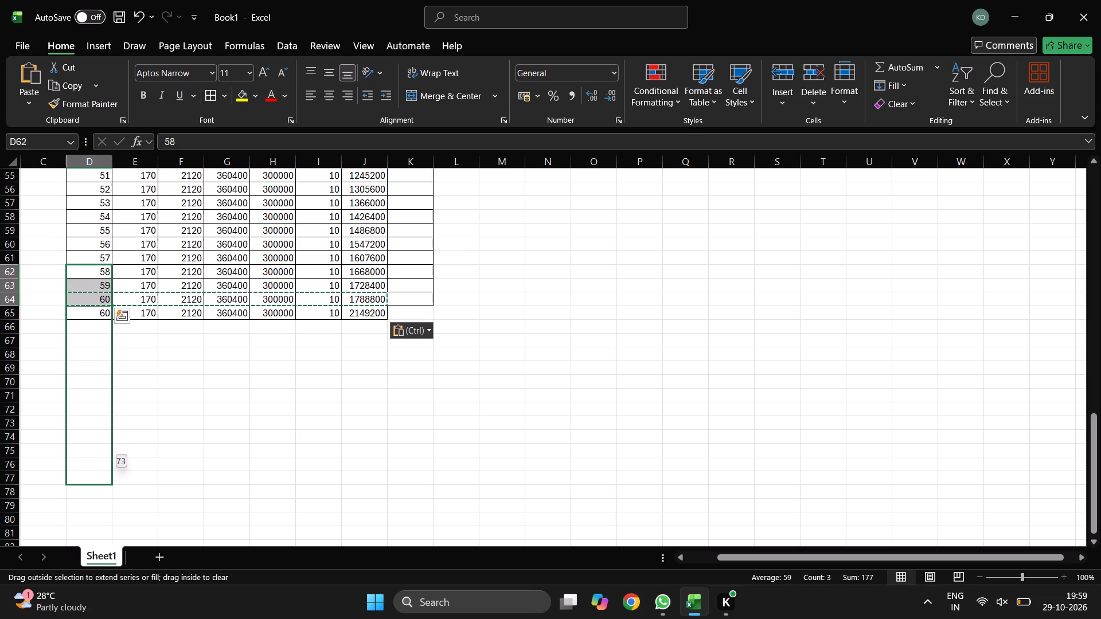
pyautogui.moveTo(119, 487); pyautogui.dragTo(120, 496)
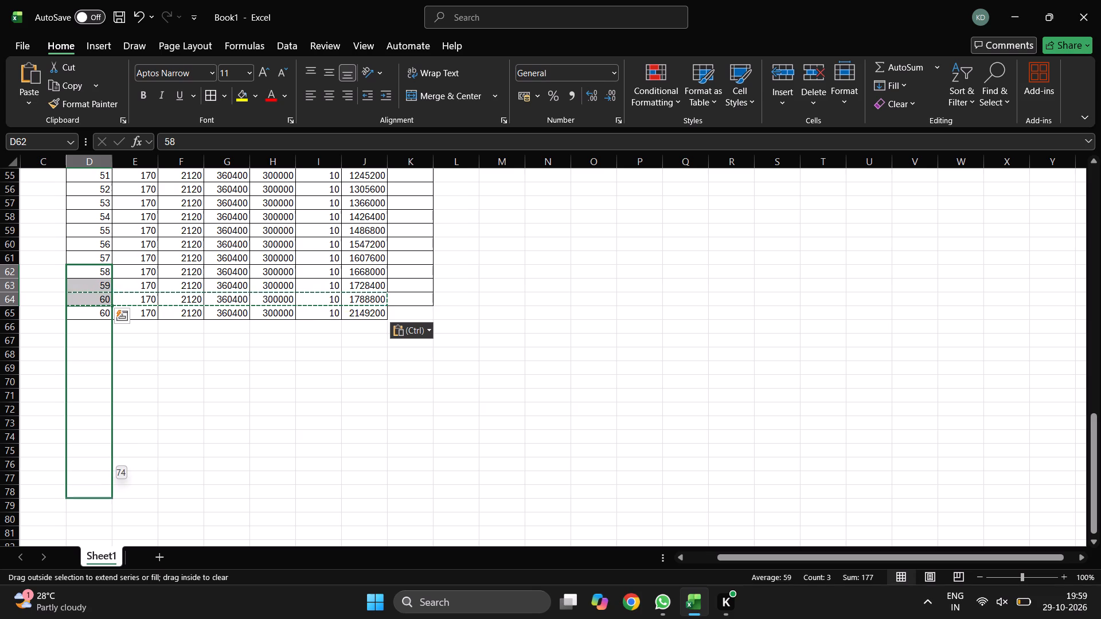
pyautogui.moveTo(120, 496); pyautogui.dragTo(120, 528)
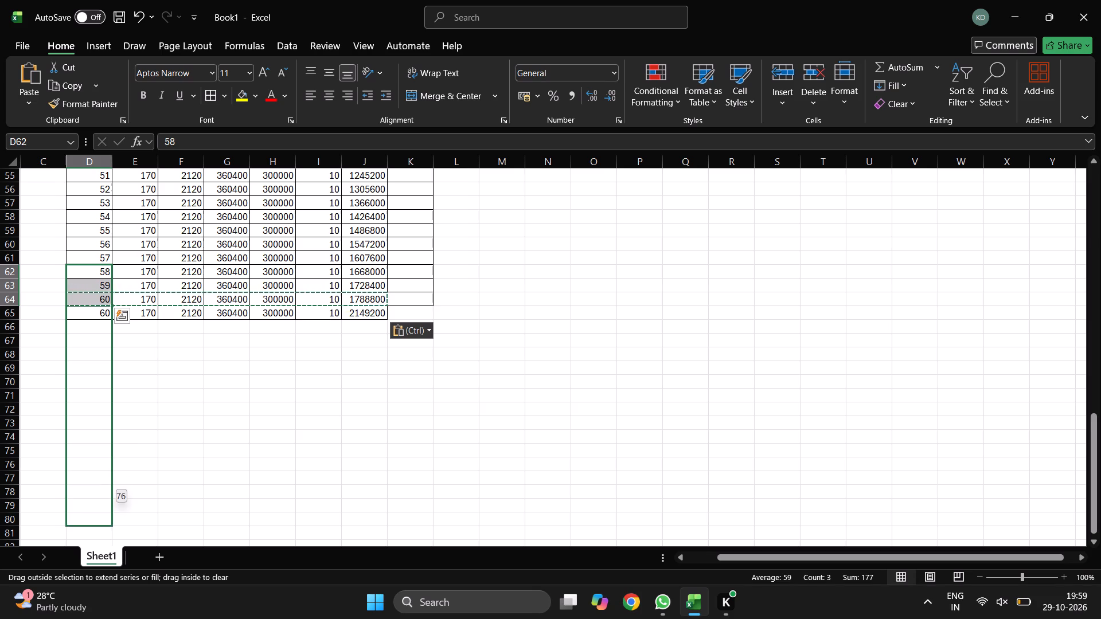
pyautogui.moveTo(120, 528); pyautogui.dragTo(120, 546)
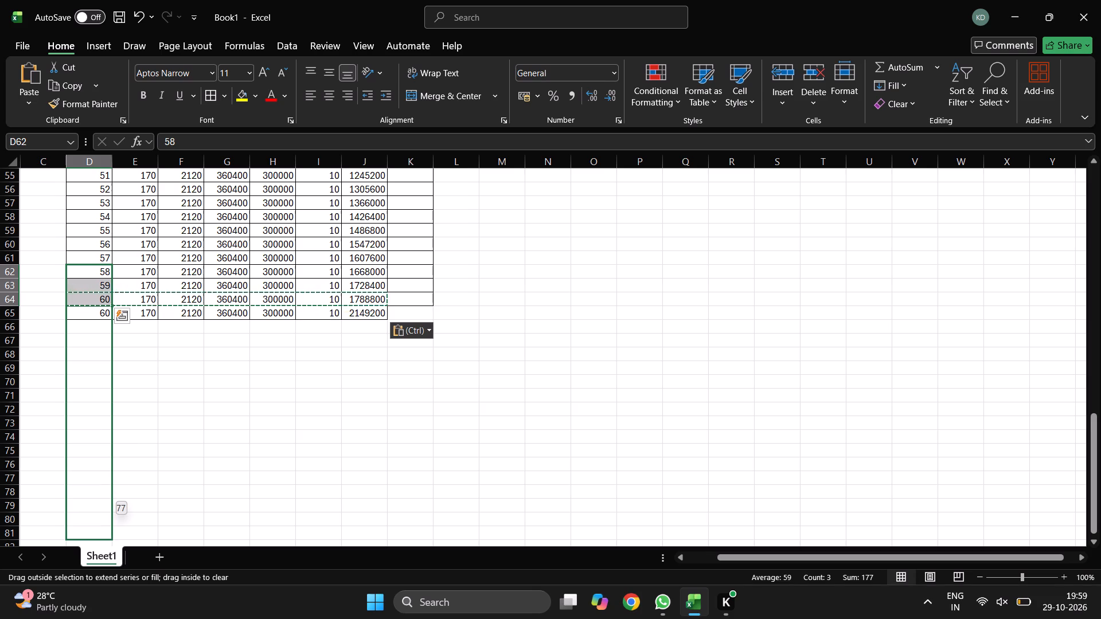
pyautogui.moveTo(120, 546); pyautogui.dragTo(114, 491)
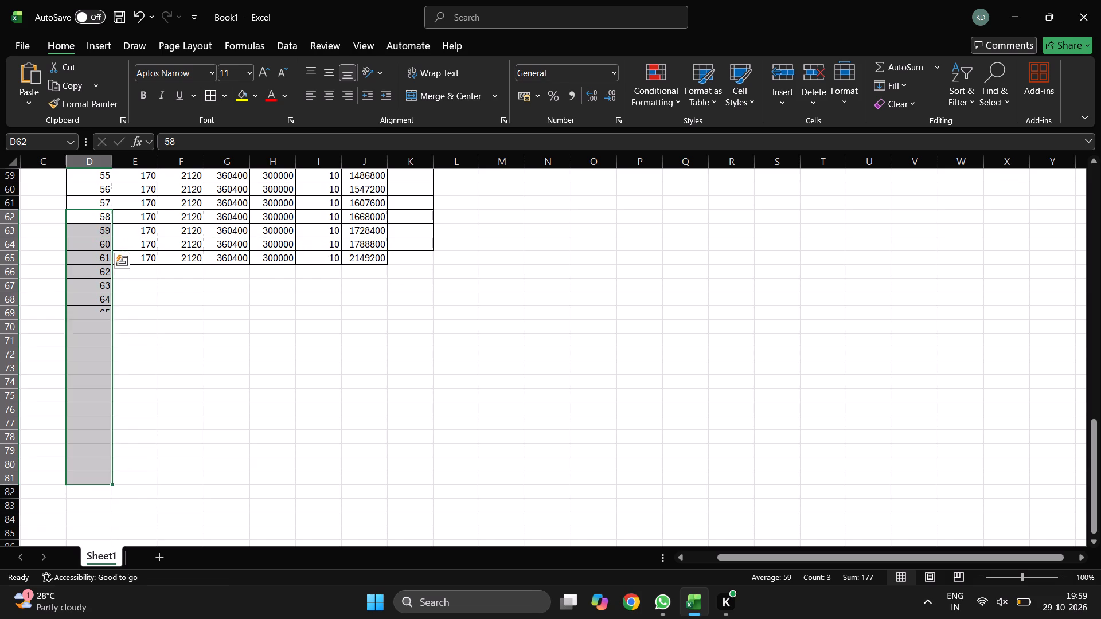
pyautogui.click(114, 491)
pyautogui.click(107, 495)
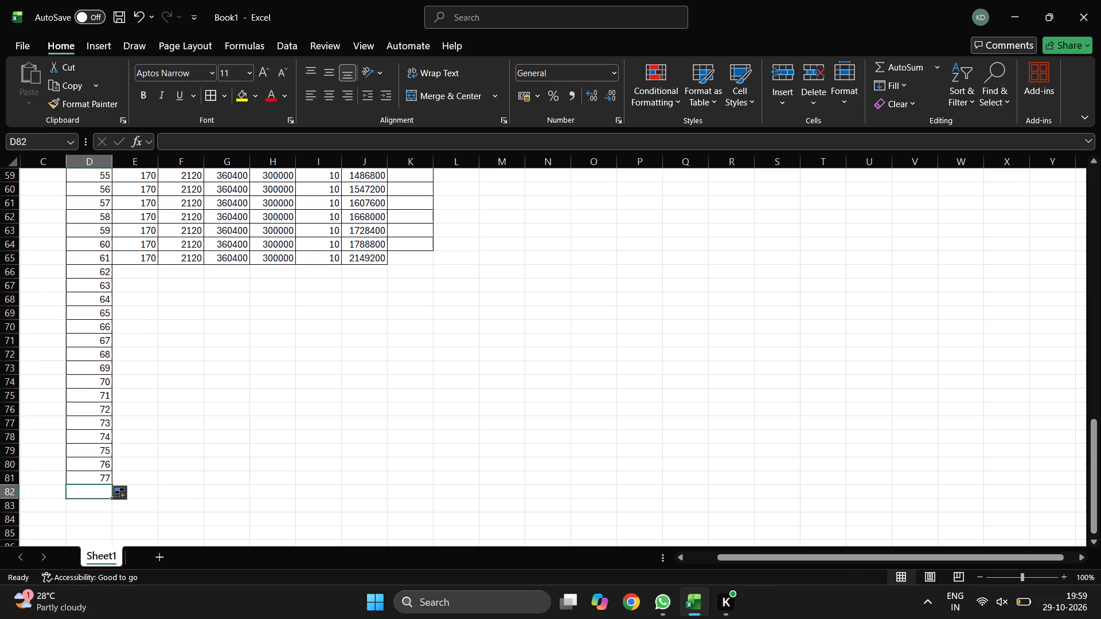
pyautogui.write('78')
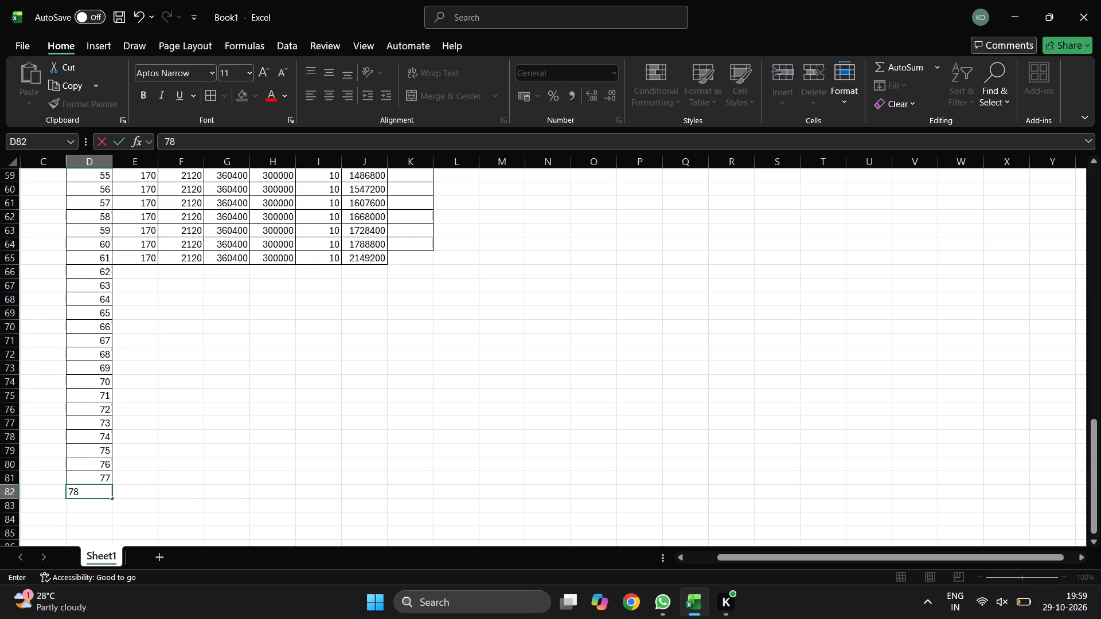
pyautogui.click(214, 473)
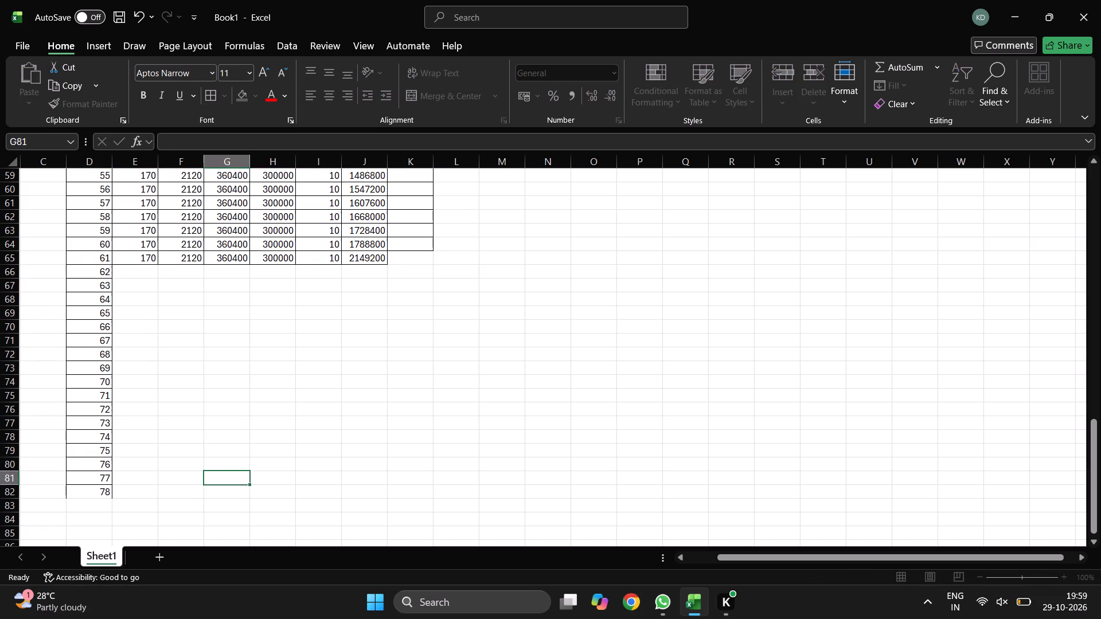
# Copy the Sr 61 row's Costemer through Balance cells, E65:J65, into the rows for Sr 62 to 78.
pyautogui.click(136, 258)
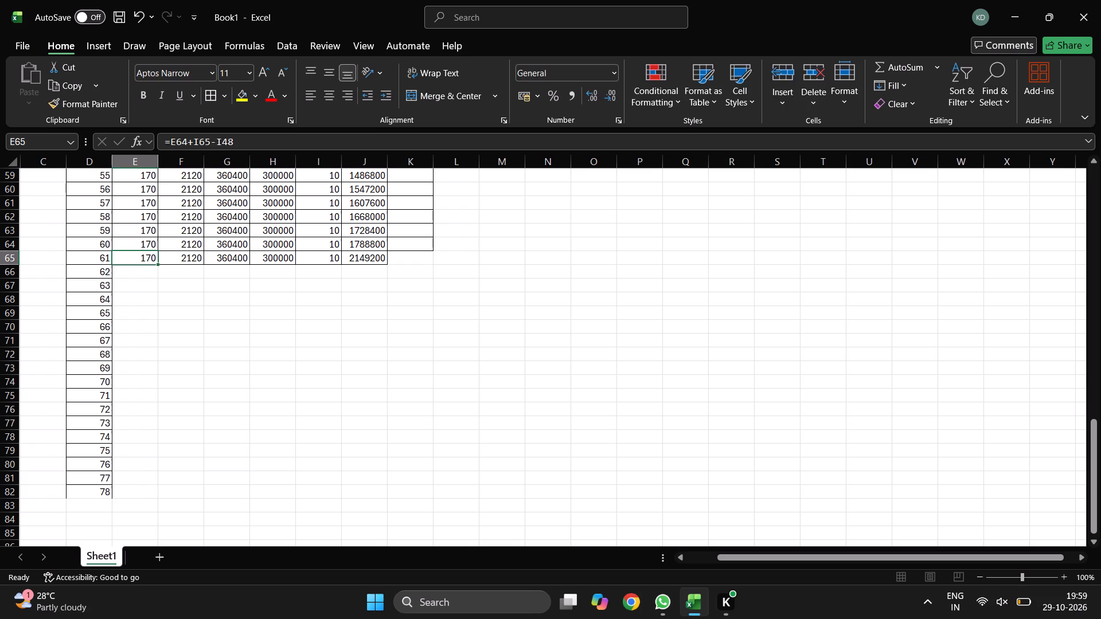
pyautogui.press('Right')
pyautogui.press('Right')
pyautogui.press('Right')
pyautogui.press('Right')
pyautogui.press('Right')
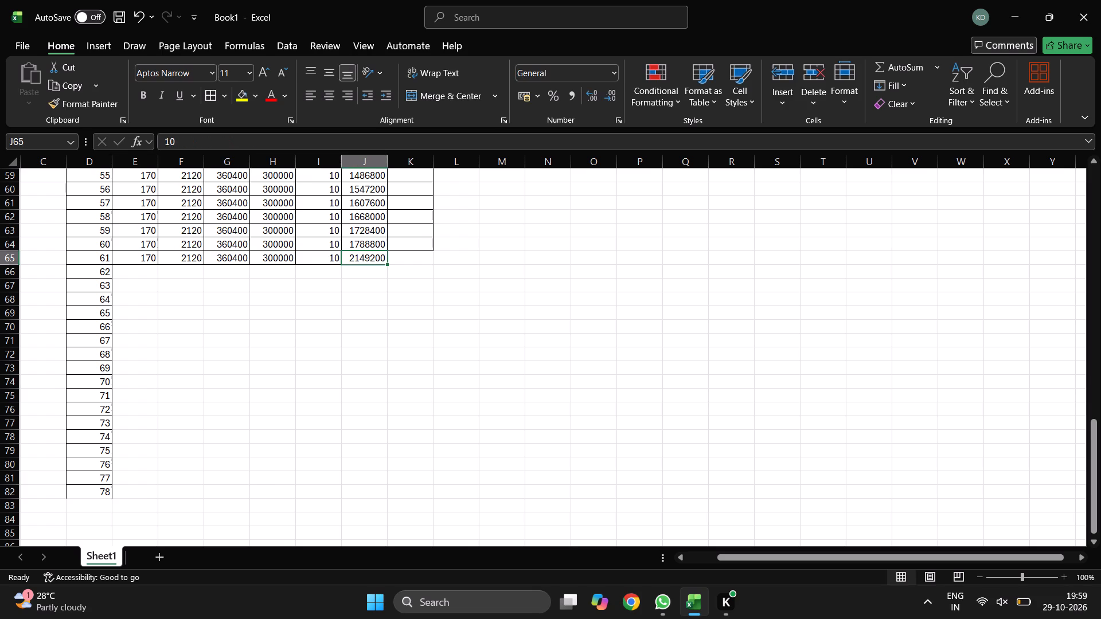
pyautogui.hotkey('shift', 'Left')
pyautogui.hotkey('shift', 'Left')
pyautogui.hotkey('shift', 'Left')
pyautogui.hotkey('shift', 'Left')
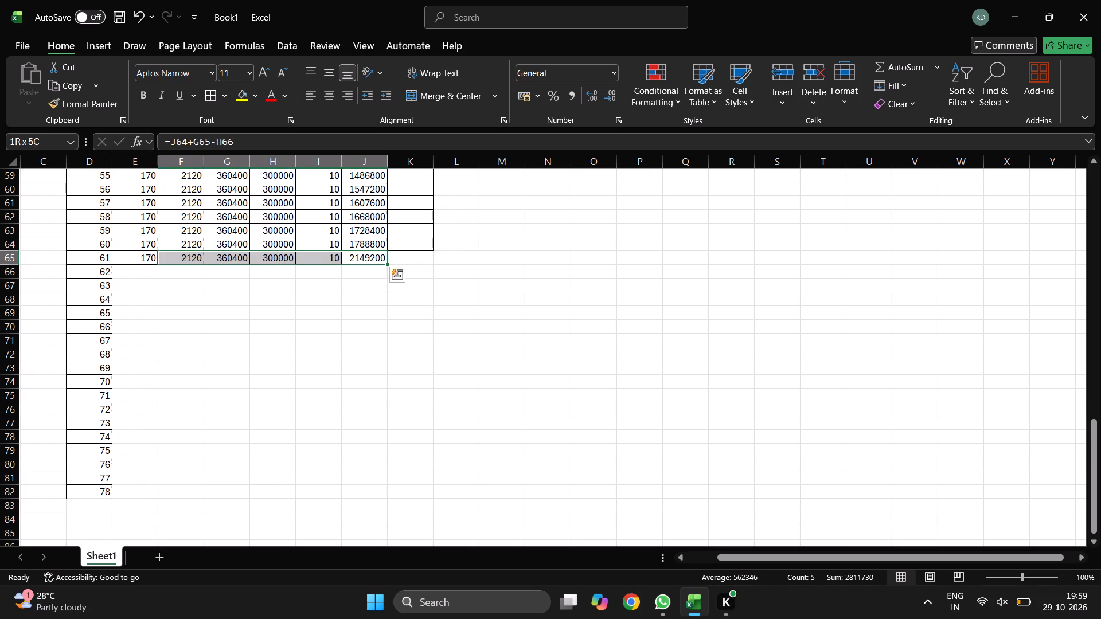
pyautogui.hotkey('shift', 'Left')
pyautogui.hotkey('ctrl', 'c')
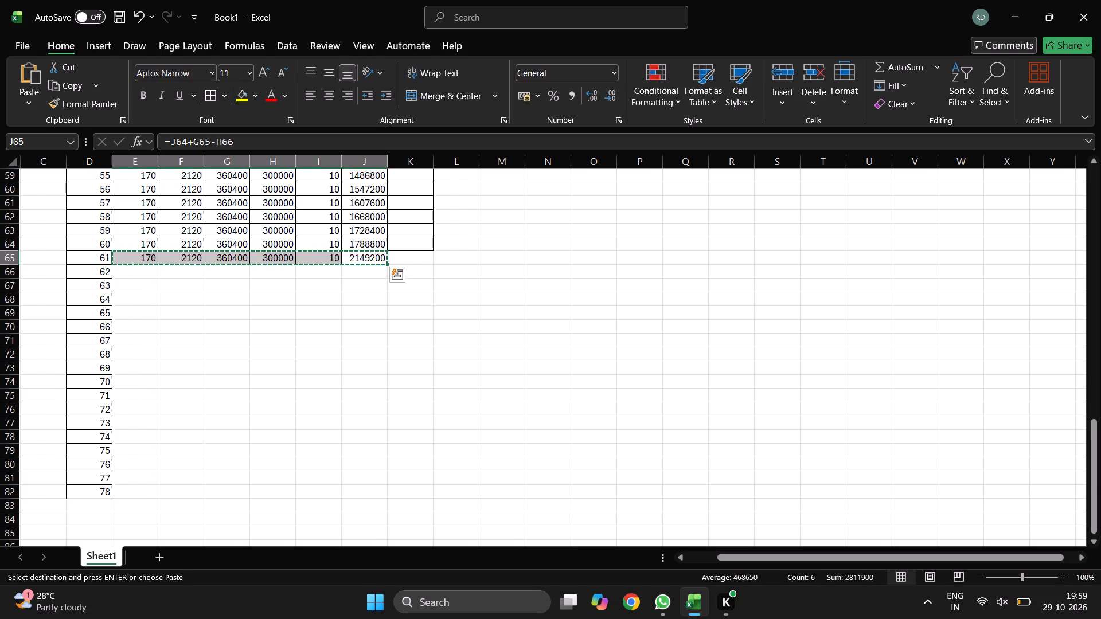
pyautogui.press('Down')
pyautogui.press('Left')
pyautogui.press('Left')
pyautogui.press('Left')
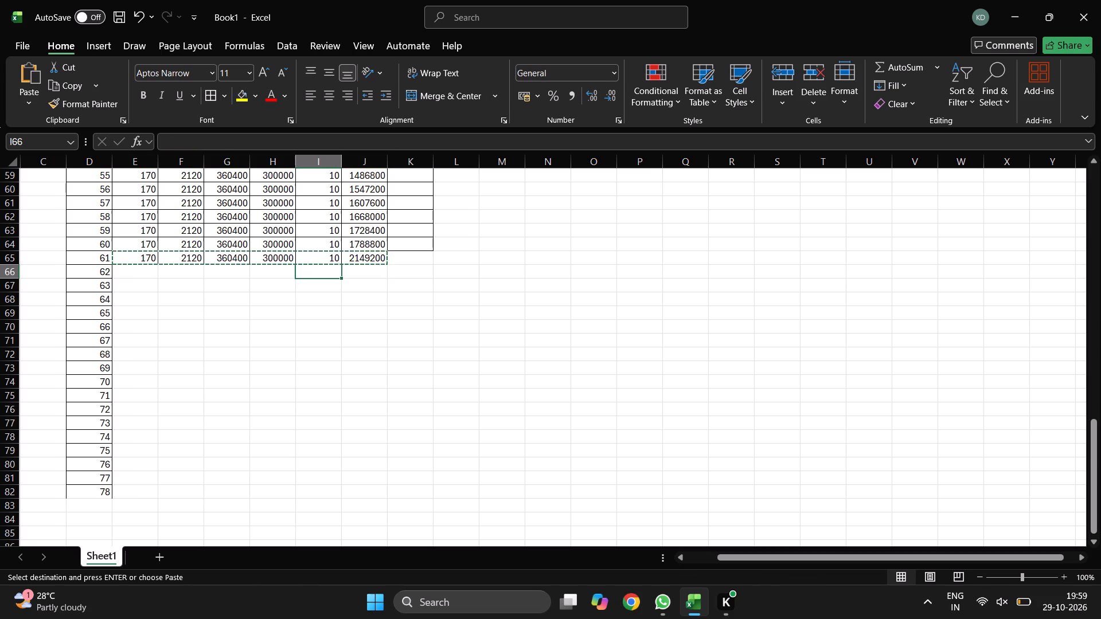
pyautogui.press('Left')
pyautogui.press('Left')
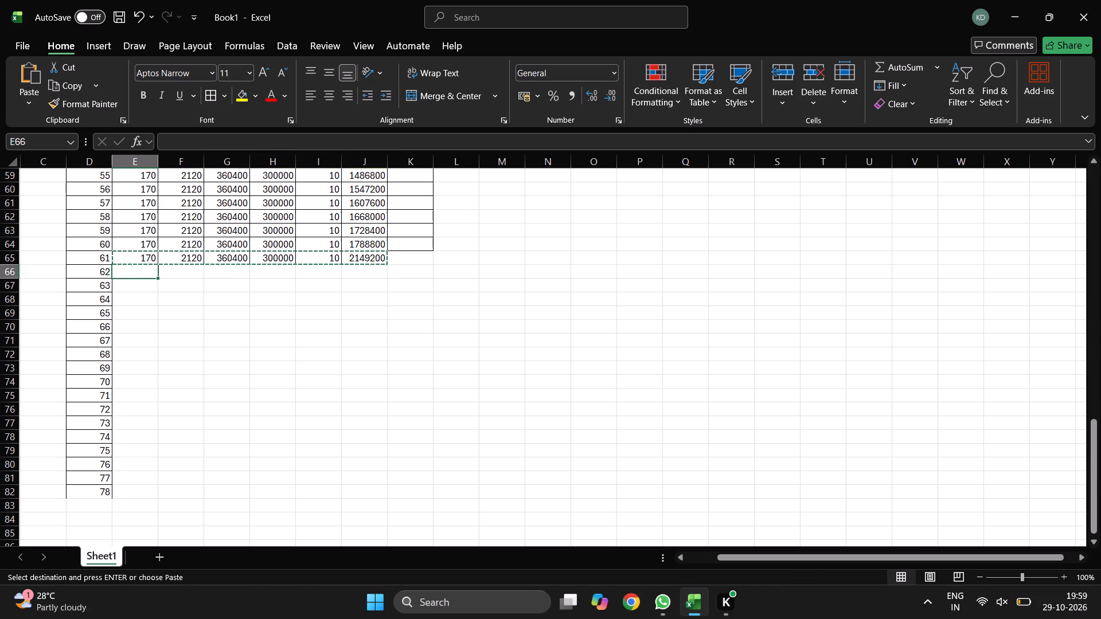
pyautogui.hotkey('shift', 'Down')
pyautogui.hotkey('shift', 'Down')
pyautogui.hotkey('shift', 'Down')
pyautogui.hotkey('shift', 'Down')
pyautogui.hotkey('shift', 'Down')
pyautogui.hotkey('shift', 'Down')
pyautogui.hotkey('shift', 'Down')
pyautogui.hotkey('shift', 'Down')
pyautogui.hotkey('shift', 'Down')
pyautogui.hotkey('shift', 'Down')
pyautogui.hotkey('shift', 'Down')
pyautogui.hotkey('shift', 'Down')
pyautogui.hotkey('shift', 'Down')
pyautogui.hotkey('shift', 'Down')
pyautogui.hotkey('shift', 'Down')
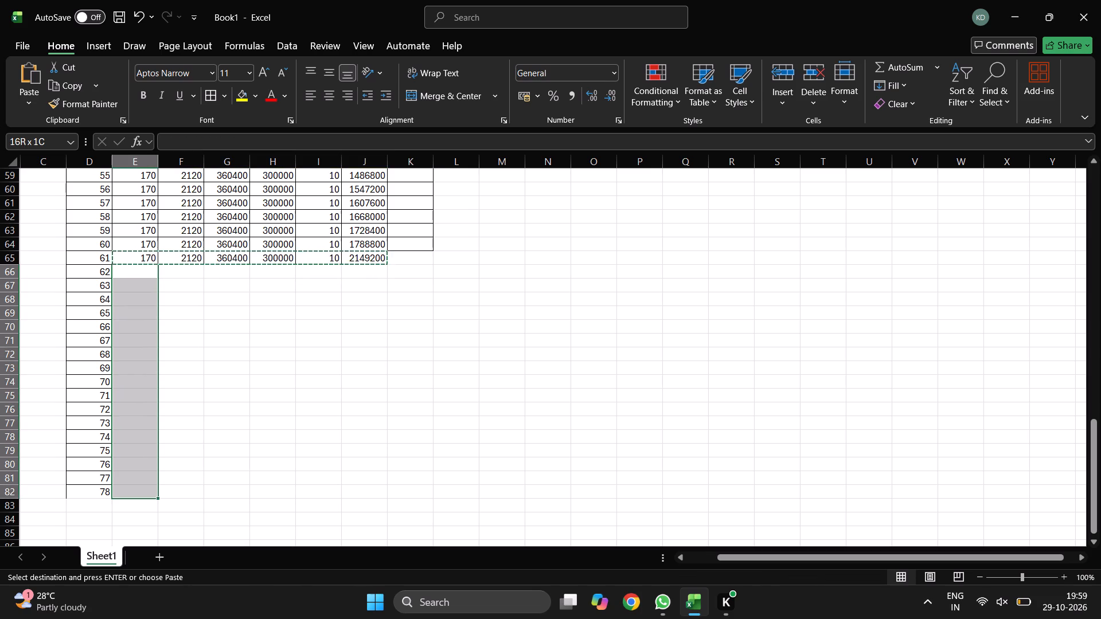
pyautogui.hotkey('shift', 'Down')
pyautogui.hotkey('ctrl', 'v')
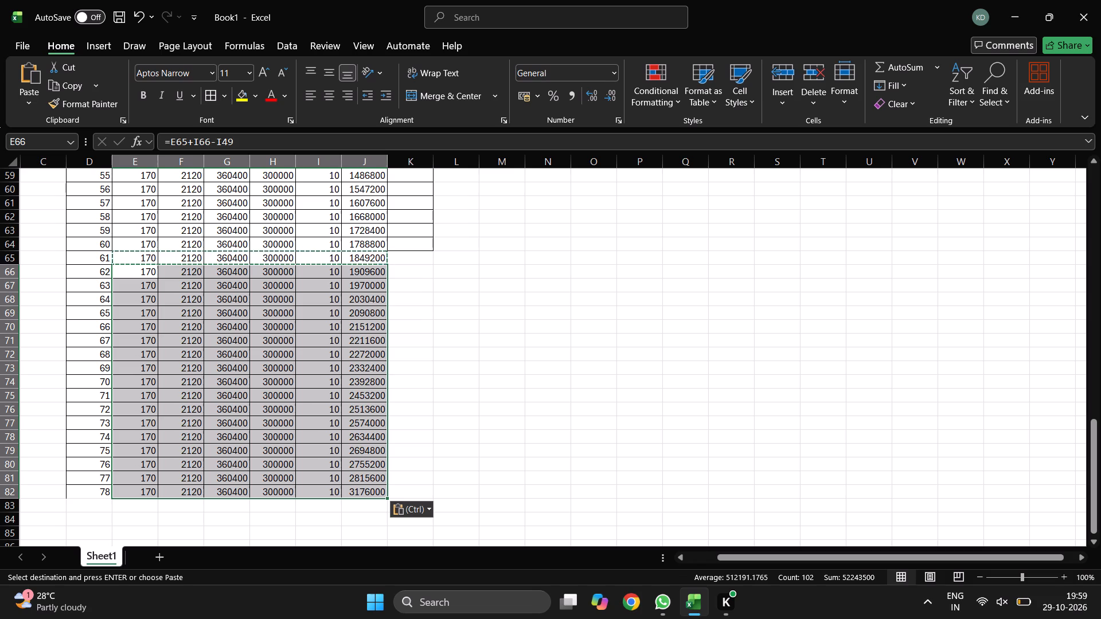
# Clear the copied values of 10 from column I for Sr 62 to 78, cells I66:I82.
pyautogui.click(317, 271)
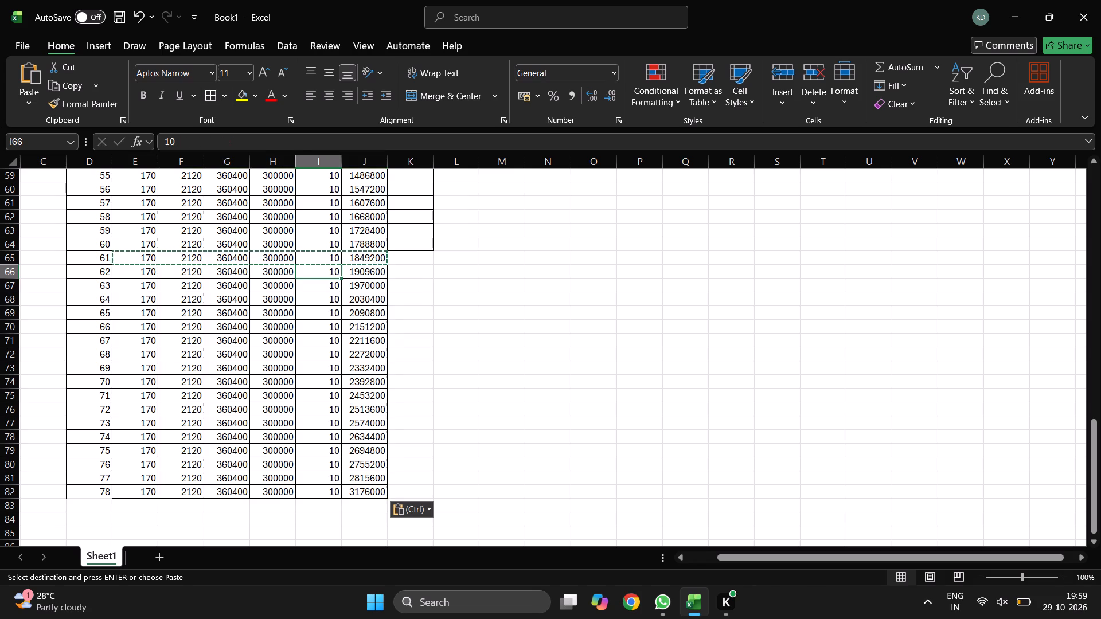
pyautogui.press('BackSpace')
pyautogui.press('Down')
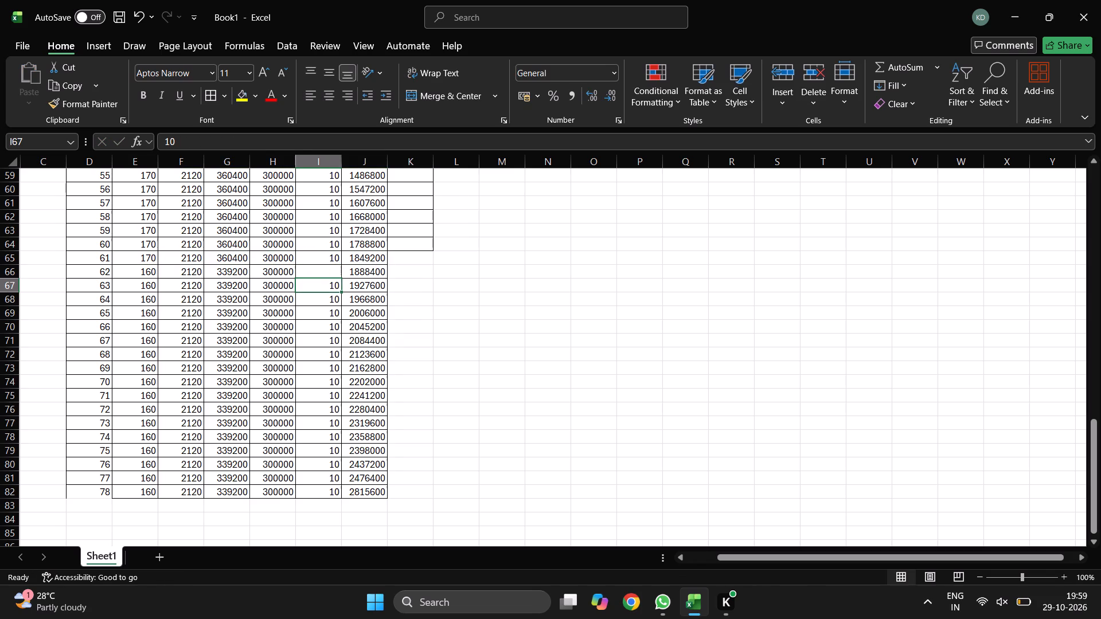
pyautogui.press('BackSpace')
pyautogui.press('Down')
pyautogui.press('BackSpace')
pyautogui.press('Down')
pyautogui.press('BackSpace')
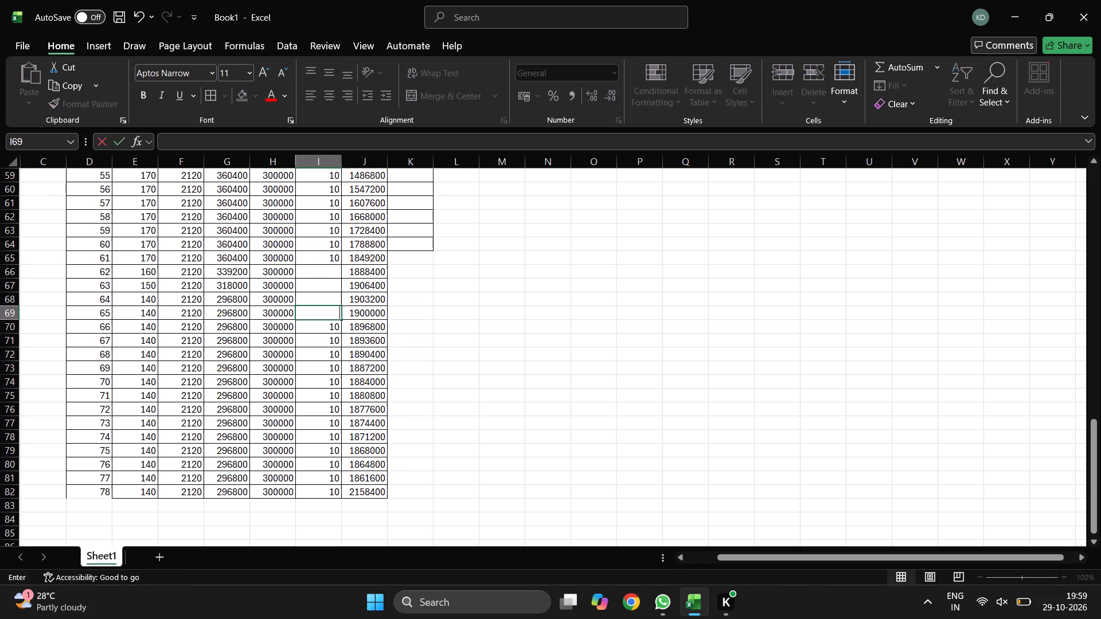
pyautogui.press('Down')
pyautogui.press('BackSpace')
pyautogui.press('Down')
pyautogui.press('BackSpace')
pyautogui.press('Down')
pyautogui.press('BackSpace')
pyautogui.press('Down')
pyautogui.press('BackSpace')
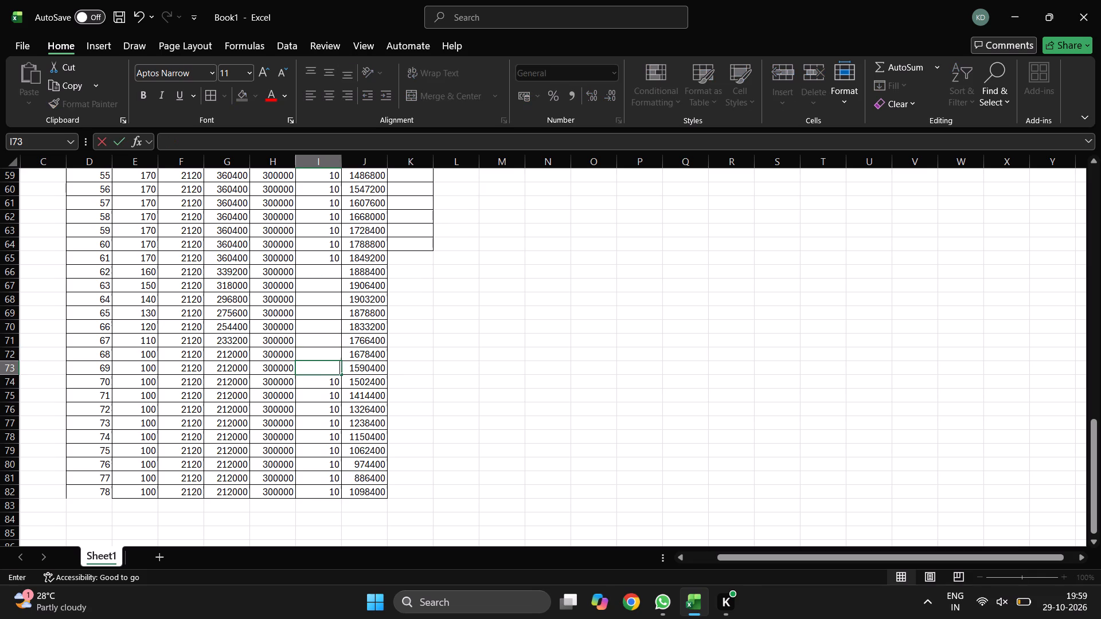
pyautogui.press('Down')
pyautogui.press('BackSpace')
pyautogui.press('Down')
pyautogui.press('BackSpace')
pyautogui.press('Down')
pyautogui.press('BackSpace')
pyautogui.press('Down')
pyautogui.press('BackSpace')
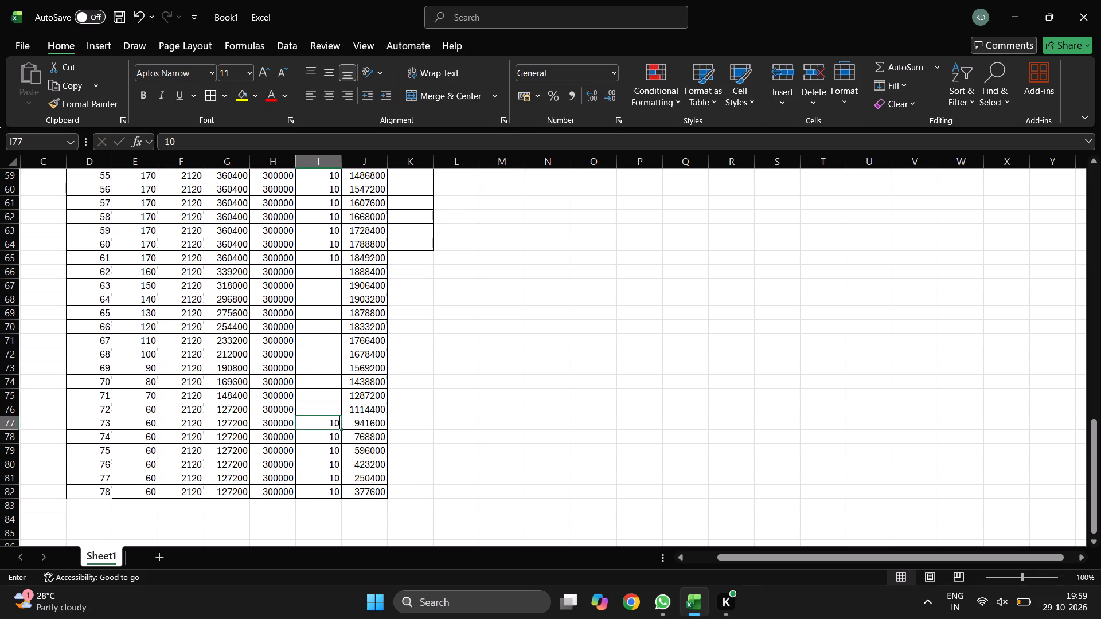
pyautogui.press('Down')
pyautogui.press('BackSpace')
pyautogui.press('Down')
pyautogui.press('BackSpace')
pyautogui.press('Down')
pyautogui.press('BackSpace')
pyautogui.press('Down')
pyautogui.press('BackSpace')
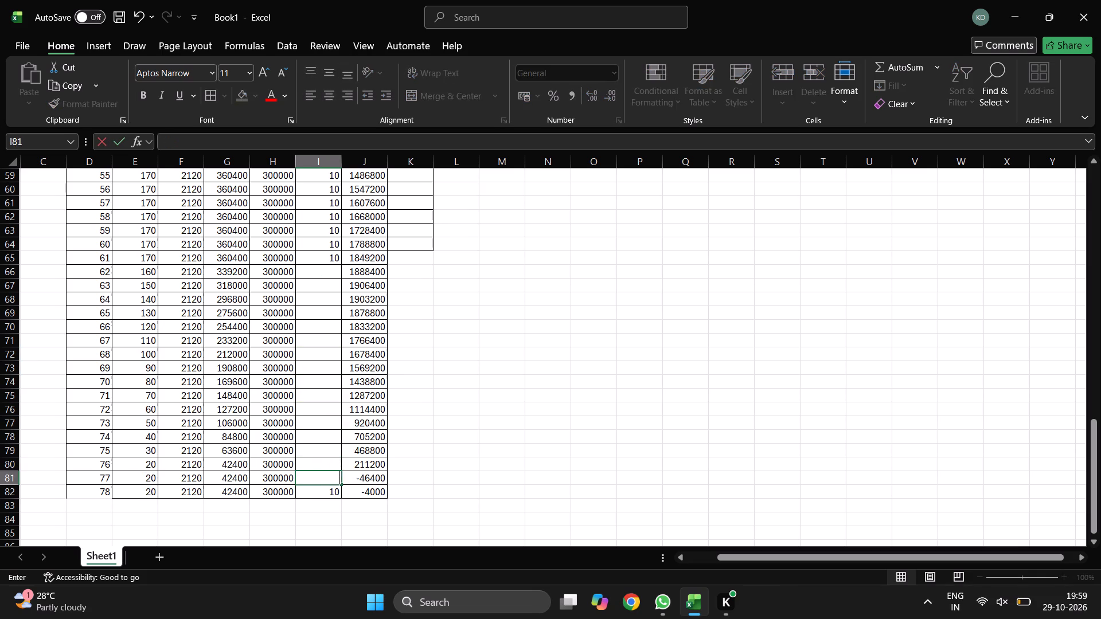
pyautogui.press('Down')
pyautogui.press('BackSpace')
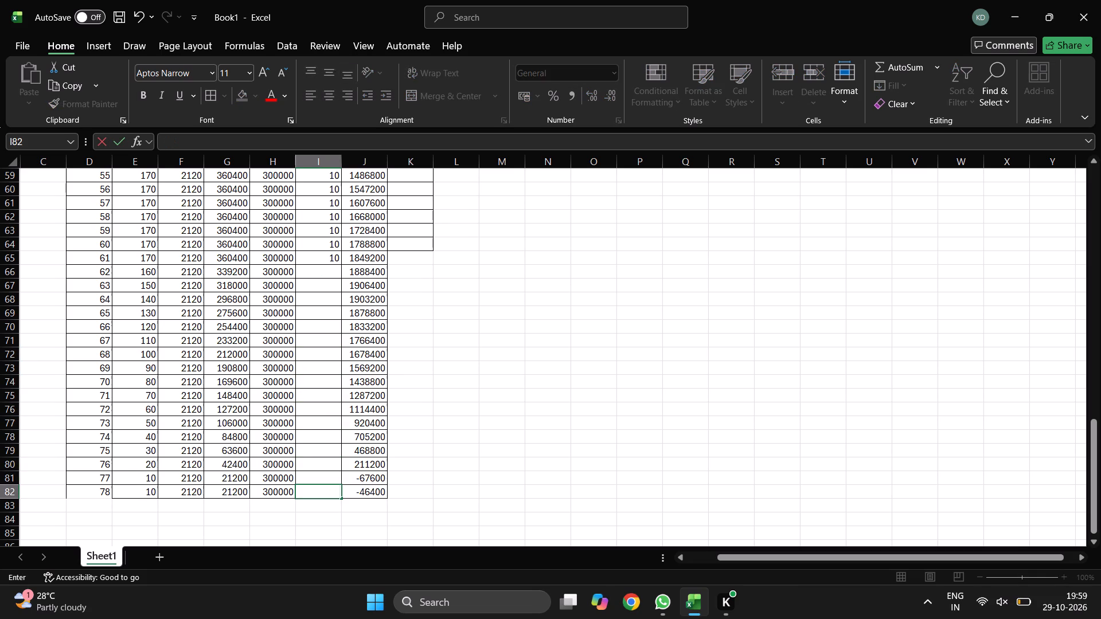
# Clear the copied 300000 values from column H for Sr 62 to 78, cells H66:H82.
pyautogui.press('Left')
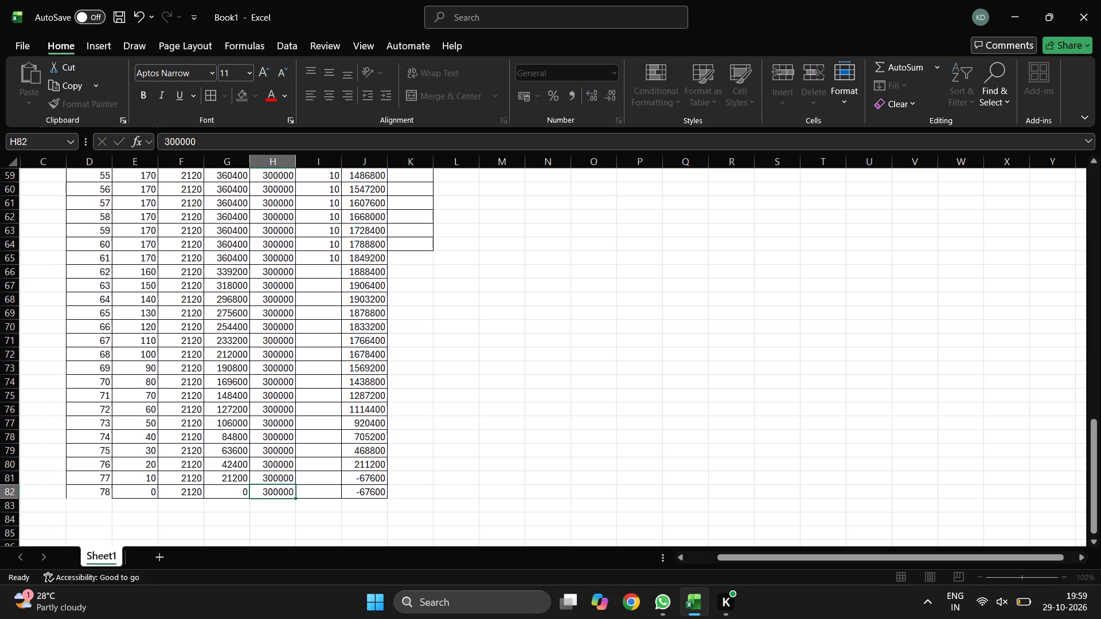
pyautogui.press('BackSpace')
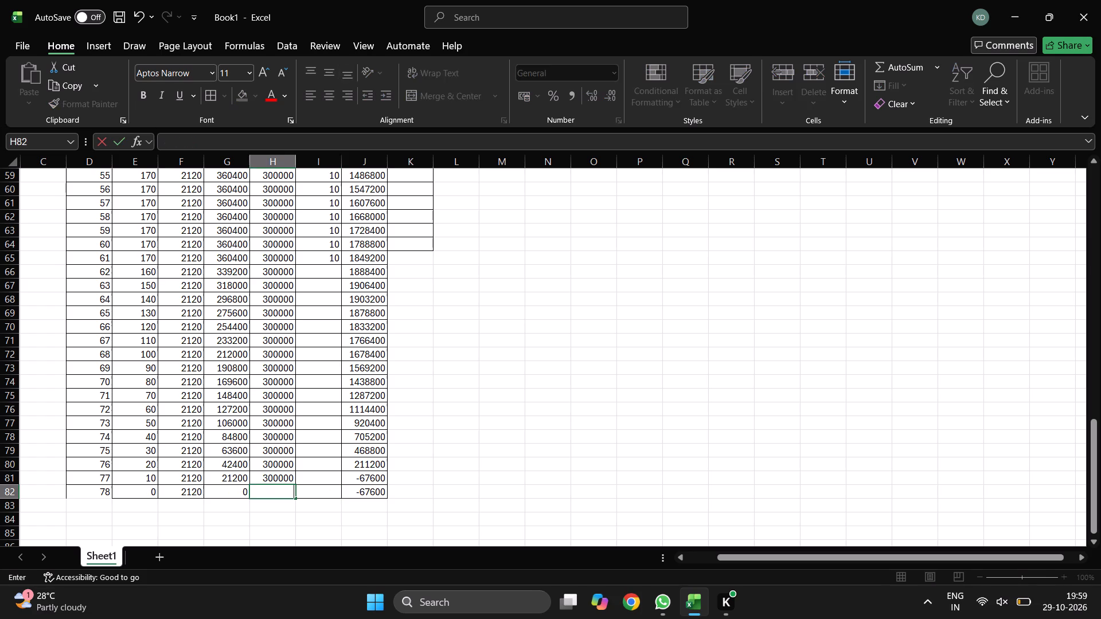
pyautogui.press('Up')
pyautogui.press('BackSpace')
pyautogui.press('Up')
pyautogui.press('BackSpace')
pyautogui.press('Up')
pyautogui.press('BackSpace')
pyautogui.press('Up')
pyautogui.press('BackSpace')
pyautogui.press('Up')
pyautogui.press('BackSpace')
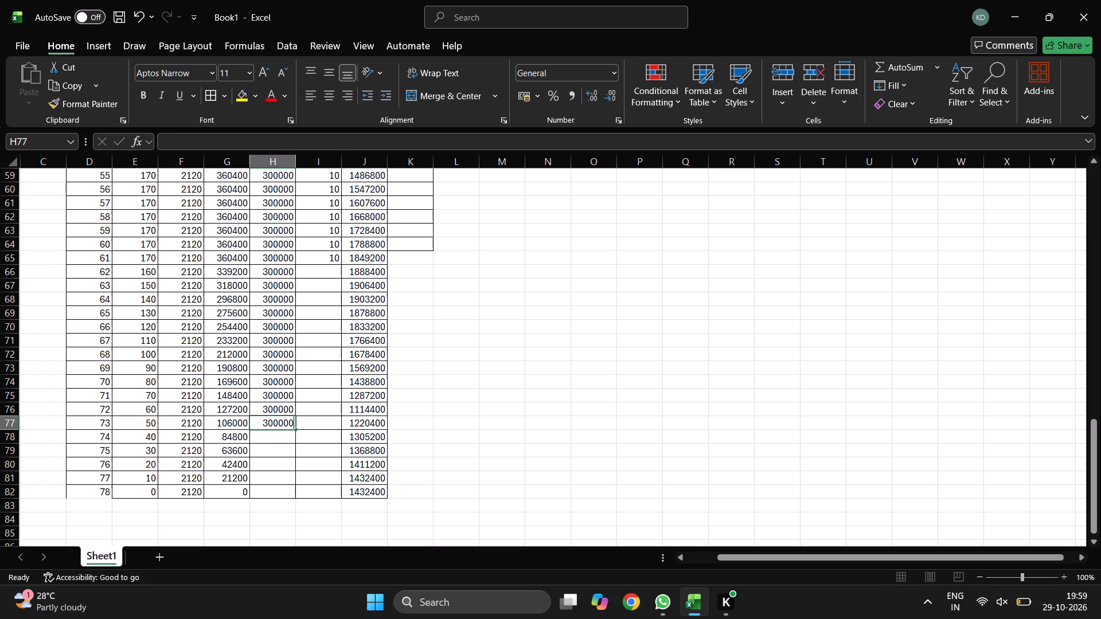
pyautogui.press('Up')
pyautogui.press('BackSpace')
pyautogui.press('Up')
pyautogui.press('BackSpace')
pyautogui.press('Up')
pyautogui.press('BackSpace')
pyautogui.press('Up')
pyautogui.press('BackSpace')
pyautogui.press('Up')
pyautogui.press('BackSpace')
pyautogui.press('Up')
pyautogui.press('BackSpace')
pyautogui.press('Up')
pyautogui.press('Up')
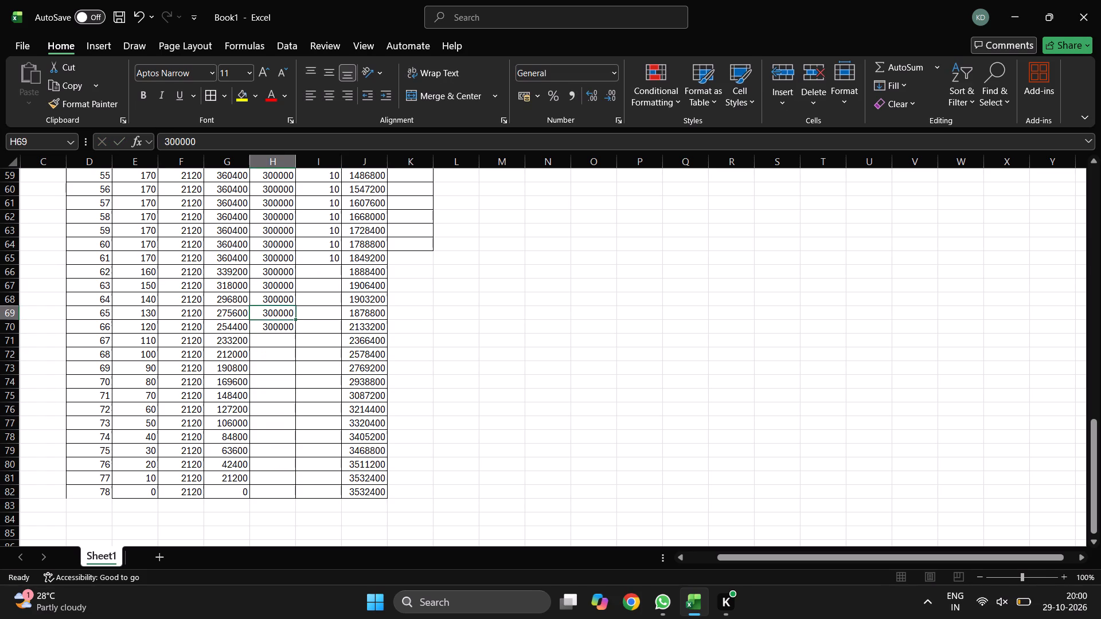
pyautogui.press('BackSpace')
pyautogui.press('Up')
pyautogui.press('BackSpace')
pyautogui.press('Up')
pyautogui.press('BackSpace')
pyautogui.press('Up')
pyautogui.press('BackSpace')
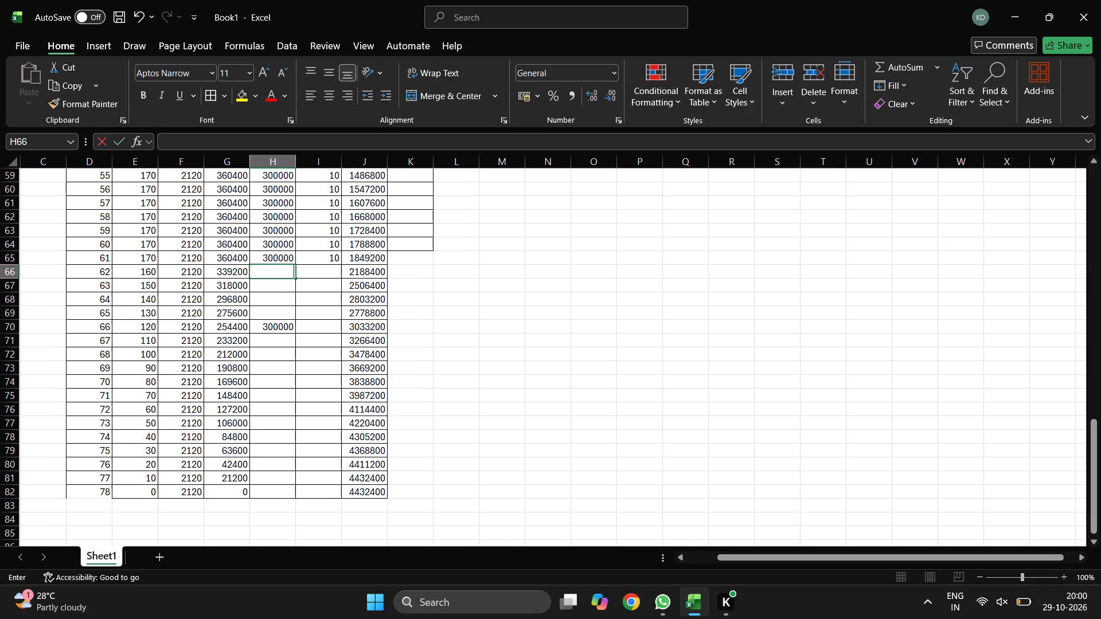
pyautogui.press('Down')
pyautogui.press('Down')
pyautogui.press('Down')
pyautogui.press('Down')
pyautogui.press('BackSpace')
pyautogui.press('Down')
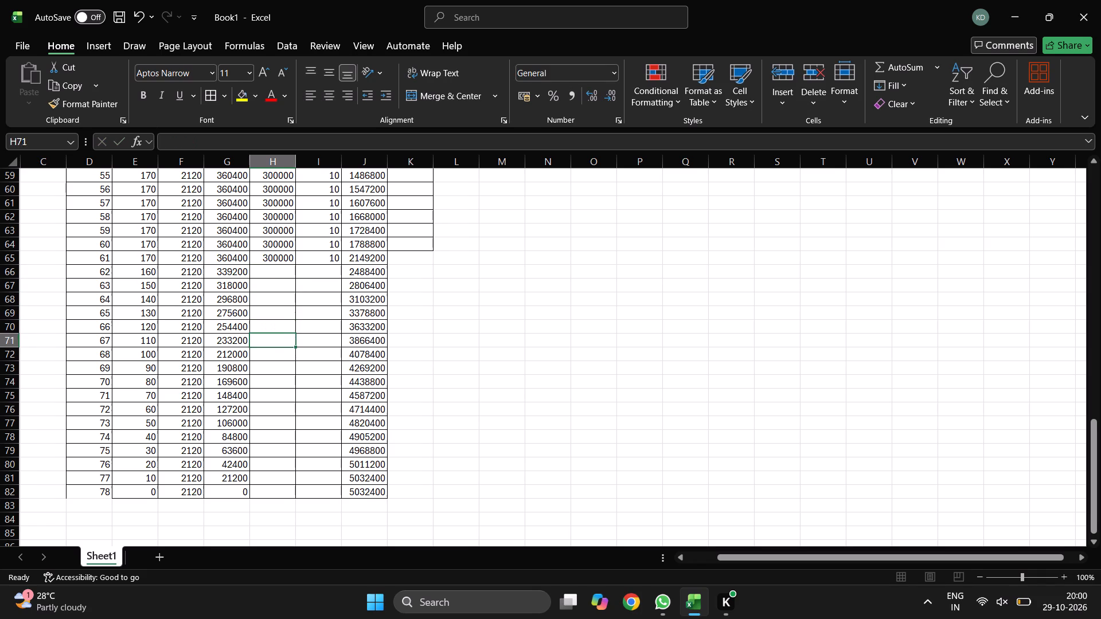
# Check the cells of the Sr 78 row, including the amount formula in G82 and the Balance formula in J82.
pyautogui.press('Down')
pyautogui.press('Down')
pyautogui.press('Down')
pyautogui.press('Down')
pyautogui.press('Down')
pyautogui.press('Down')
pyautogui.press('Down')
pyautogui.press('Down')
pyautogui.press('Down')
pyautogui.press('Down')
pyautogui.press('Down')
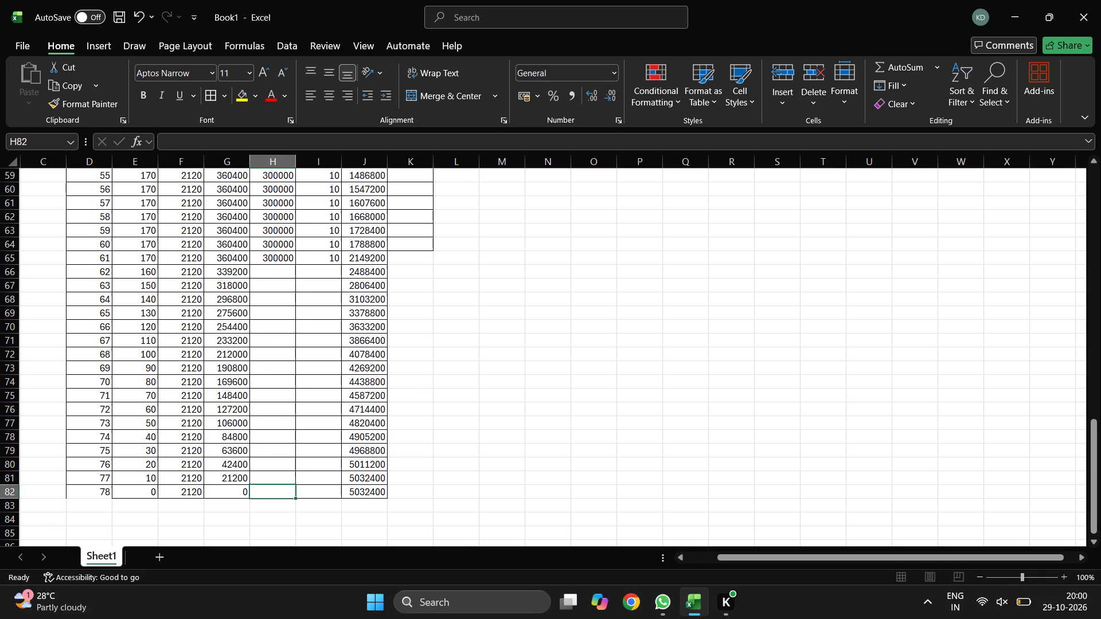
pyautogui.press('Left')
pyautogui.press('Left')
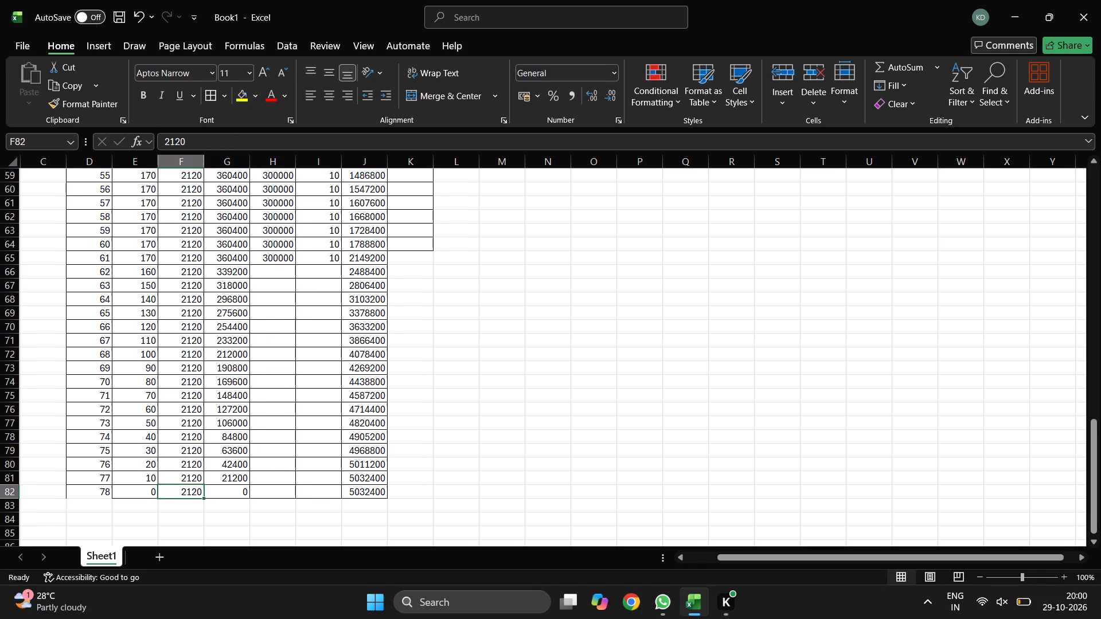
pyautogui.press('Left')
pyautogui.press('Right')
pyautogui.press('Right')
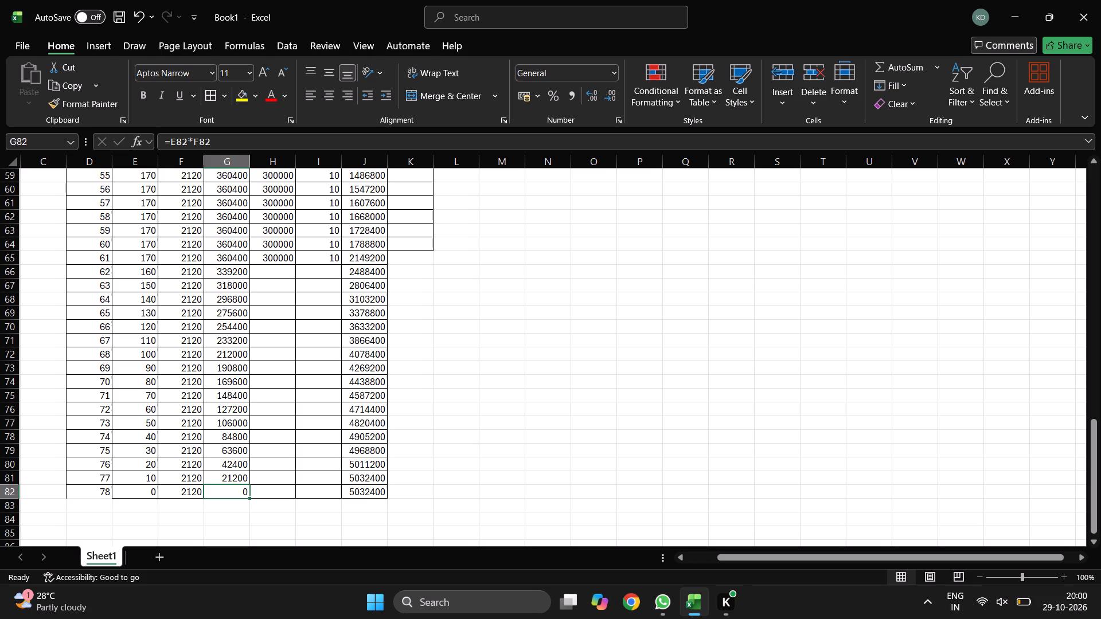
pyautogui.click(310, 272)
pyautogui.click(287, 269)
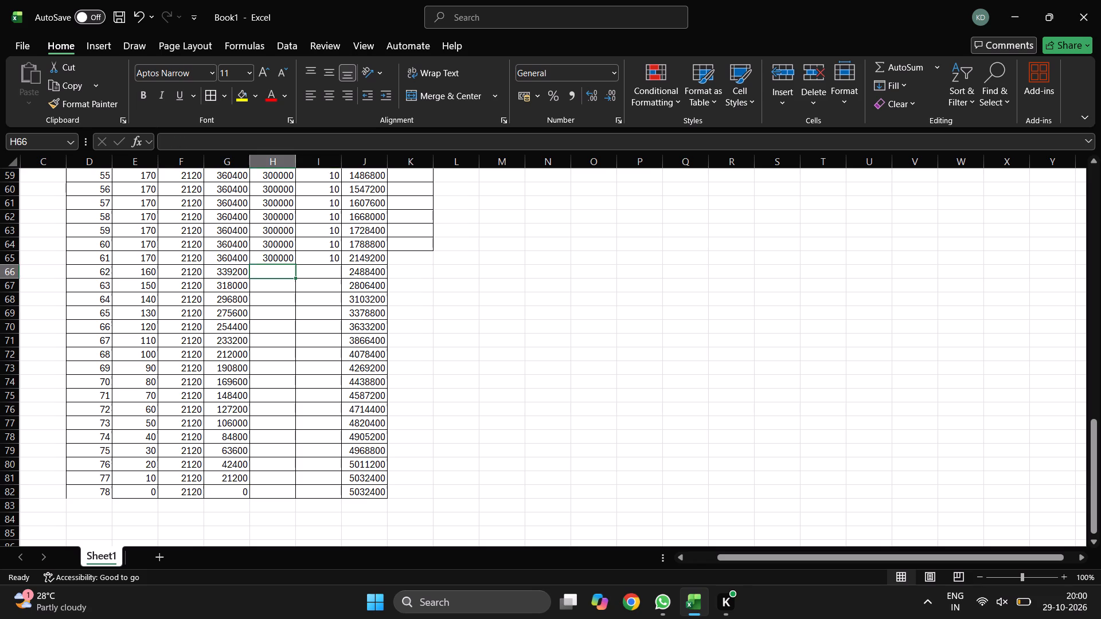
pyautogui.click(378, 499)
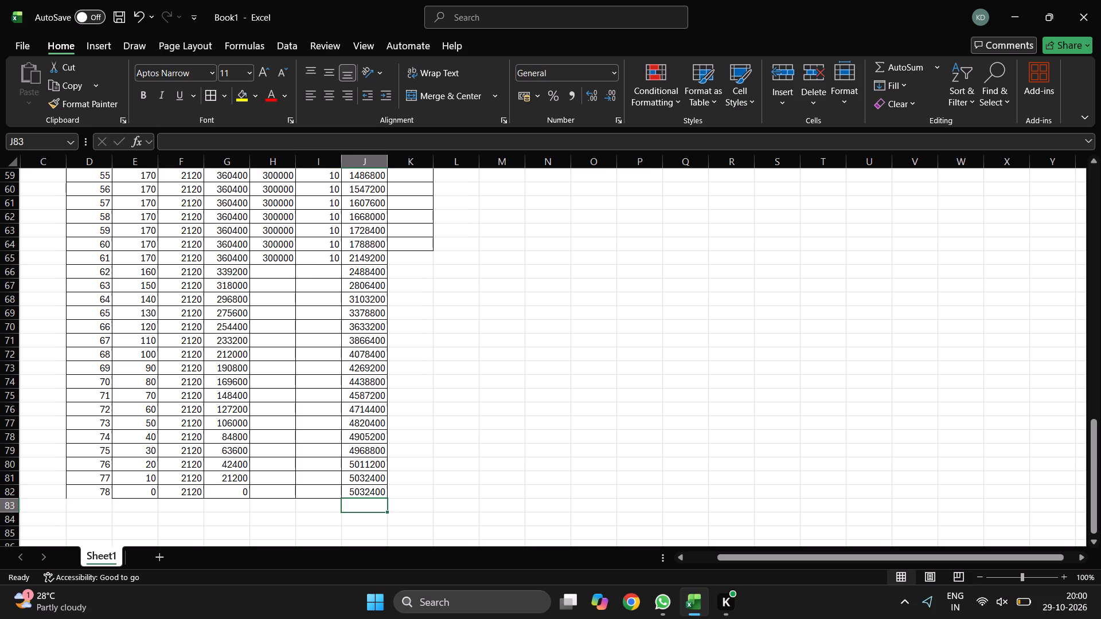
pyautogui.click(377, 495)
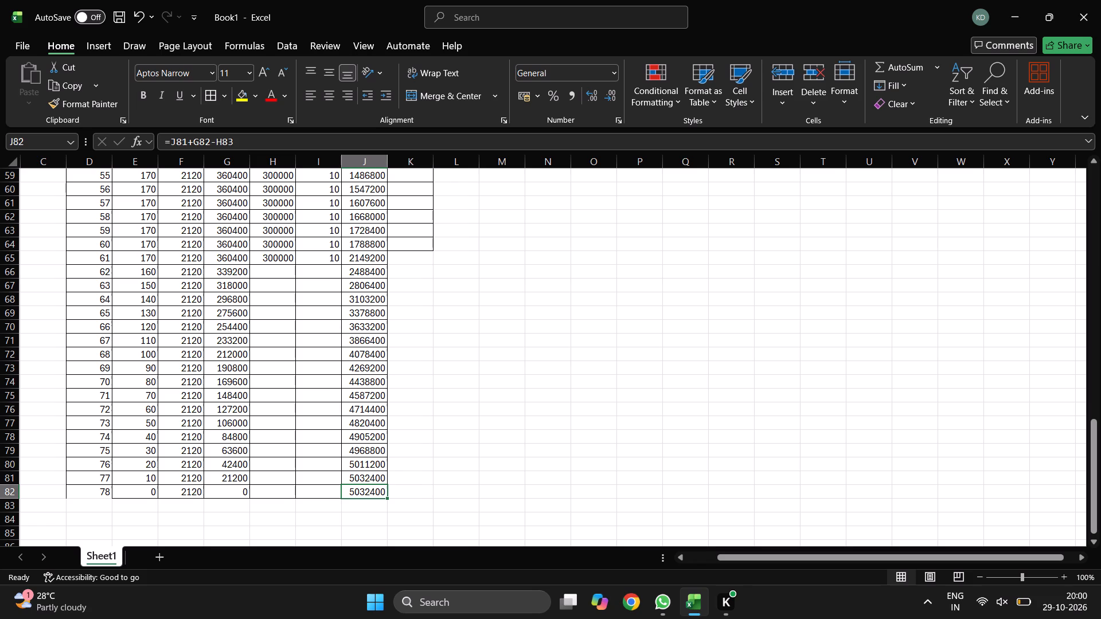
# Review the Balance column from Sr 78 up to Sr 19 and back down to J82.
pyautogui.press('Up')
pyautogui.press('Up')
pyautogui.press('Up')
pyautogui.press('Up')
pyautogui.press('Up')
pyautogui.press('Up')
pyautogui.press('Up')
pyautogui.press('Up')
pyautogui.press('Up')
pyautogui.press('Up')
pyautogui.press('Up')
pyautogui.press('Up')
pyautogui.press('Up')
pyautogui.press('Up')
pyautogui.press('Up')
pyautogui.press('Up')
pyautogui.press('Up')
pyautogui.press('Up')
pyautogui.press('Up')
pyautogui.press('Up')
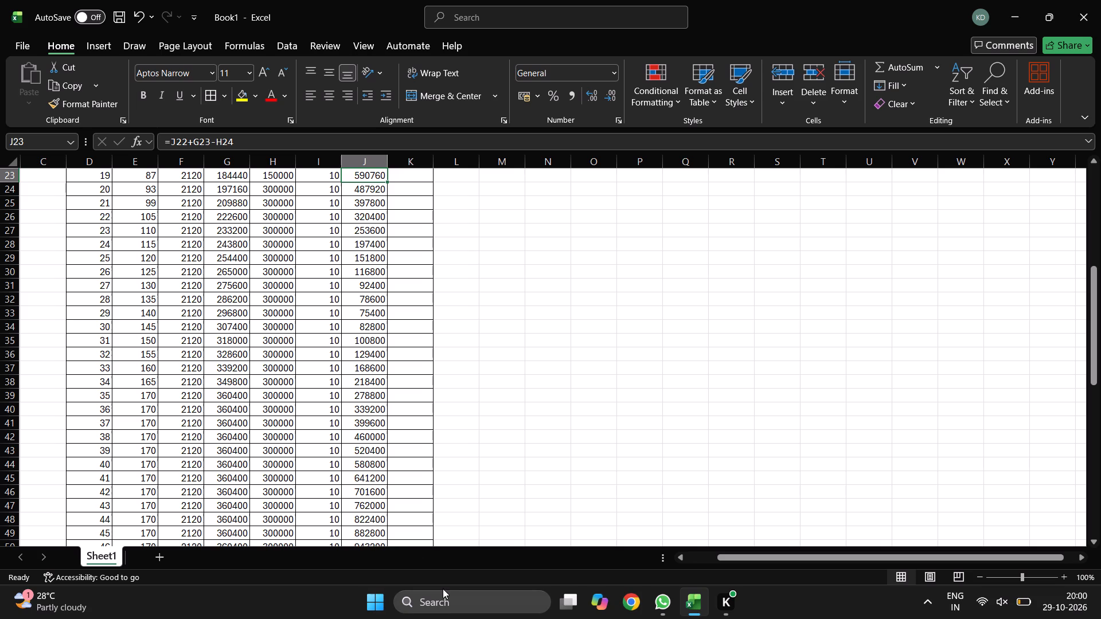
pyautogui.press('Down')
pyautogui.press('Down')
pyautogui.press('Down')
pyautogui.press('Down')
pyautogui.press('Down')
pyautogui.press('Down')
pyautogui.press('Down')
pyautogui.press('Down')
pyautogui.press('Down')
pyautogui.press('Down')
pyautogui.press('Down')
pyautogui.press('Down')
pyautogui.press('Down')
pyautogui.press('Down')
pyautogui.press('Down')
pyautogui.press('Down')
pyautogui.press('Down')
pyautogui.press('Down')
pyautogui.press('Down')
pyautogui.press('Down')
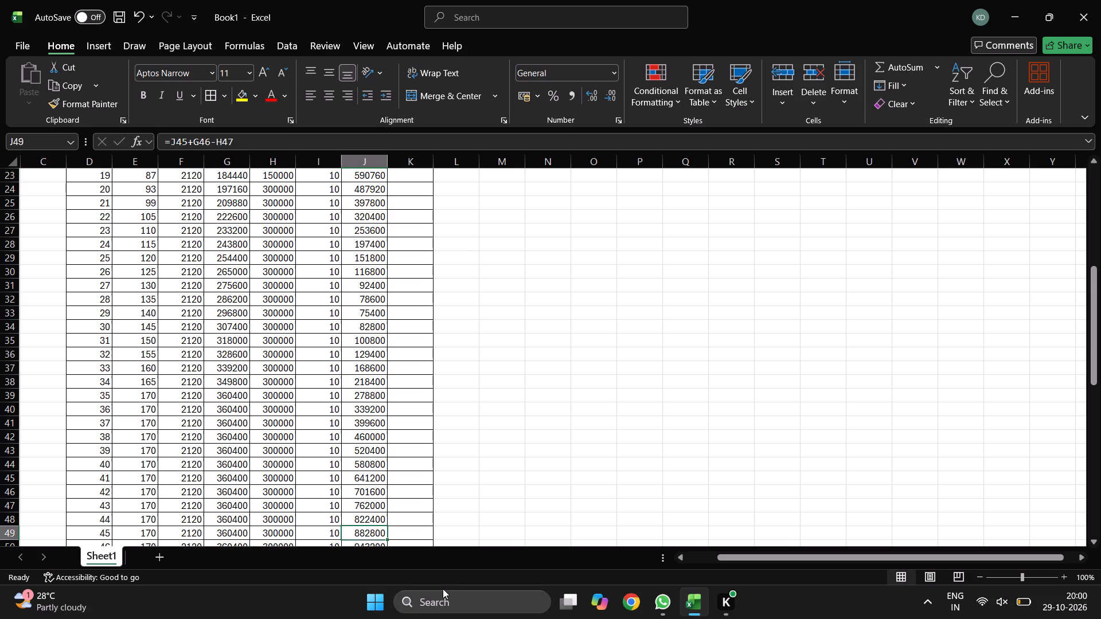
pyautogui.press('Down')
pyautogui.press('Up')
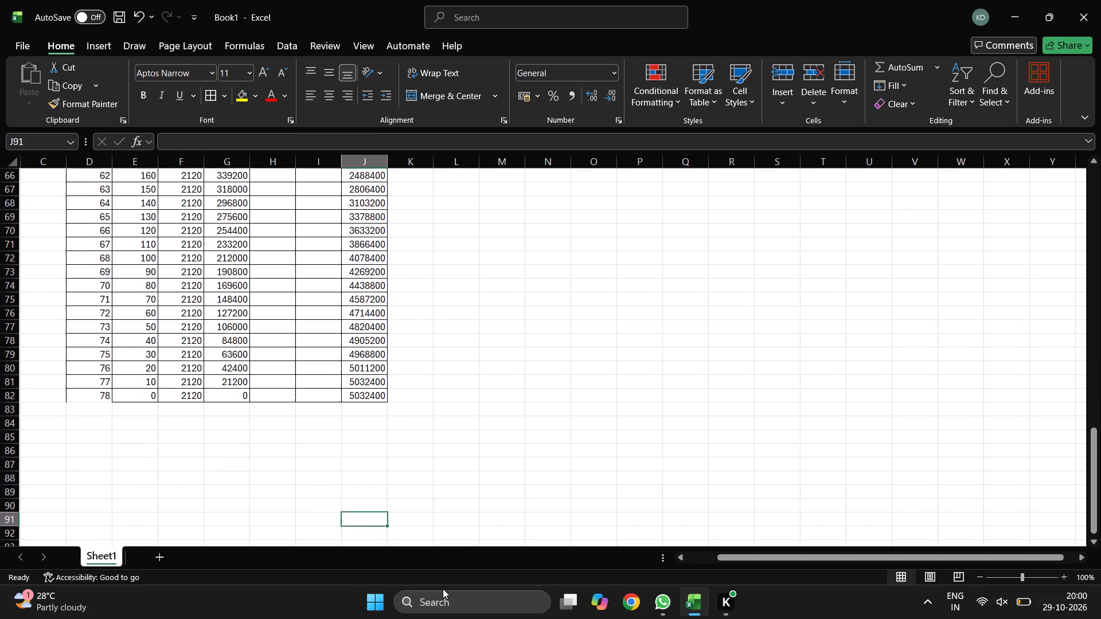
pyautogui.press('Up')
pyautogui.press('Up')
pyautogui.press('Up')
pyautogui.press('Up')
pyautogui.press('Up')
pyautogui.press('Up')
pyautogui.press('Up')
pyautogui.press('Up')
pyautogui.press('Up')
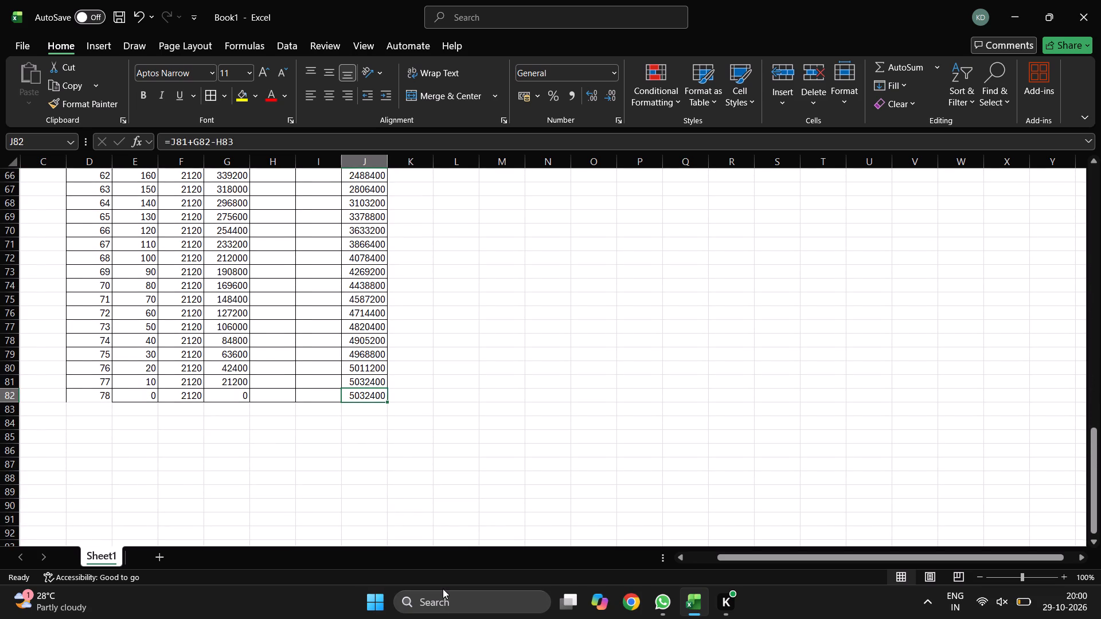
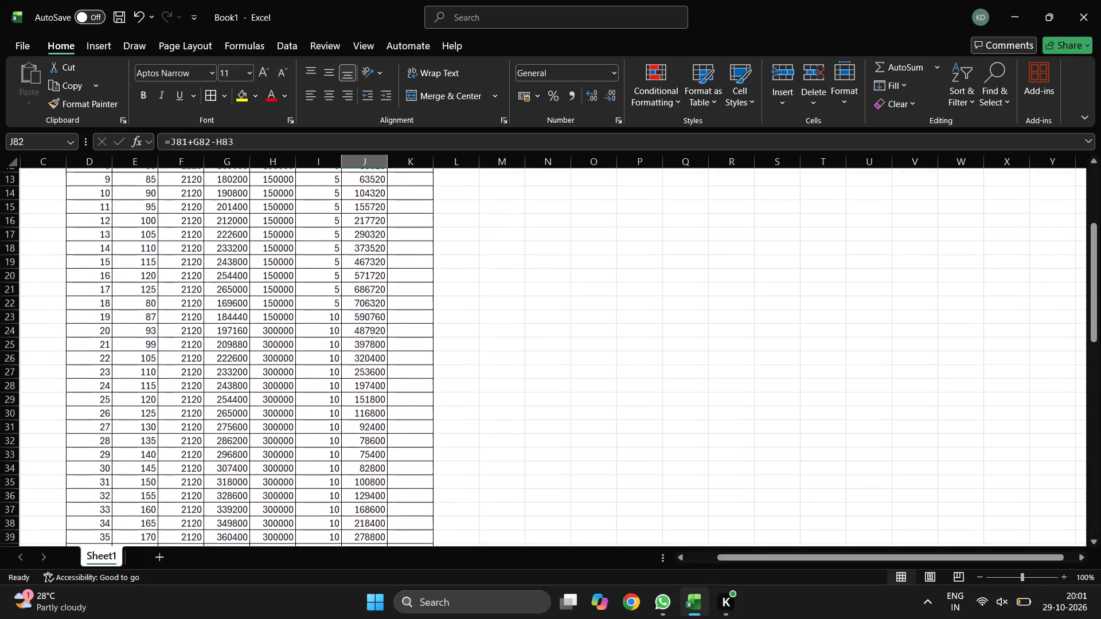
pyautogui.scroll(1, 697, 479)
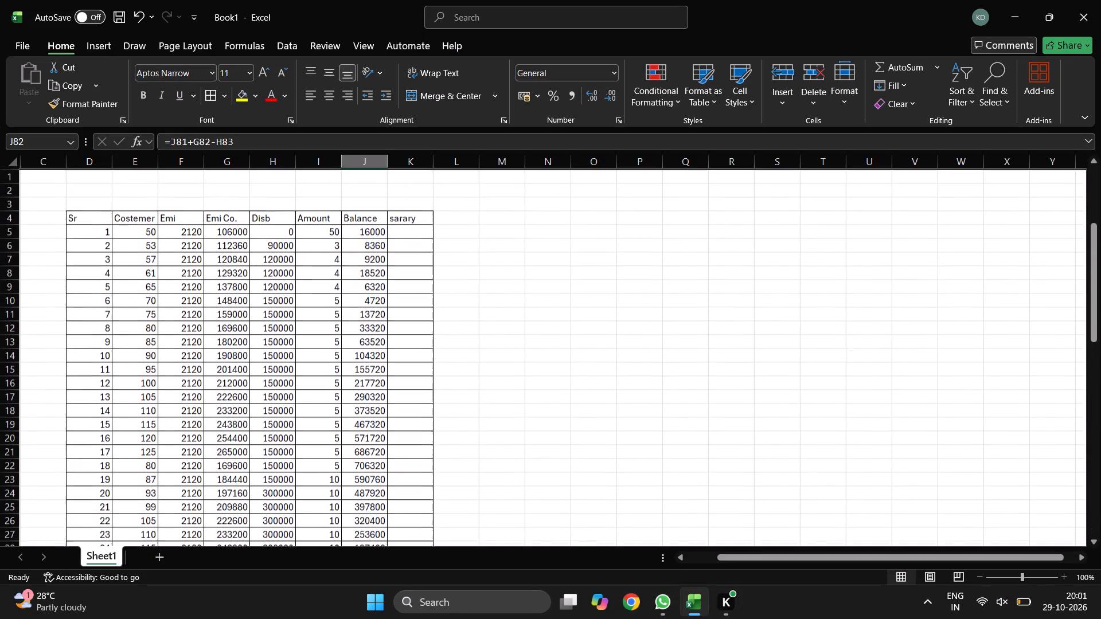
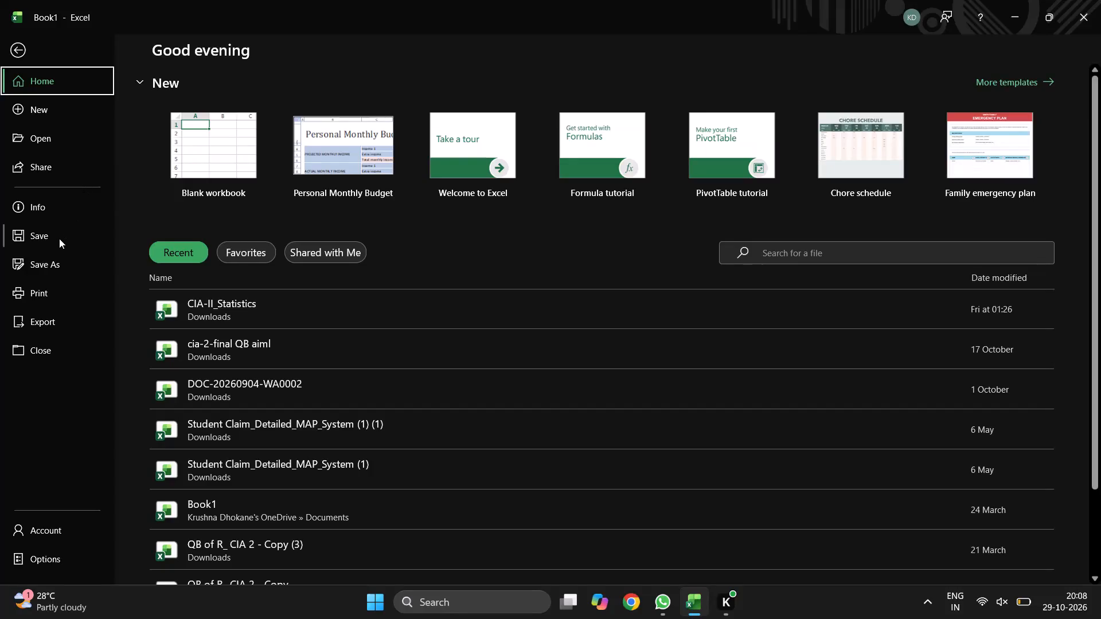
# Save the workbook to the personal OneDrive folder under the file name "prithvi sir" and dismiss the automatic saving notice.
pyautogui.click(60, 238)
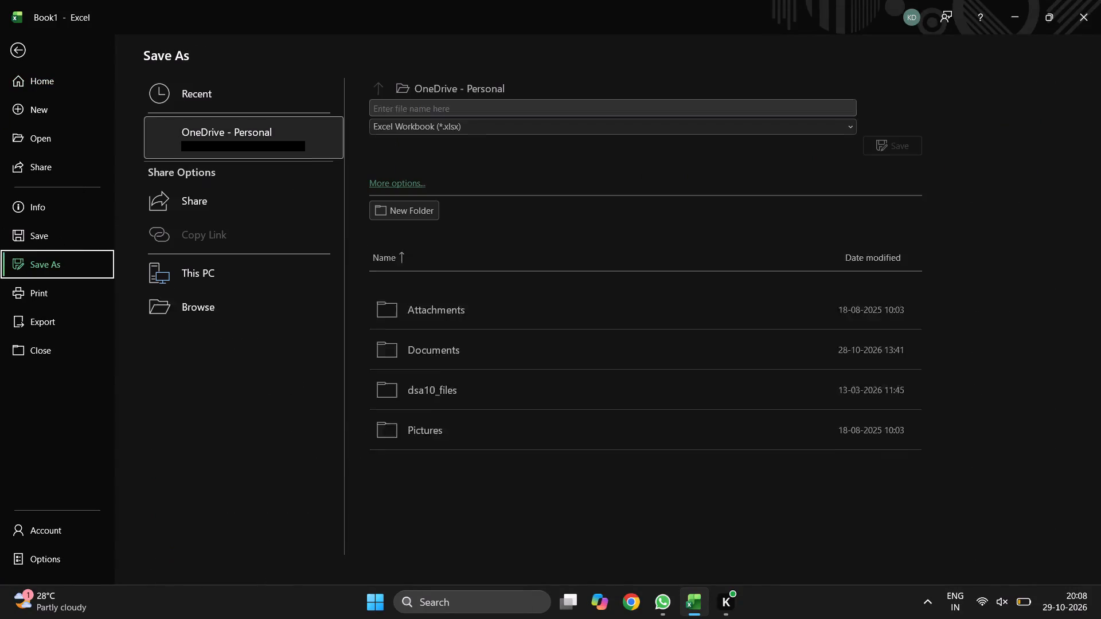
pyautogui.click(485, 108)
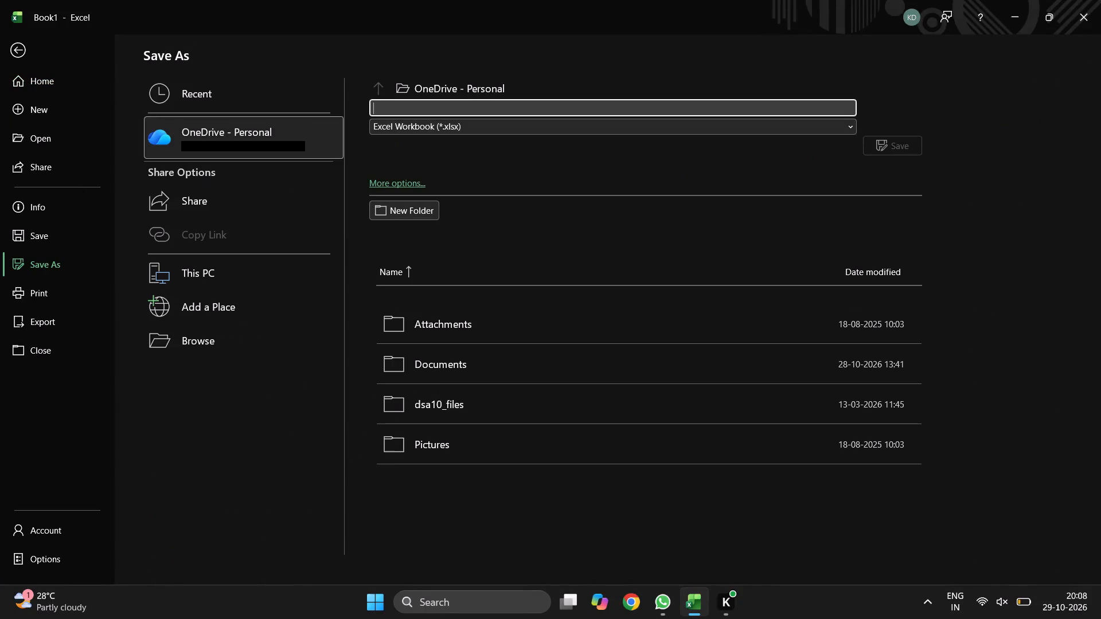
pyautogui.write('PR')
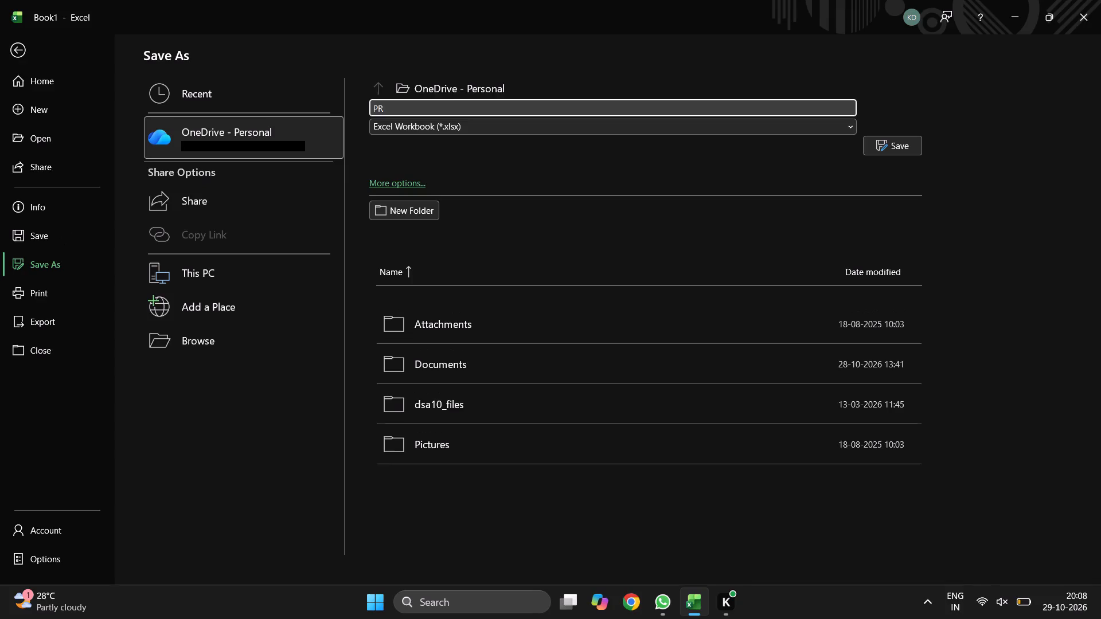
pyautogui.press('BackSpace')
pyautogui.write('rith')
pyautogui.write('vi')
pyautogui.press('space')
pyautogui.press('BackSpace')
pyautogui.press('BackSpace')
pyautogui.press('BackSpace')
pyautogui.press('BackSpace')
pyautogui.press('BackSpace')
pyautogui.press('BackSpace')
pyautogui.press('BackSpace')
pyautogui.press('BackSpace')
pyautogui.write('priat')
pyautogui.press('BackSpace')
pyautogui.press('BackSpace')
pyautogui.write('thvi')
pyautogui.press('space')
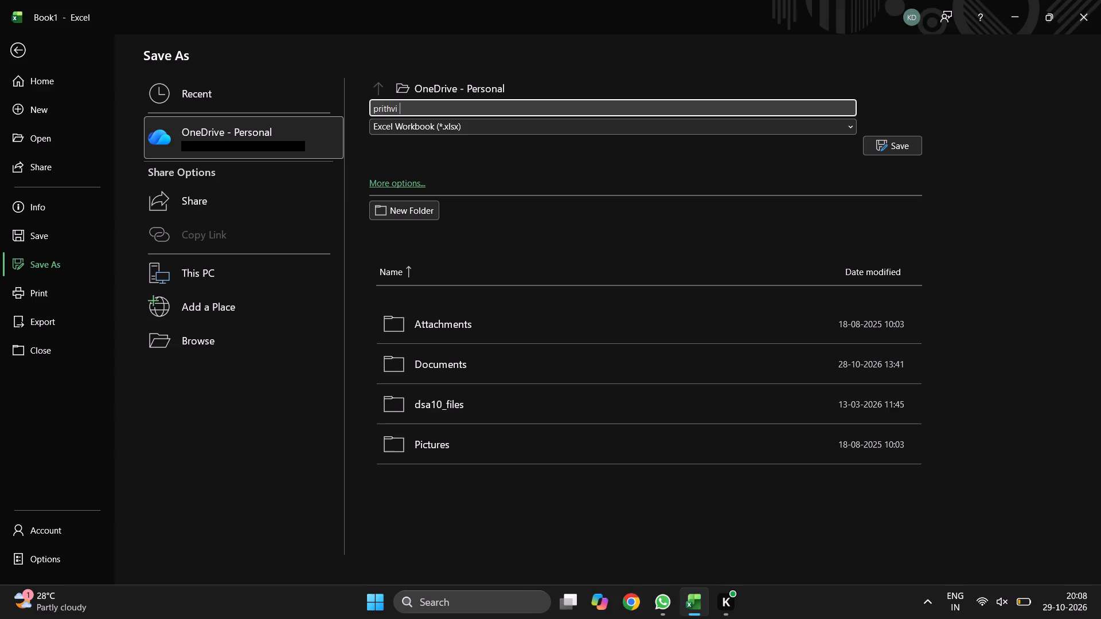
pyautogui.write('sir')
pyautogui.click(888, 144)
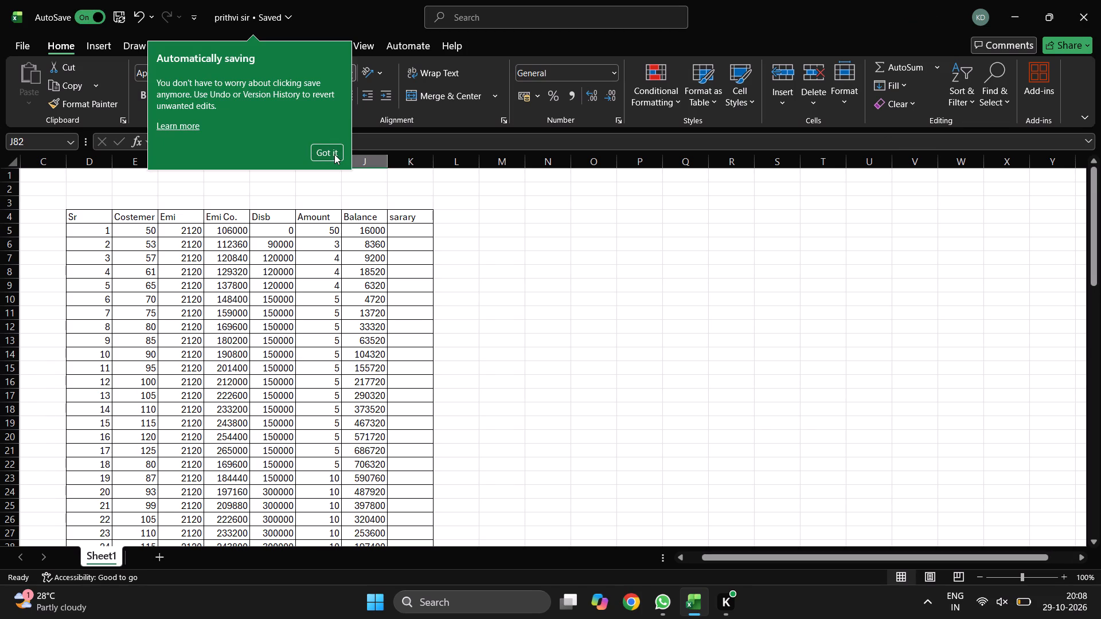
pyautogui.click(323, 149)
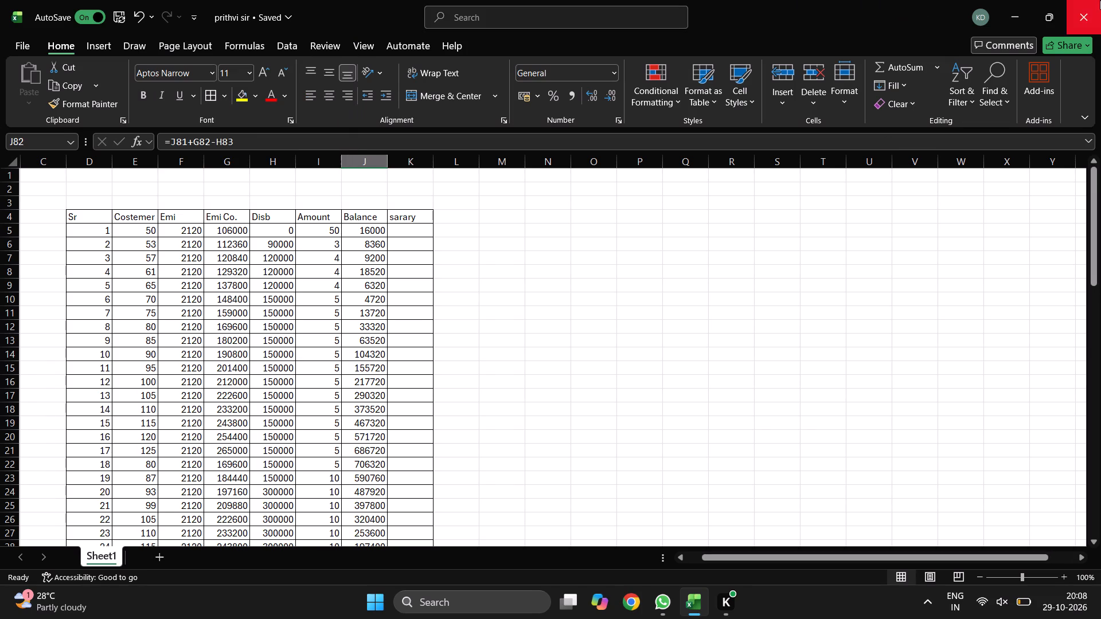